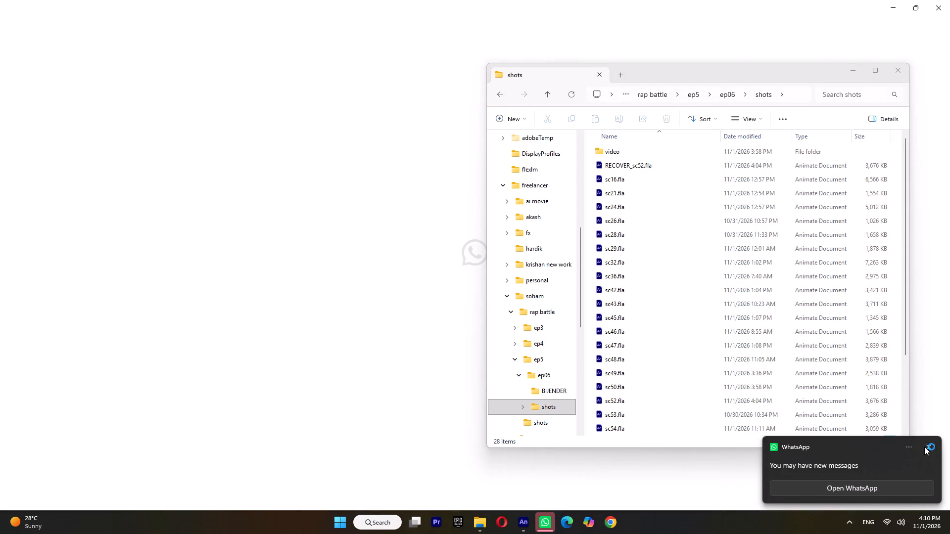
{"action": "left_click", "coordinate": [930, 445]}
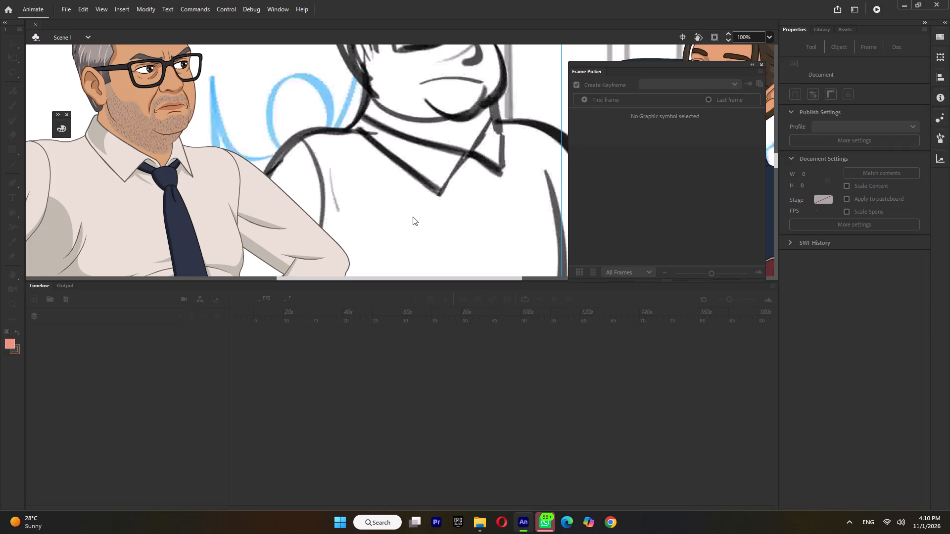
Open the graphic symbol of the woman in the navy tracksuit for editing in place.
{"action": "scroll", "coordinate": [433, 199], "scroll_direction": "down", "scroll_amount": 7, "text": "ctrl"}
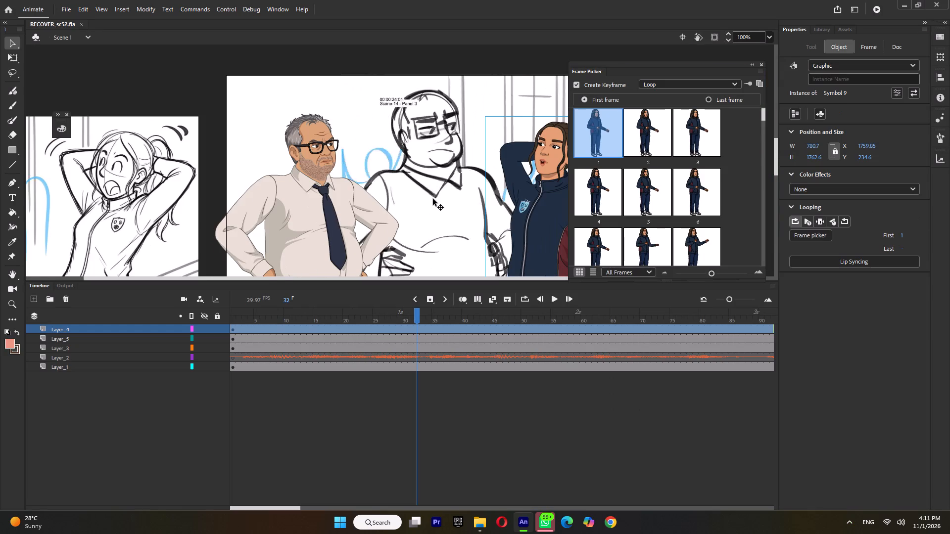
{"action": "scroll", "coordinate": [433, 198], "scroll_direction": "down", "scroll_amount": 3, "text": "ctrl"}
{"action": "double_click", "coordinate": [472, 215]}
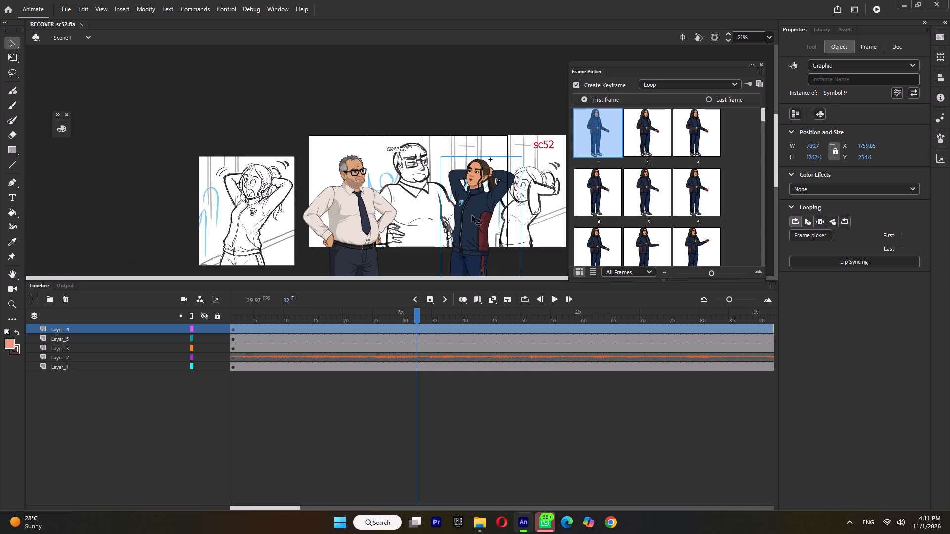
Play the woman's animation inside the symbol, starting from around frame 7, to review her motion.
{"action": "left_click", "coordinate": [266, 322]}
{"action": "key", "text": "Return"}
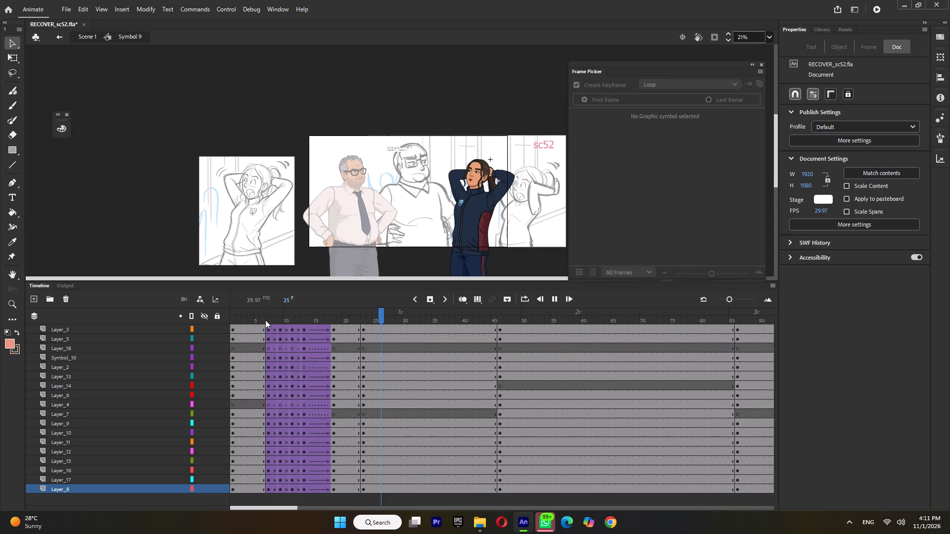
Examine the woman's arm-raising poses across keyframes 7, 9, 11 and 13, comparing the hand and sleeve positions.
{"action": "left_click", "coordinate": [261, 318]}
{"action": "left_click", "coordinate": [271, 316]}
{"action": "left_click", "coordinate": [279, 316]}
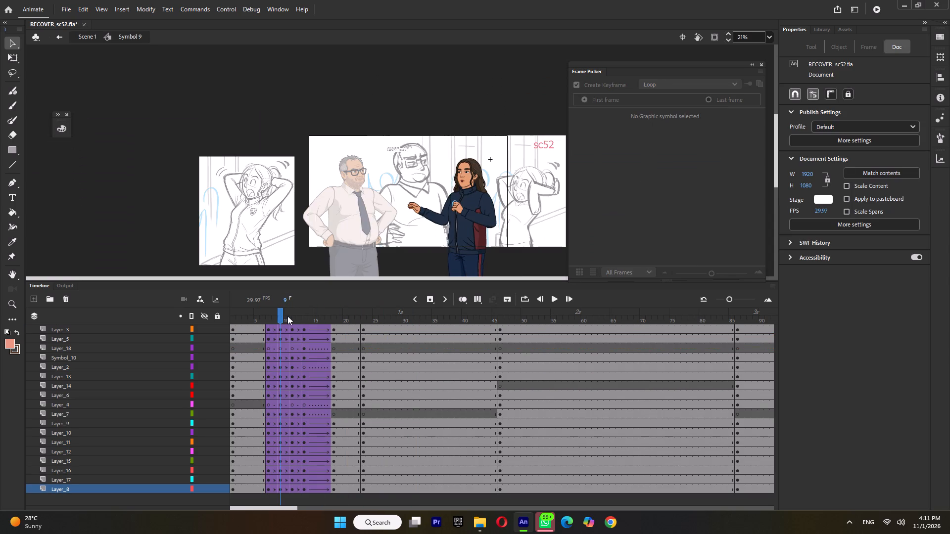
{"action": "left_click", "coordinate": [291, 316]}
{"action": "left_click", "coordinate": [304, 318]}
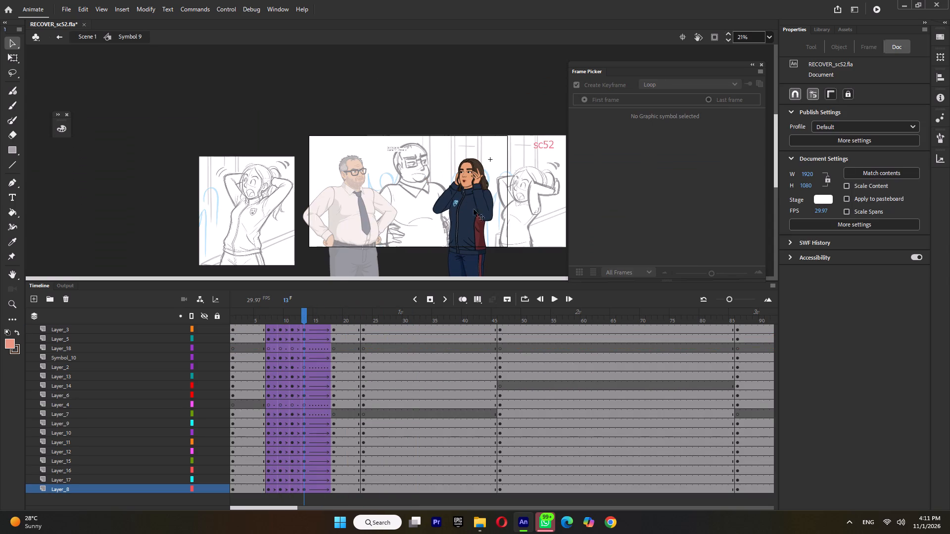
{"action": "scroll", "coordinate": [490, 180], "scroll_direction": "up", "scroll_amount": 5, "text": "ctrl"}
{"action": "key", "text": "space"}
{"action": "key", "text": "space"}
{"action": "key", "text": "space"}
{"action": "key", "text": "space"}
{"action": "key", "text": "space"}
{"action": "key", "text": "space"}
{"action": "key", "text": "space"}
{"action": "key", "text": "space"}
{"action": "key", "text": "space"}
{"action": "key", "text": "space"}
{"action": "key", "text": "space"}
{"action": "key", "text": "space"}
{"action": "key", "text": "space"}
{"action": "key", "text": "space"}
{"action": "key", "text": "space"}
{"action": "key", "text": "space"}
{"action": "key", "text": "space"}
{"action": "key", "text": "space"}
{"action": "key", "text": "space"}
{"action": "key", "text": "space"}
{"action": "left_click_drag", "start_coordinate": [350, 196], "coordinate": [158, 104]}
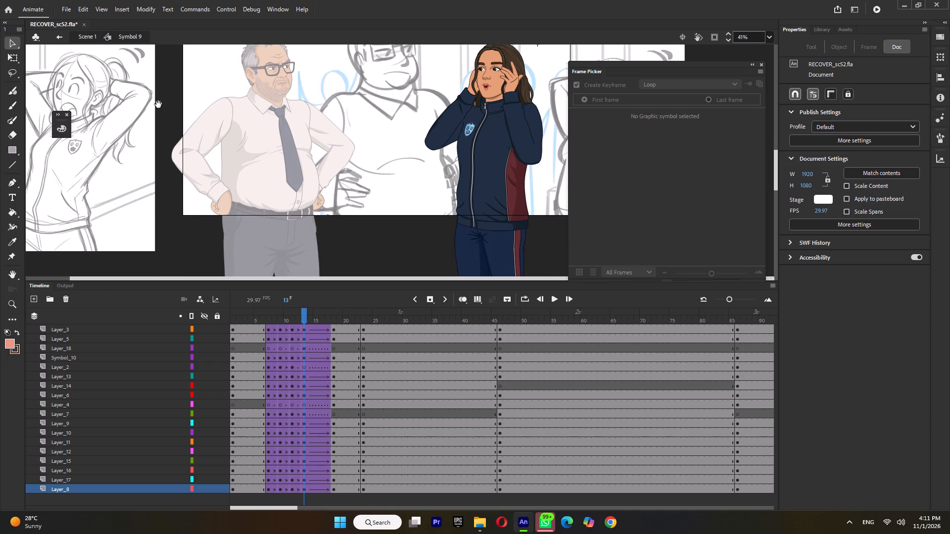
{"action": "left_click_drag", "start_coordinate": [158, 104], "coordinate": [164, 124]}
{"action": "left_click", "coordinate": [266, 311]}
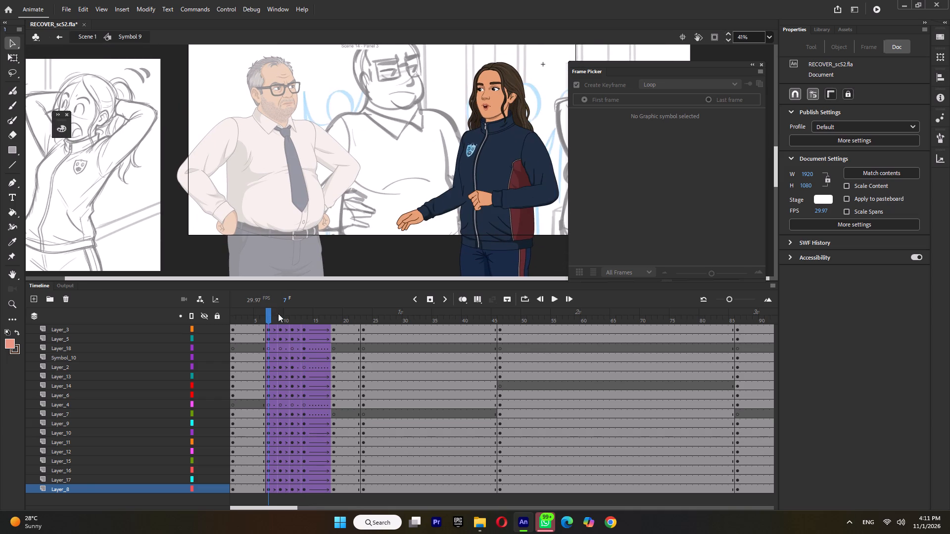
{"action": "left_click", "coordinate": [278, 313]}
{"action": "left_click", "coordinate": [291, 314]}
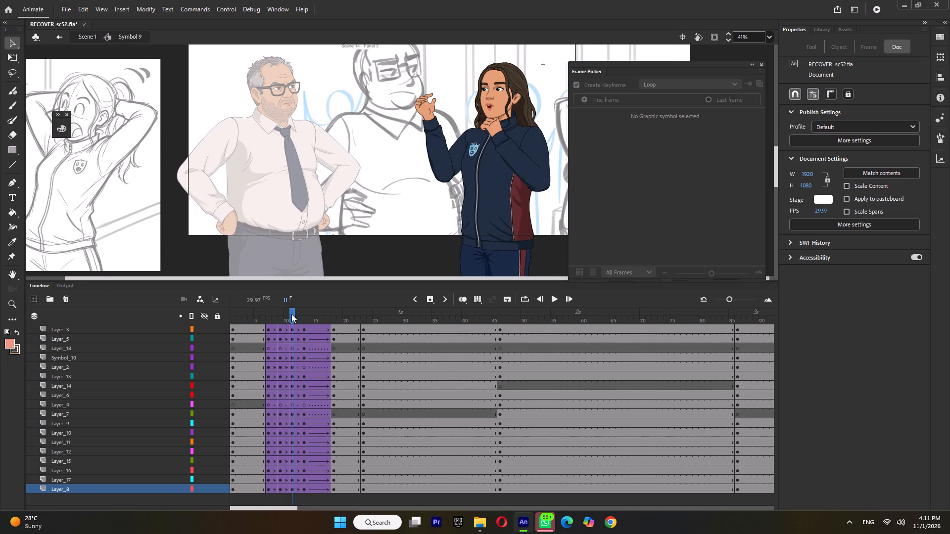
{"action": "left_click", "coordinate": [304, 318]}
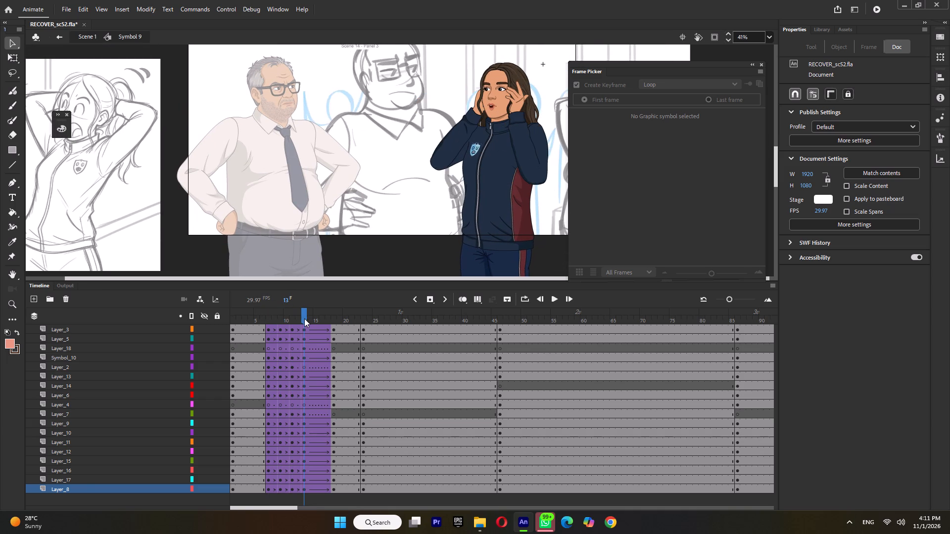
{"action": "left_click", "coordinate": [292, 316]}
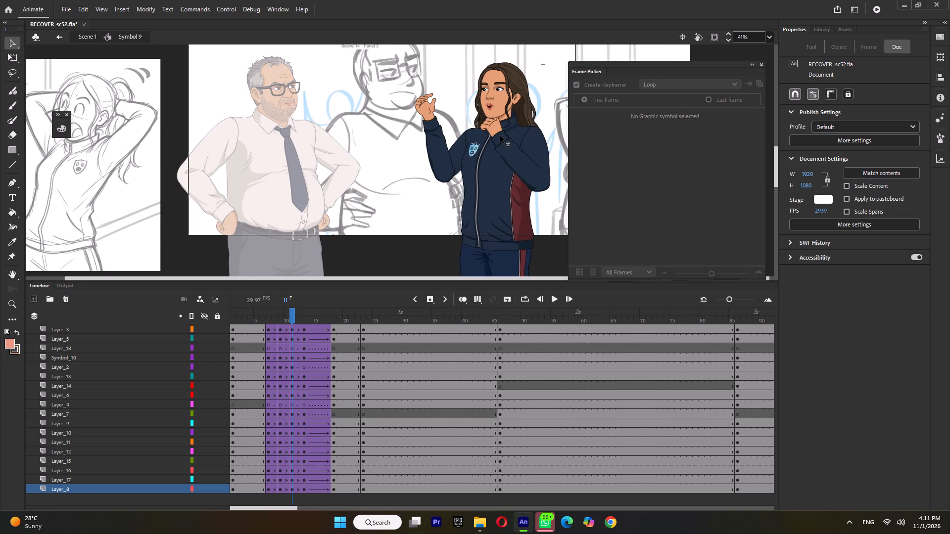
{"action": "left_click", "coordinate": [493, 127]}
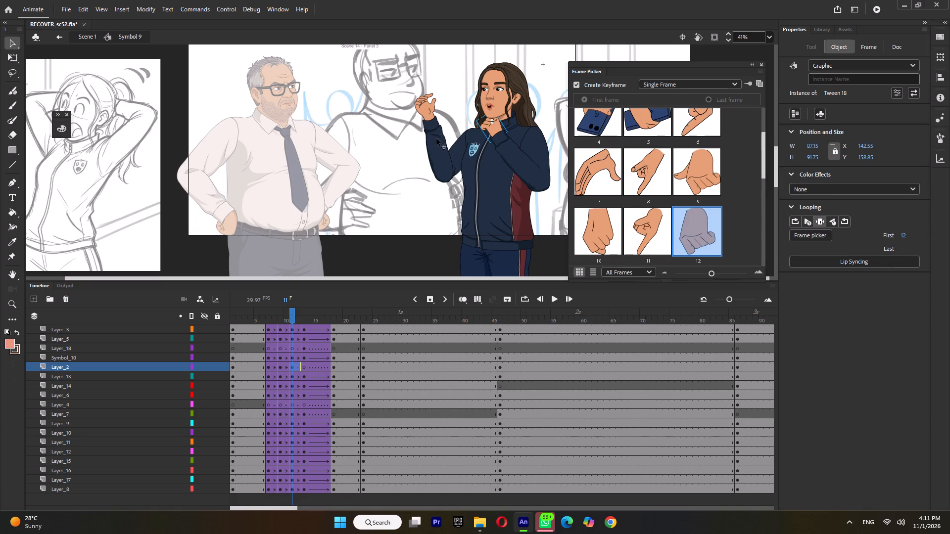
{"action": "left_click", "coordinate": [268, 319]}
{"action": "left_click", "coordinate": [279, 318]}
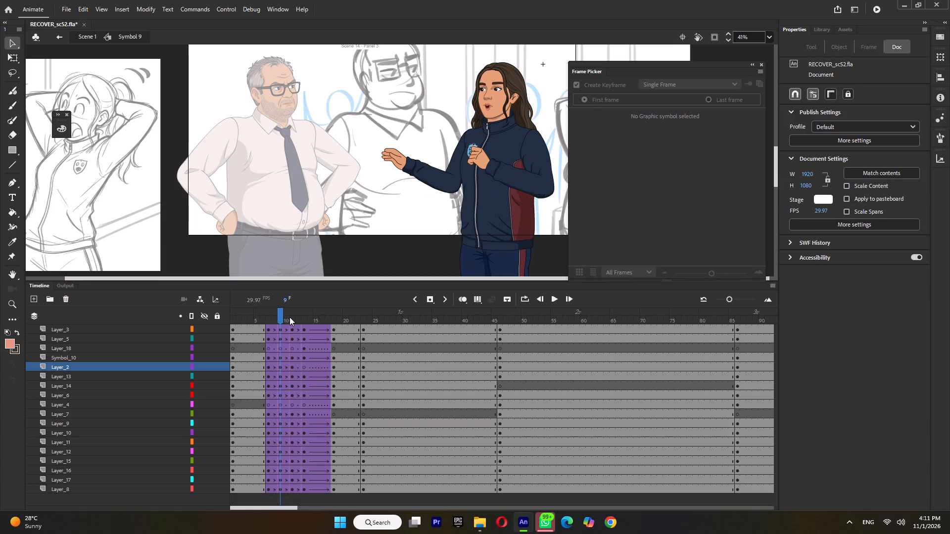
{"action": "left_click", "coordinate": [292, 317]}
On frame 11, rotate the woman's raised forearm on Layer_13 inward toward her head with Free Transform.
{"action": "left_click", "coordinate": [435, 136]}
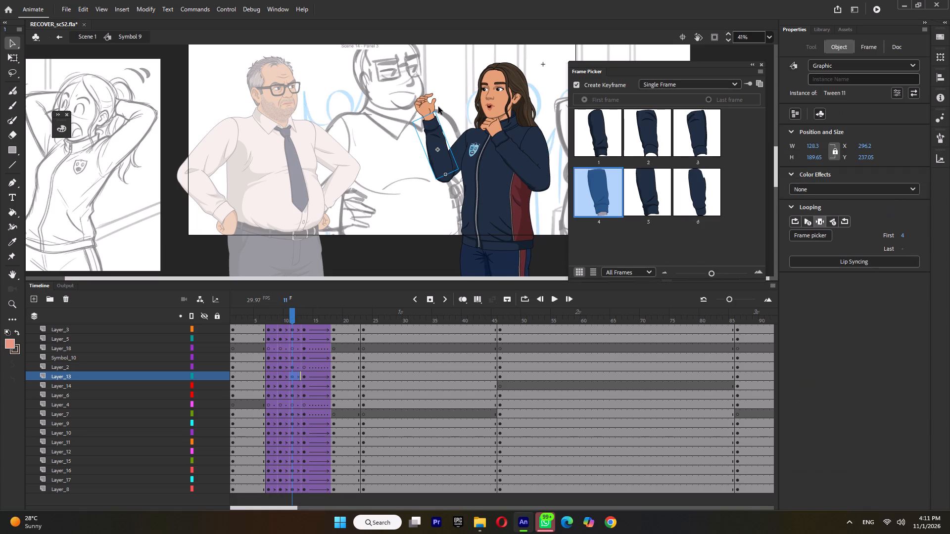
{"action": "left_click", "coordinate": [11, 57]}
{"action": "left_click_drag", "start_coordinate": [439, 109], "coordinate": [441, 109]}
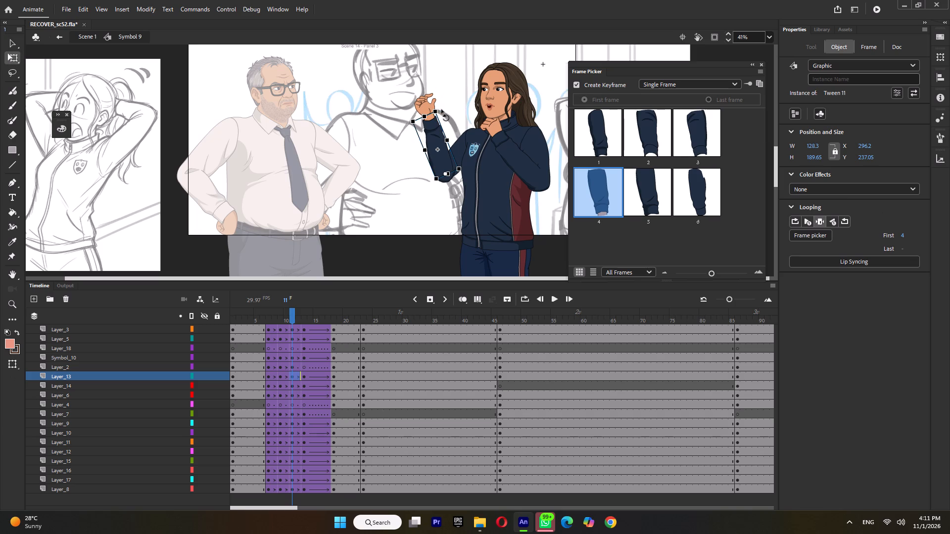
{"action": "left_click_drag", "start_coordinate": [441, 109], "coordinate": [466, 110]}
On frame 11, move the Layer_14 hand onto the rotated forearm's cuff, rotate it to match, and fine-tune its fit at the wrist.
{"action": "left_click", "coordinate": [423, 97]}
{"action": "scroll", "coordinate": [432, 103], "scroll_direction": "up", "scroll_amount": 5, "text": "ctrl"}
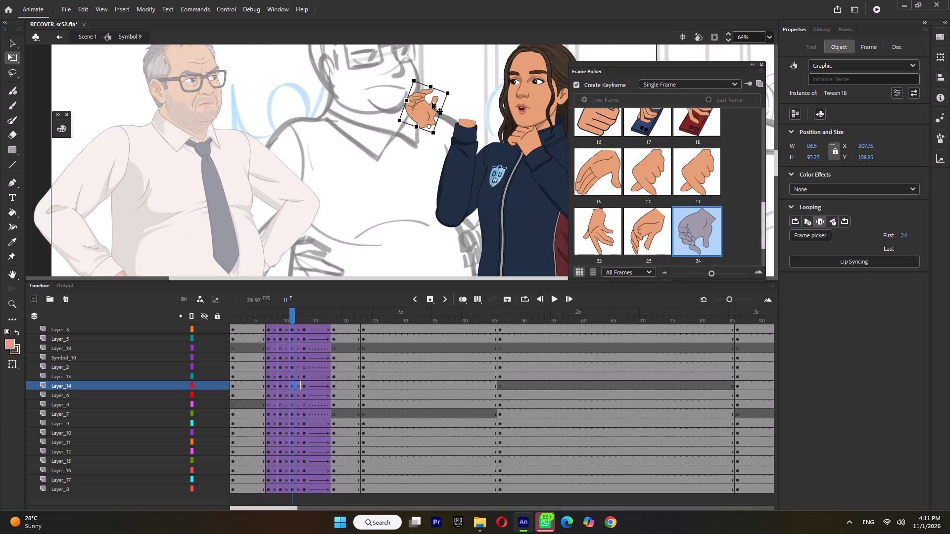
{"action": "left_click_drag", "start_coordinate": [424, 105], "coordinate": [465, 101]}
{"action": "left_click_drag", "start_coordinate": [492, 98], "coordinate": [505, 115]}
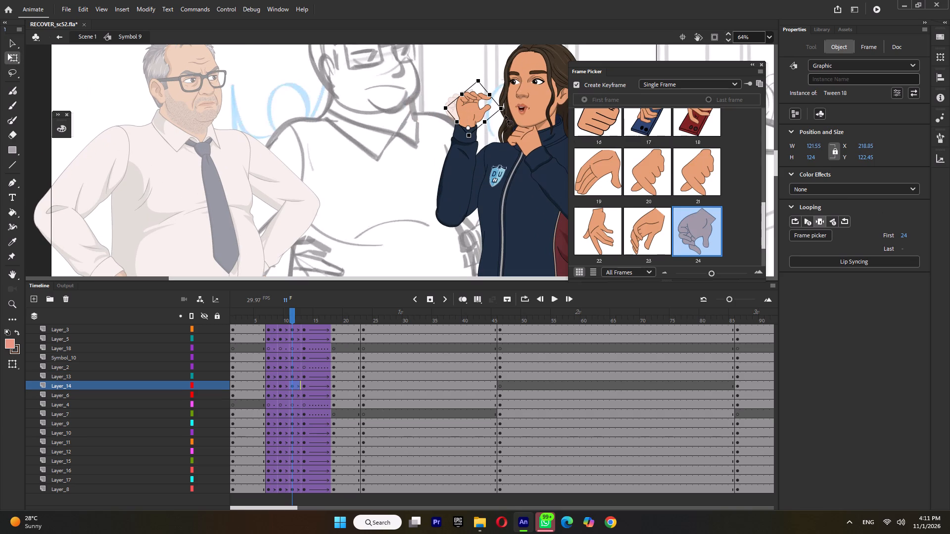
{"action": "left_click_drag", "start_coordinate": [505, 115], "coordinate": [504, 115]}
{"action": "left_click", "coordinate": [305, 318]}
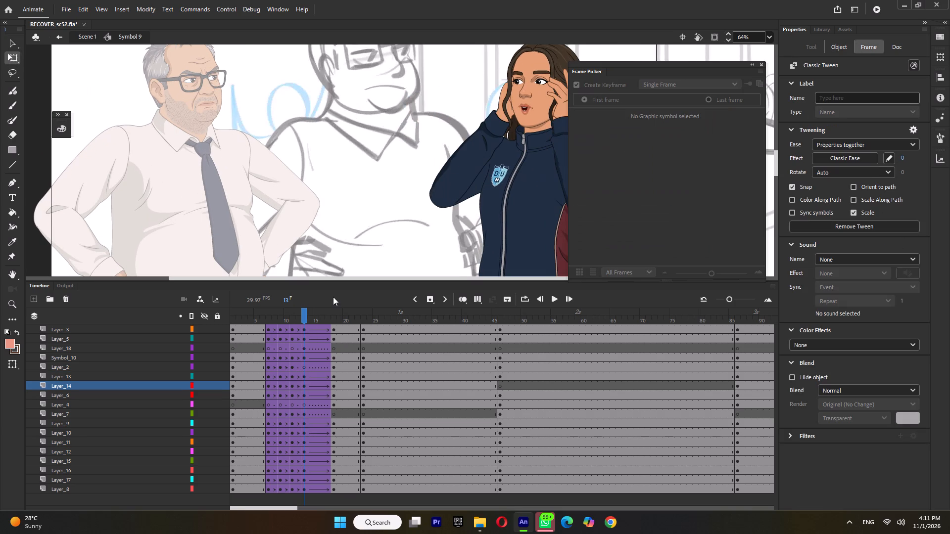
{"action": "left_click", "coordinate": [501, 95]}
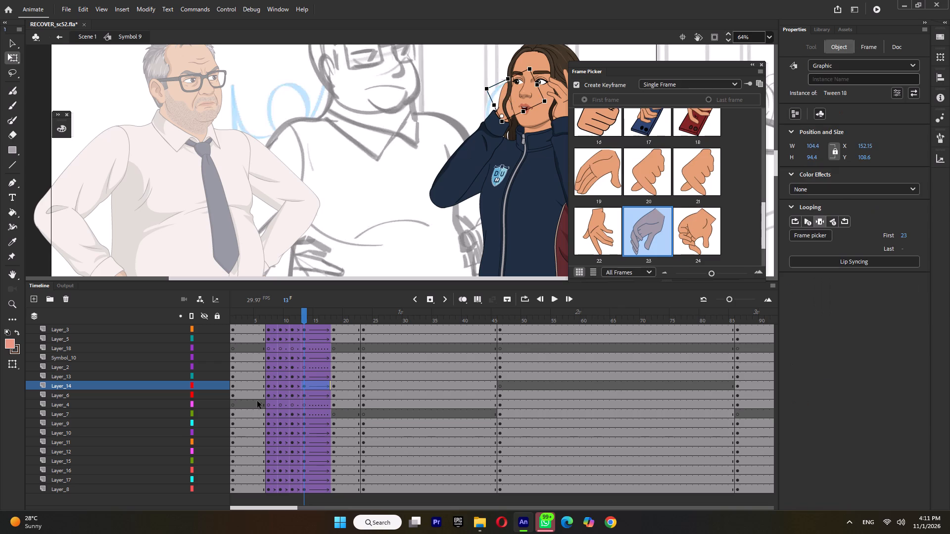
{"action": "left_click", "coordinate": [292, 386]}
{"action": "scroll", "coordinate": [473, 101], "scroll_direction": "up", "scroll_amount": 7, "text": "ctrl"}
{"action": "left_click_drag", "start_coordinate": [477, 139], "coordinate": [475, 124]}
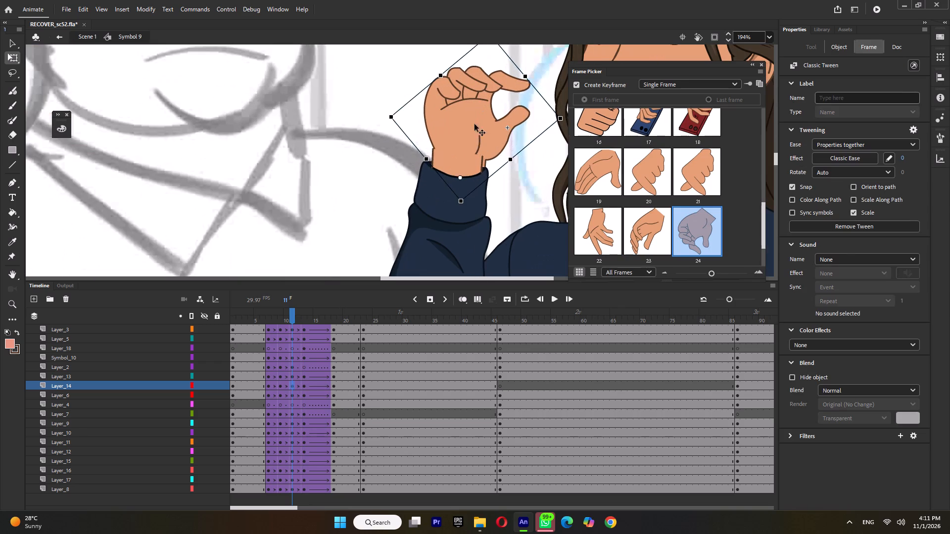
{"action": "left_click_drag", "start_coordinate": [475, 124], "coordinate": [472, 126]}
{"action": "left_click_drag", "start_coordinate": [468, 127], "coordinate": [472, 133]}
{"action": "scroll", "coordinate": [461, 132], "scroll_direction": "up", "scroll_amount": 3, "text": "ctrl"}
{"action": "left_click_drag", "start_coordinate": [461, 132], "coordinate": [470, 134]}
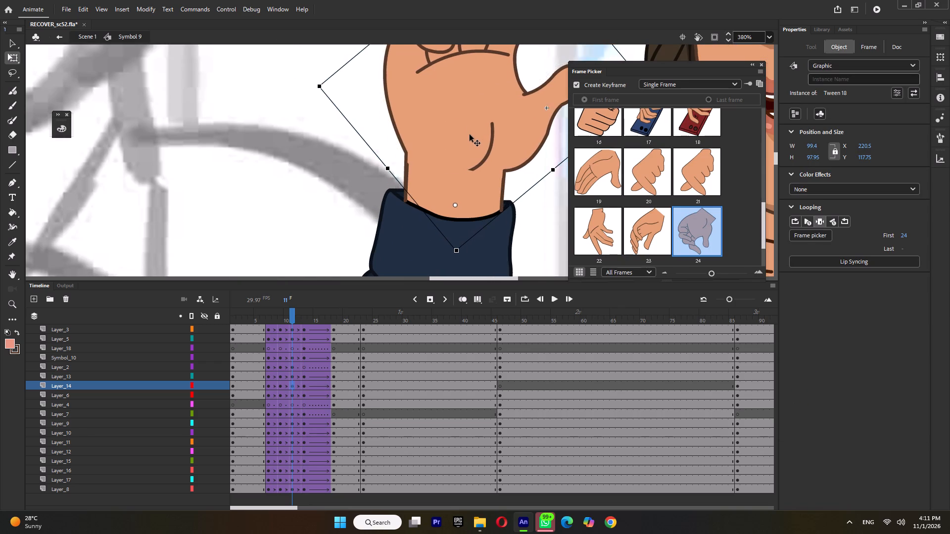
On frame 11, rotate the woman's other forearm, on Layer_3, up toward her face.
{"action": "scroll", "coordinate": [470, 134], "scroll_direction": "down", "scroll_amount": 19, "text": "ctrl"}
{"action": "scroll", "coordinate": [470, 134], "scroll_direction": "down", "scroll_amount": 3, "text": "ctrl"}
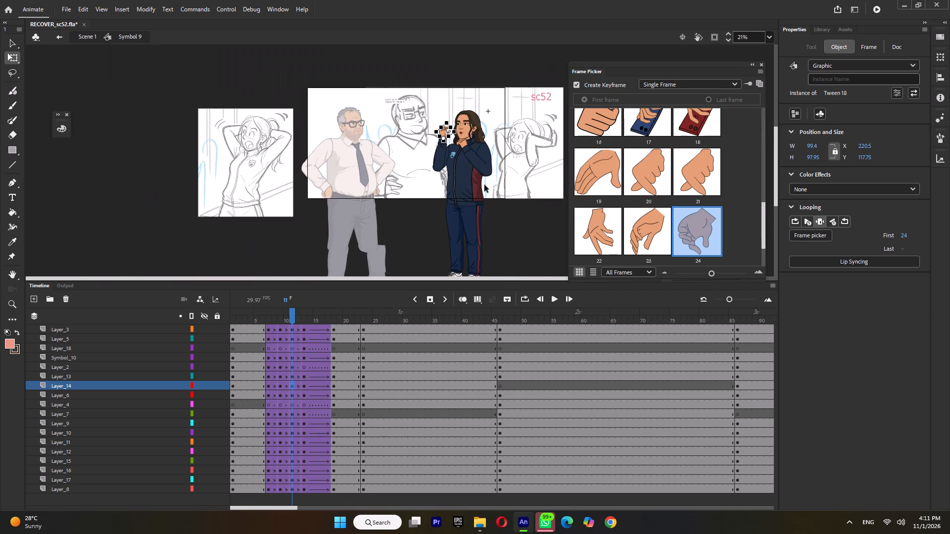
{"action": "scroll", "coordinate": [477, 137], "scroll_direction": "up", "scroll_amount": 5, "text": "ctrl"}
{"action": "left_click", "coordinate": [485, 157]}
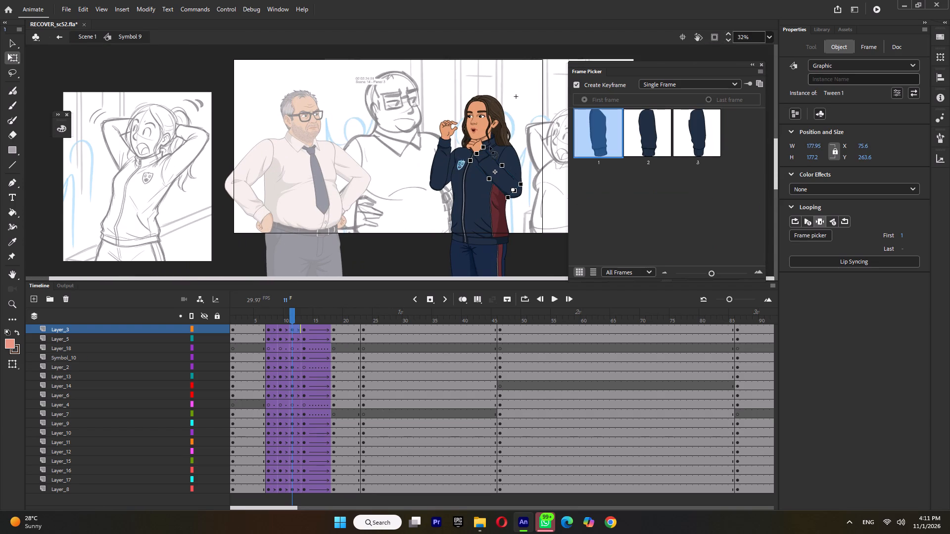
{"action": "left_click_drag", "start_coordinate": [489, 145], "coordinate": [498, 137]}
{"action": "left_click", "coordinate": [472, 146]}
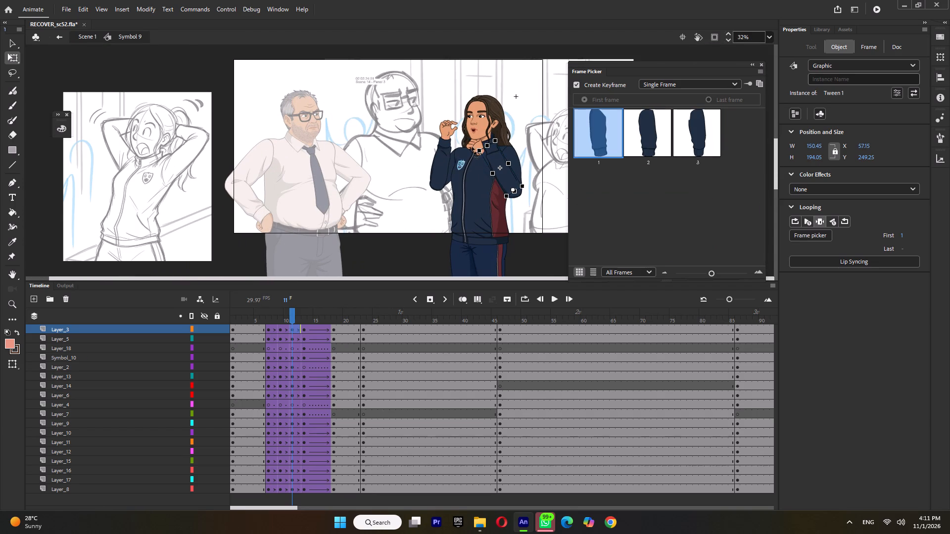
Turn frames 10 and 8 into keyframes on all layers, replacing the tweens between frames 7 and 11.
{"action": "scroll", "coordinate": [473, 146], "scroll_direction": "up", "scroll_amount": 5, "text": "ctrl"}
{"action": "left_click", "coordinate": [477, 146]}
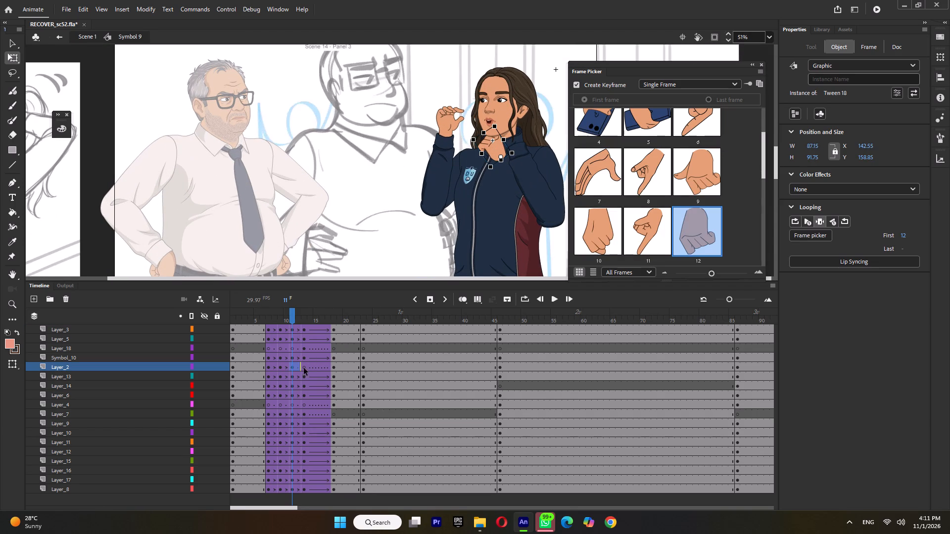
{"action": "left_click", "coordinate": [294, 366]}
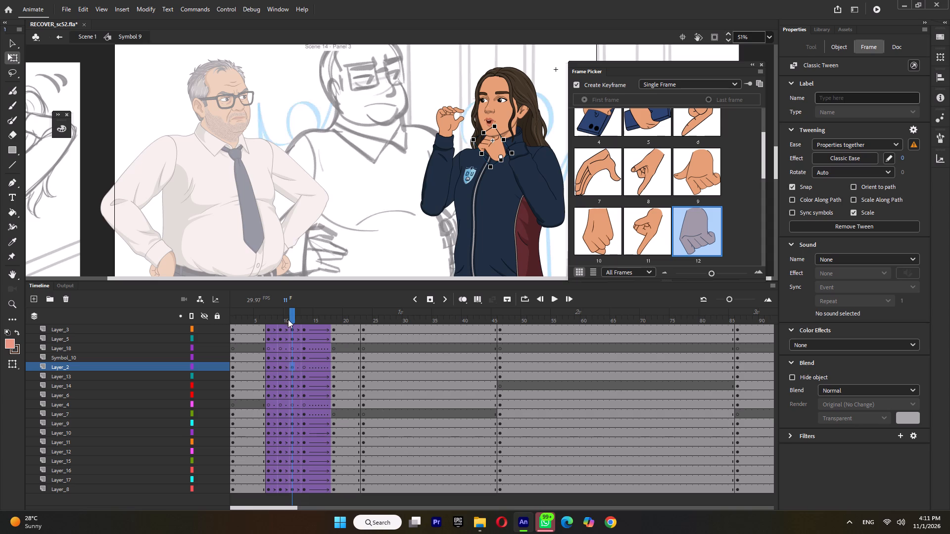
{"action": "double_click", "coordinate": [286, 319]}
{"action": "key", "text": "ctrl+m"}
{"action": "double_click", "coordinate": [272, 319]}
{"action": "key", "text": "ctrl+m"}
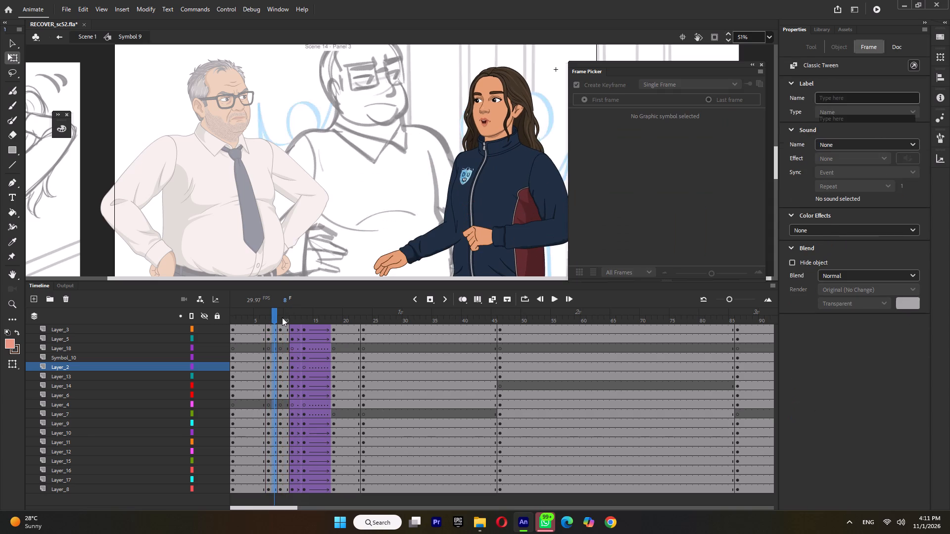
Move the chin hand's frame 11 keyframe from Layer_2 up to Layer_18.
{"action": "left_click", "coordinate": [283, 315]}
{"action": "left_click", "coordinate": [290, 317]}
{"action": "left_click", "coordinate": [492, 149]}
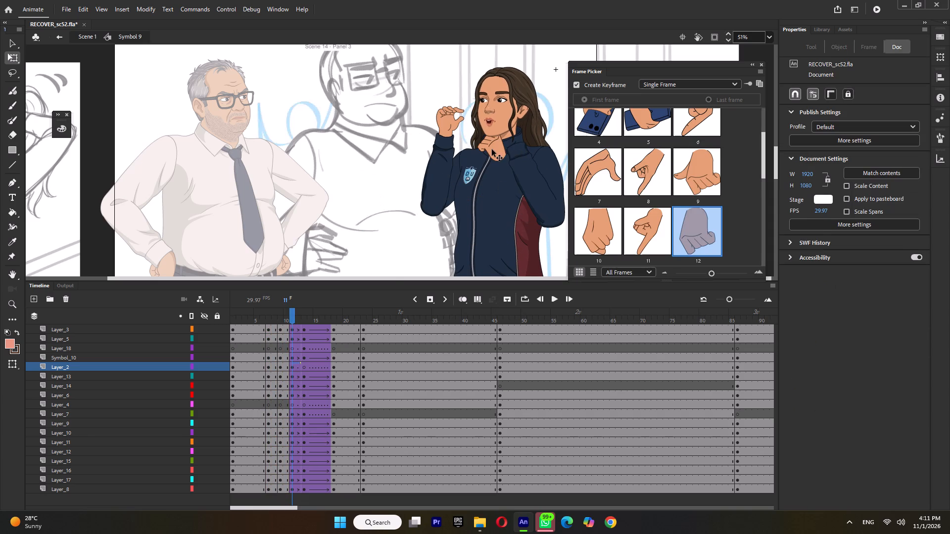
{"action": "left_click", "coordinate": [292, 367]}
{"action": "left_click_drag", "start_coordinate": [292, 368], "coordinate": [292, 353]}
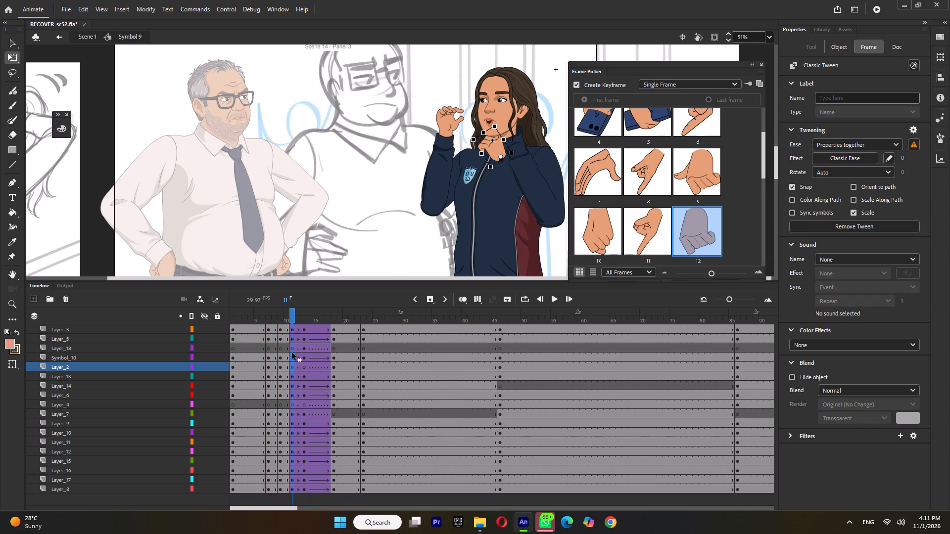
{"action": "left_click_drag", "start_coordinate": [292, 353], "coordinate": [292, 347]}
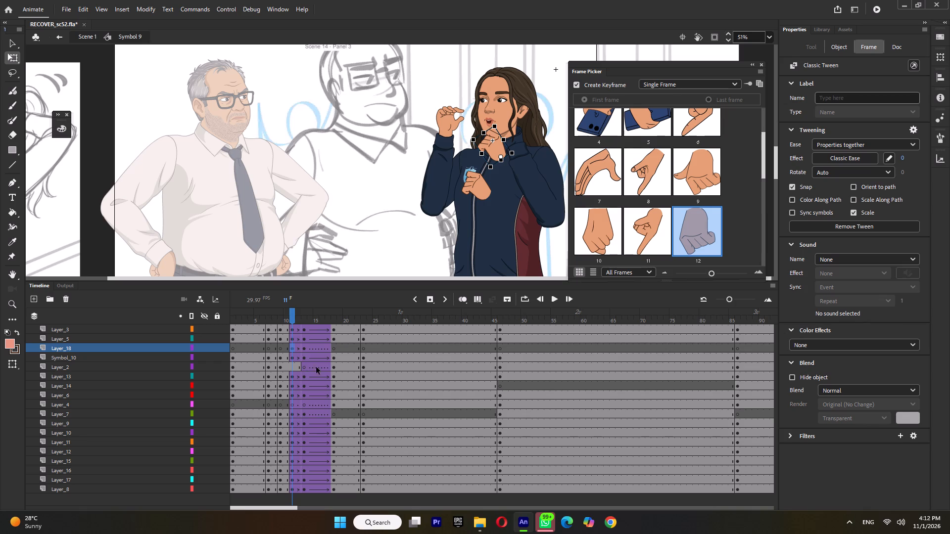
Insert a blank keyframe on Layer_2 at frame 11 to clear the leftover duplicate hand.
{"action": "left_click", "coordinate": [335, 365]}
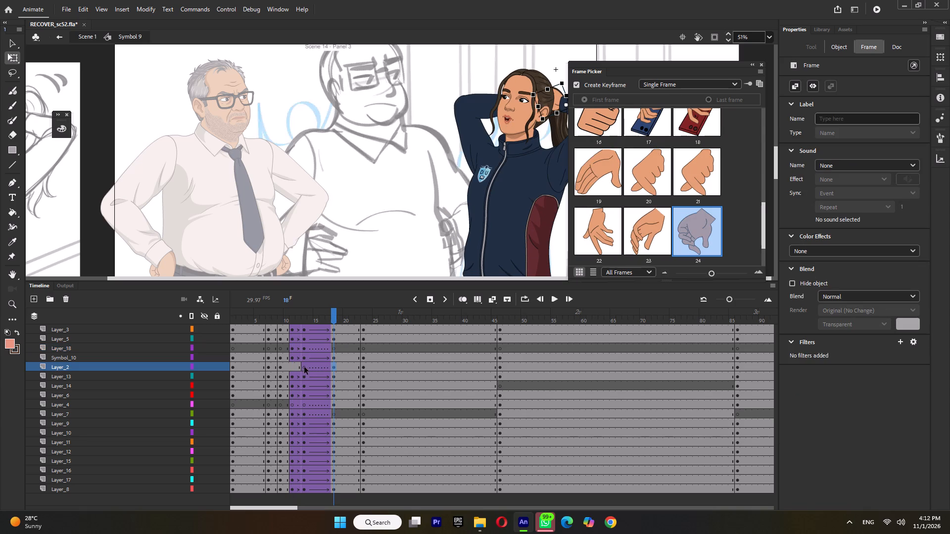
{"action": "left_click", "coordinate": [304, 347]}
{"action": "left_click", "coordinate": [295, 349]}
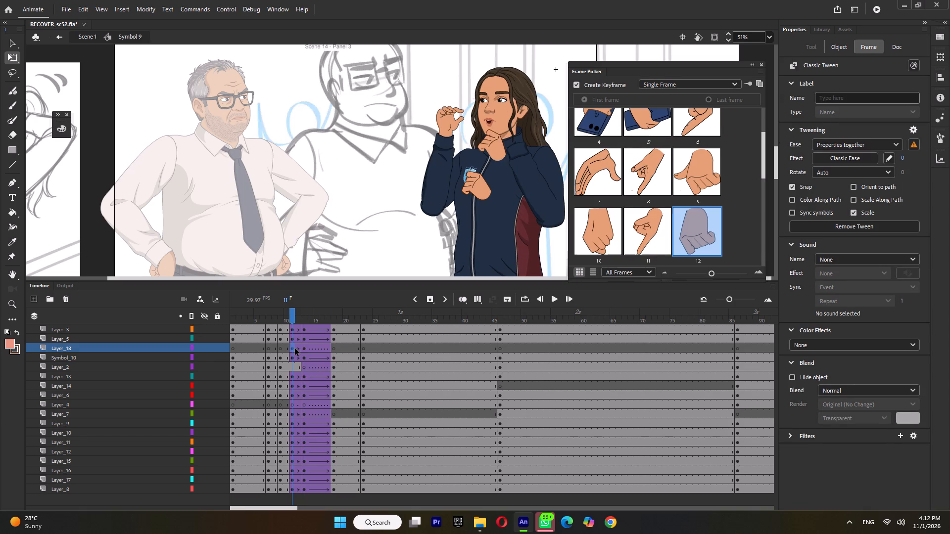
{"action": "left_click", "coordinate": [479, 190]}
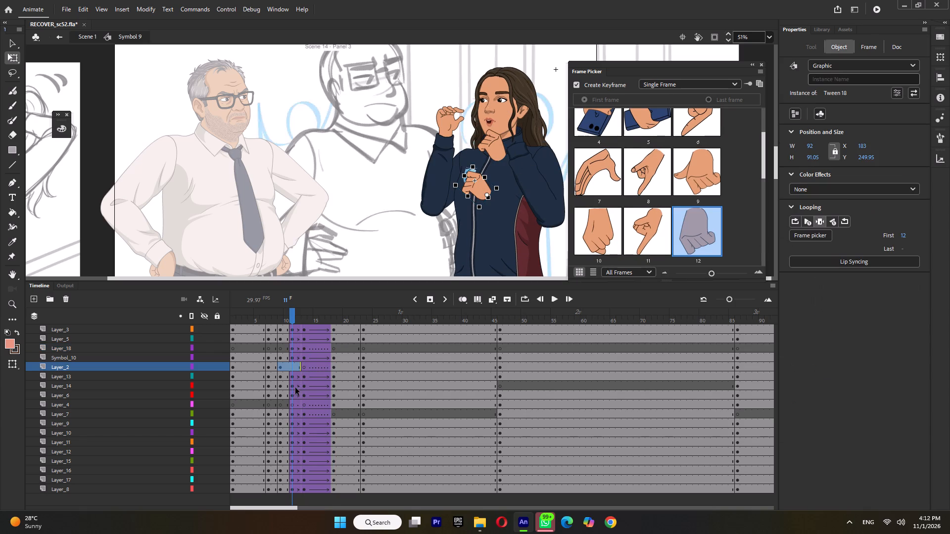
{"action": "left_click", "coordinate": [291, 366]}
{"action": "key", "text": "F7"}
On frame 11, try hand drawing 22 for the Layer_18 hand and move it from her chin up beside her eye.
{"action": "left_click", "coordinate": [291, 346]}
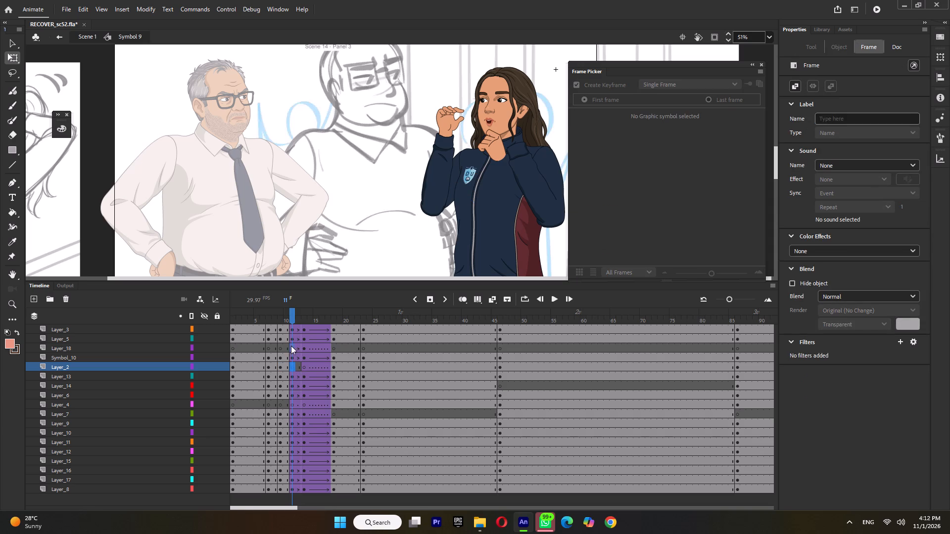
{"action": "scroll", "coordinate": [717, 216], "scroll_direction": "down", "scroll_amount": 5}
{"action": "left_click", "coordinate": [598, 232]}
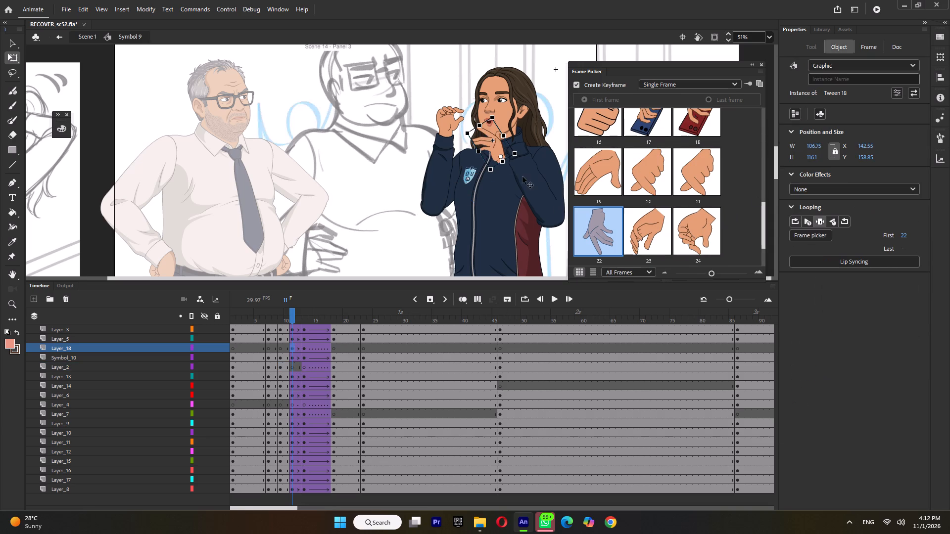
{"action": "left_click_drag", "start_coordinate": [487, 140], "coordinate": [508, 120]}
Try other drawings for the raised hand on frame 11, compare with frame 10's hand, and set it to drawing 12.
{"action": "left_click", "coordinate": [649, 232]}
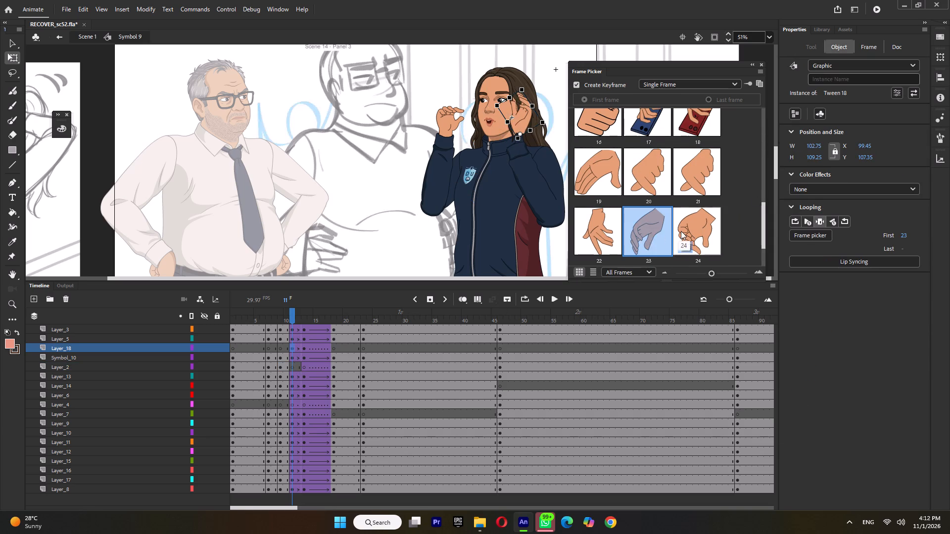
{"action": "left_click", "coordinate": [681, 231]}
{"action": "left_click", "coordinate": [643, 178]}
{"action": "left_click", "coordinate": [598, 179]}
{"action": "scroll", "coordinate": [650, 202], "scroll_direction": "up", "scroll_amount": 2}
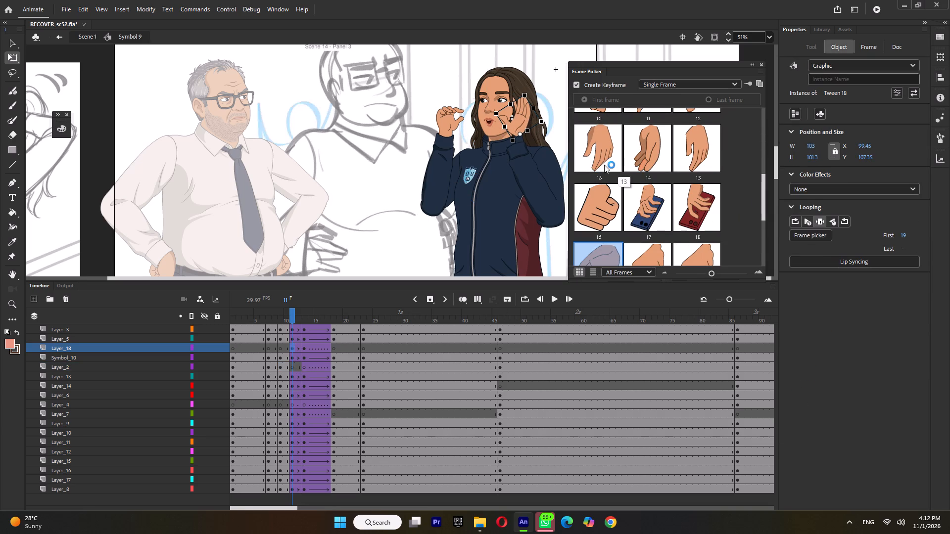
{"action": "scroll", "coordinate": [632, 206], "scroll_direction": "up", "scroll_amount": 2}
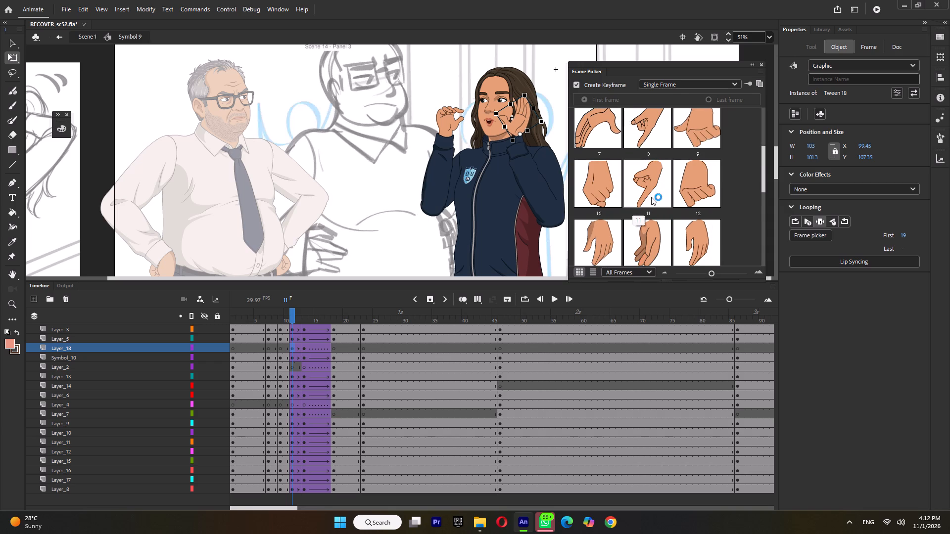
{"action": "scroll", "coordinate": [652, 192], "scroll_direction": "up", "scroll_amount": 3}
{"action": "scroll", "coordinate": [624, 143], "scroll_direction": "up", "scroll_amount": 4}
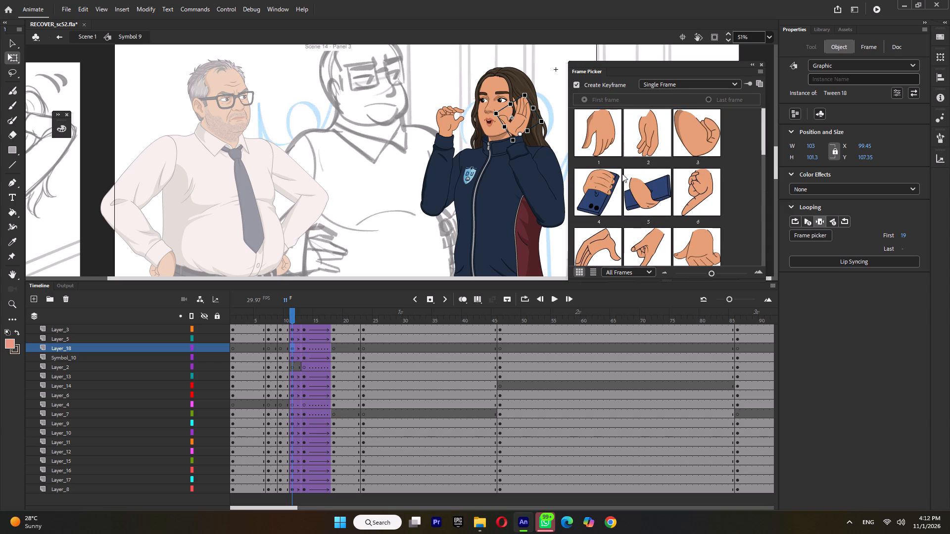
{"action": "left_click", "coordinate": [603, 119]}
{"action": "left_click", "coordinate": [687, 245]}
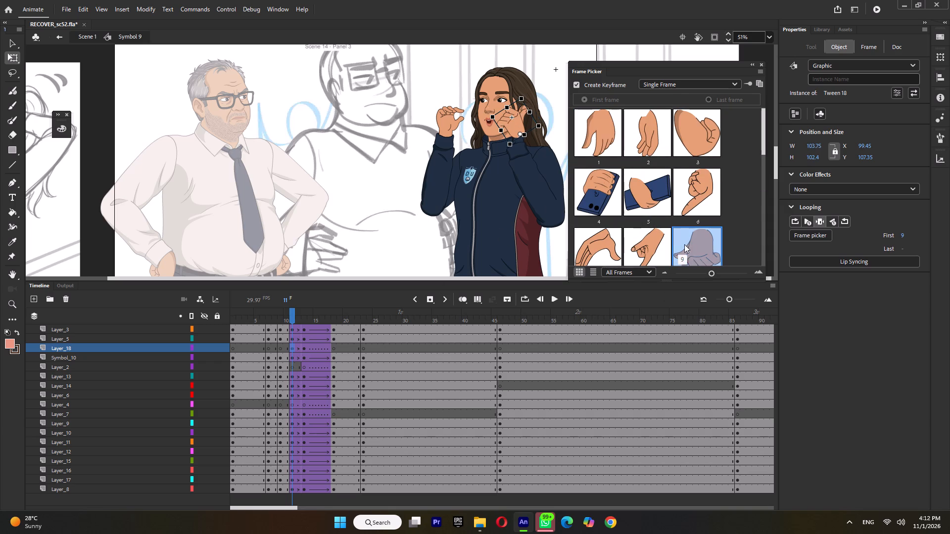
{"action": "left_click", "coordinate": [285, 364]}
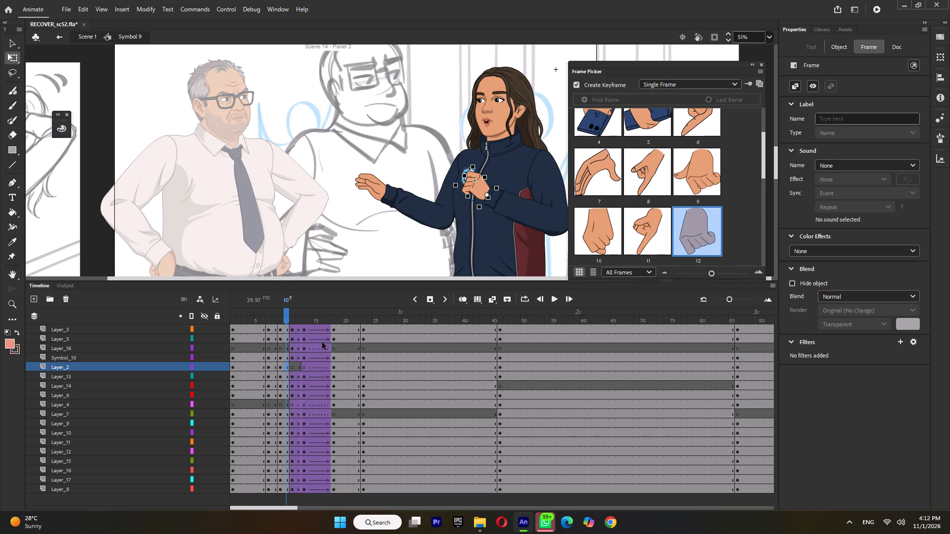
{"action": "left_click", "coordinate": [293, 350]}
{"action": "scroll", "coordinate": [700, 209], "scroll_direction": "down", "scroll_amount": 3}
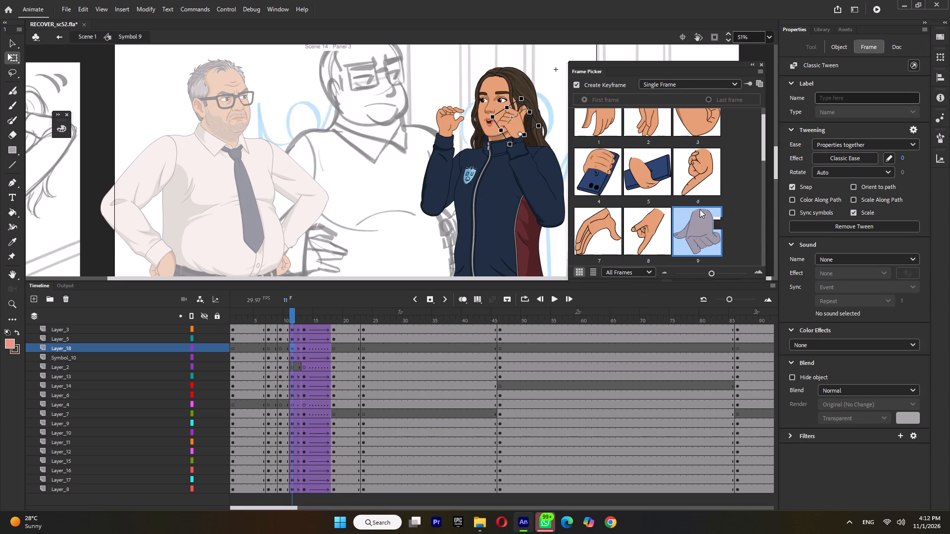
{"action": "left_click", "coordinate": [697, 148]}
{"action": "scroll", "coordinate": [519, 122], "scroll_direction": "up", "scroll_amount": 2, "text": "ctrl"}
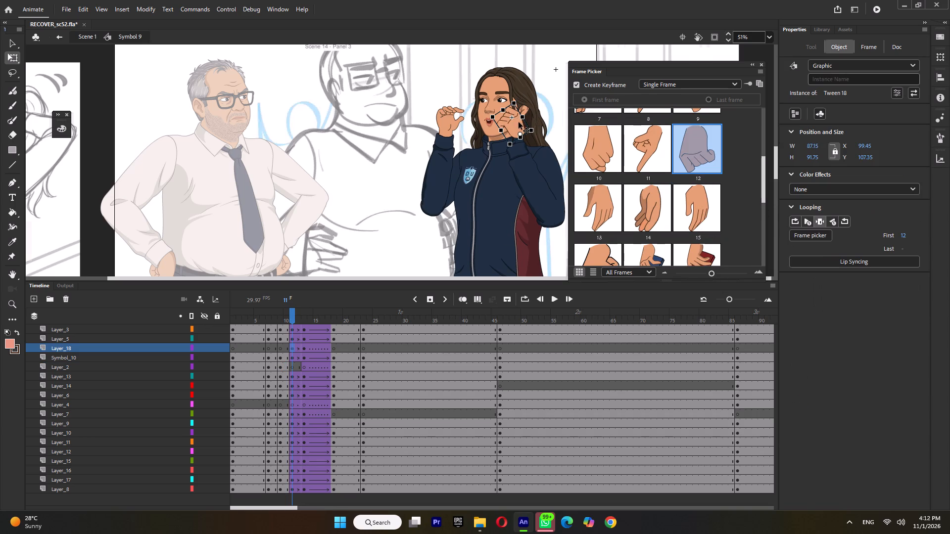
Rotate the Layer_18 hand on frame 11 and reposition it against the side of her face.
{"action": "scroll", "coordinate": [519, 122], "scroll_direction": "up", "scroll_amount": 2, "text": "ctrl"}
{"action": "left_click_drag", "start_coordinate": [514, 126], "coordinate": [501, 120]}
{"action": "left_click_drag", "start_coordinate": [500, 75], "coordinate": [517, 70]}
{"action": "left_click_drag", "start_coordinate": [500, 111], "coordinate": [511, 102]}
Rotate the woman's Layer_3 forearm on frame 11 and extend its cuff up to meet the raised hand's wrist.
{"action": "left_click", "coordinate": [520, 180]}
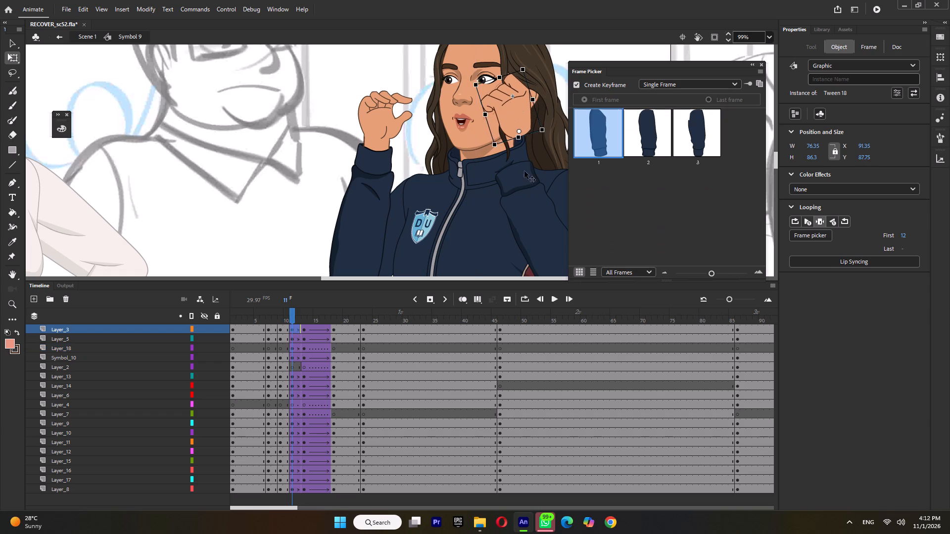
{"action": "left_click_drag", "start_coordinate": [533, 150], "coordinate": [551, 138]}
{"action": "left_click_drag", "start_coordinate": [520, 162], "coordinate": [520, 137]}
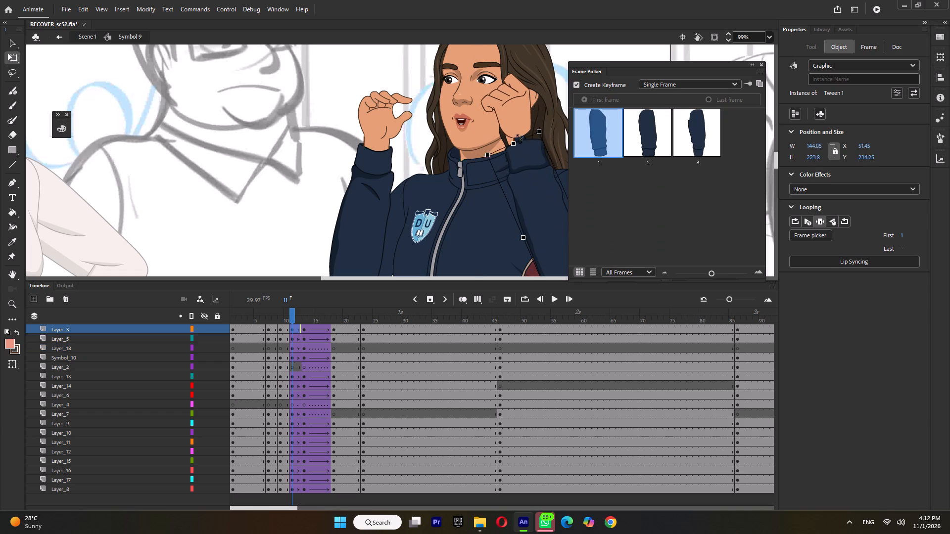
{"action": "left_click_drag", "start_coordinate": [520, 137], "coordinate": [520, 134]}
Compare frames 10, 11 and 13, and rotate the Layer_18 hand slightly beside her head on frame 13.
{"action": "scroll", "coordinate": [520, 133], "scroll_direction": "down", "scroll_amount": 7, "text": "ctrl"}
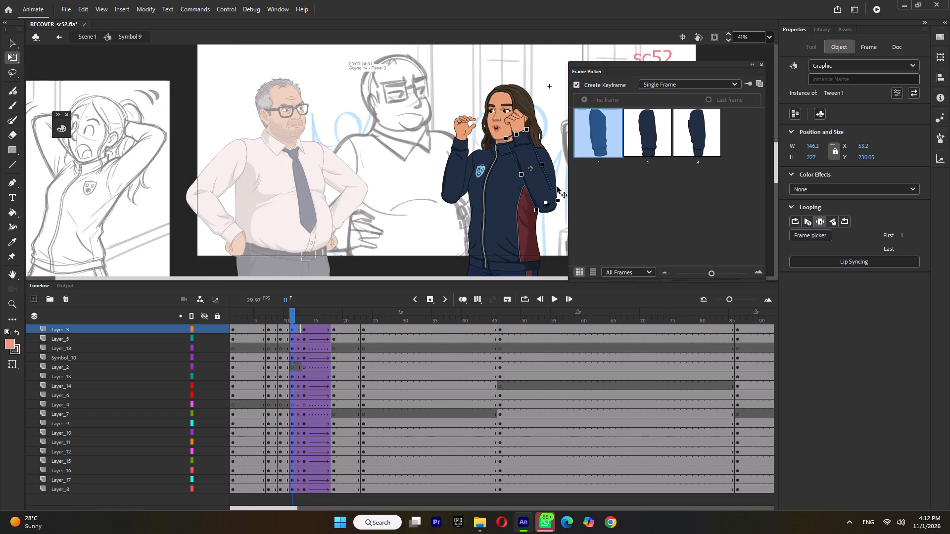
{"action": "left_click", "coordinate": [302, 315]}
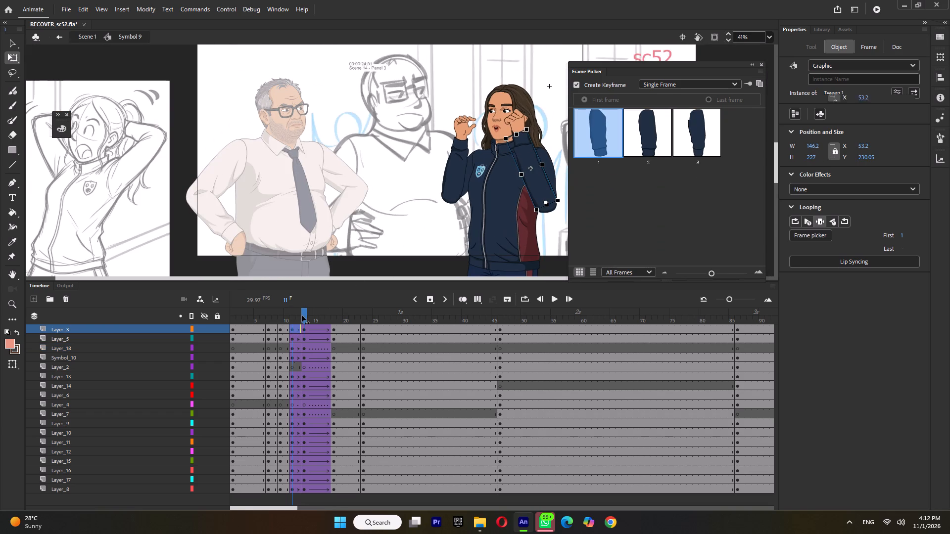
{"action": "left_click", "coordinate": [284, 317]}
{"action": "left_click", "coordinate": [293, 318]}
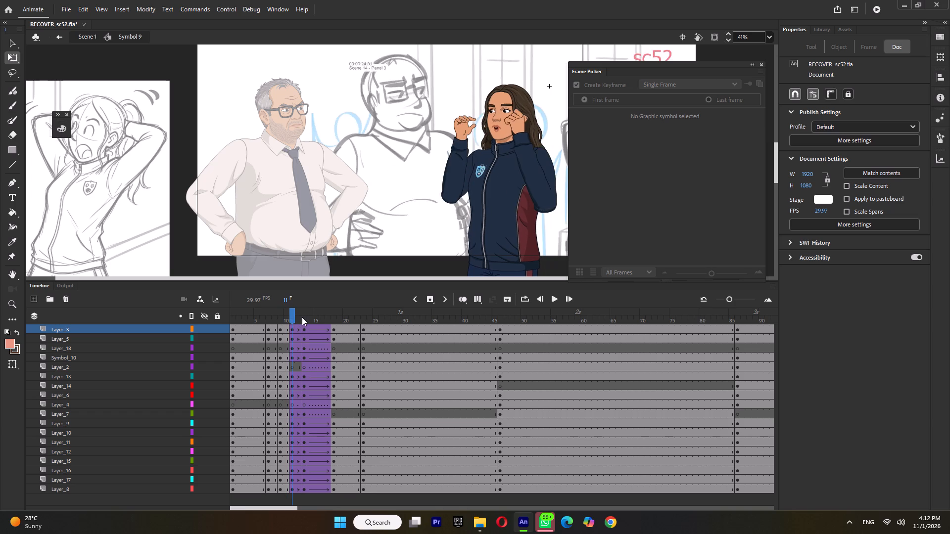
{"action": "left_click", "coordinate": [305, 318]}
{"action": "left_click", "coordinate": [524, 117]}
{"action": "scroll", "coordinate": [535, 105], "scroll_direction": "up", "scroll_amount": 4, "text": "ctrl"}
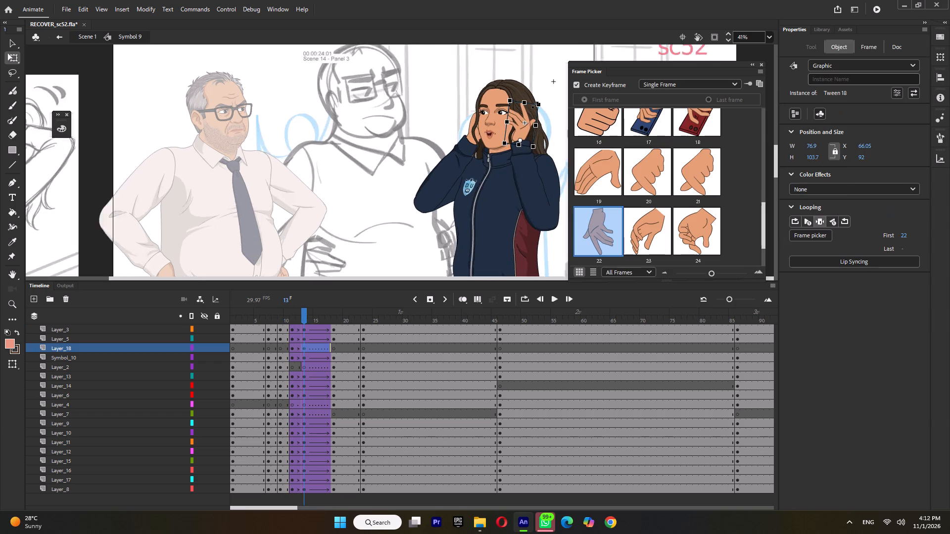
{"action": "left_click_drag", "start_coordinate": [545, 107], "coordinate": [551, 112]}
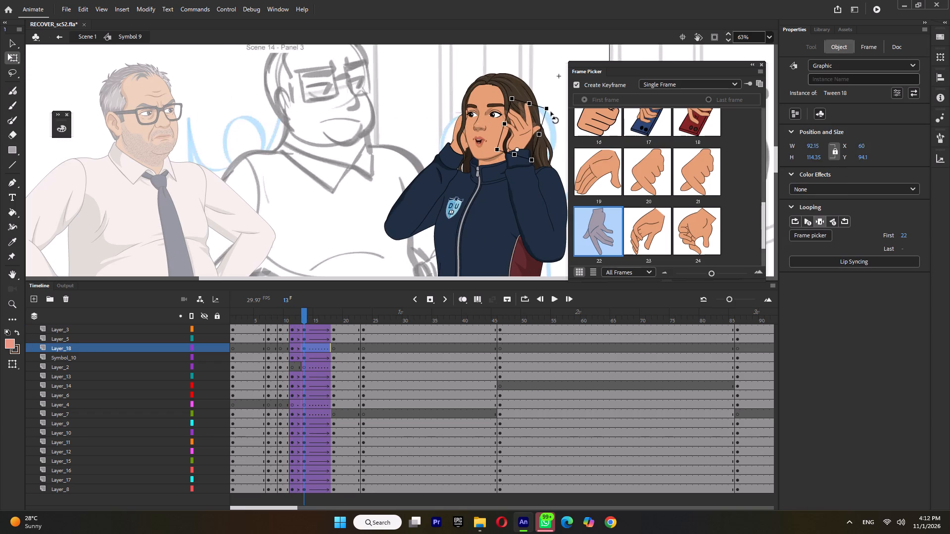
{"action": "left_click_drag", "start_coordinate": [551, 112], "coordinate": [552, 112]}
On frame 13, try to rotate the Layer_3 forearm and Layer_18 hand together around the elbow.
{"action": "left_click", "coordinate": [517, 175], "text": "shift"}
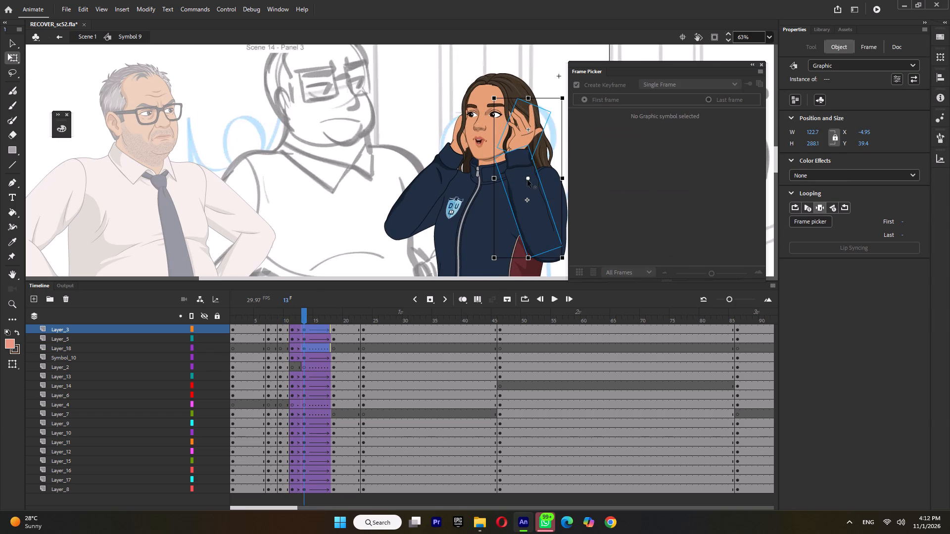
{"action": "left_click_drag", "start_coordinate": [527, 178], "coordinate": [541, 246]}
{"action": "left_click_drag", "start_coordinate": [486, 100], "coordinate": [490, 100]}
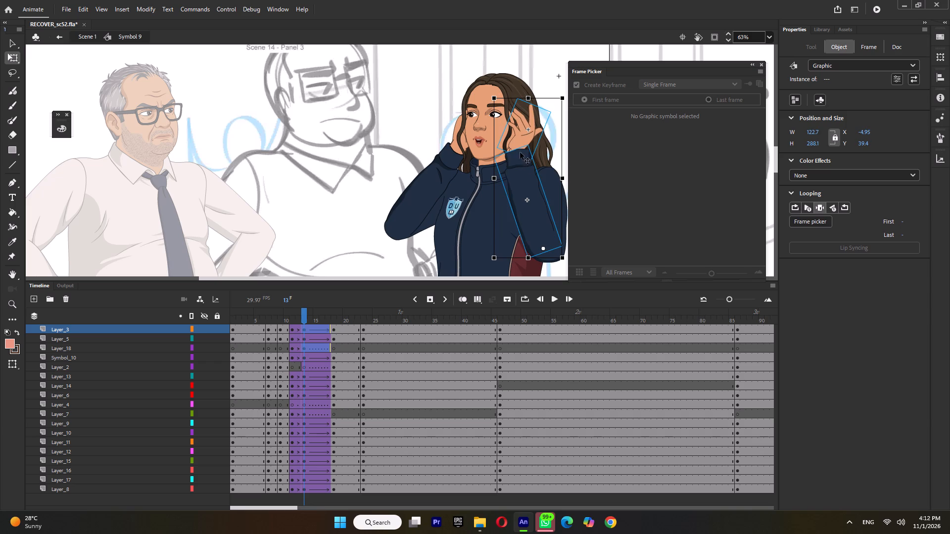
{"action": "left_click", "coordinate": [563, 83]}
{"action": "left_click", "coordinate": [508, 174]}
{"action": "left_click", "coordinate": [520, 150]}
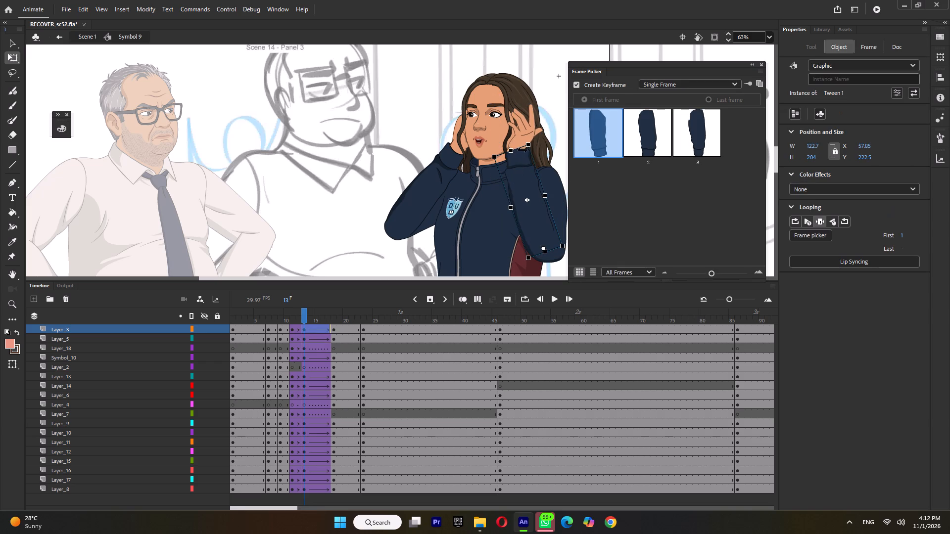
On frame 11, rotate the Layer_3 forearm slightly inward toward her face.
{"action": "left_click", "coordinate": [291, 313]}
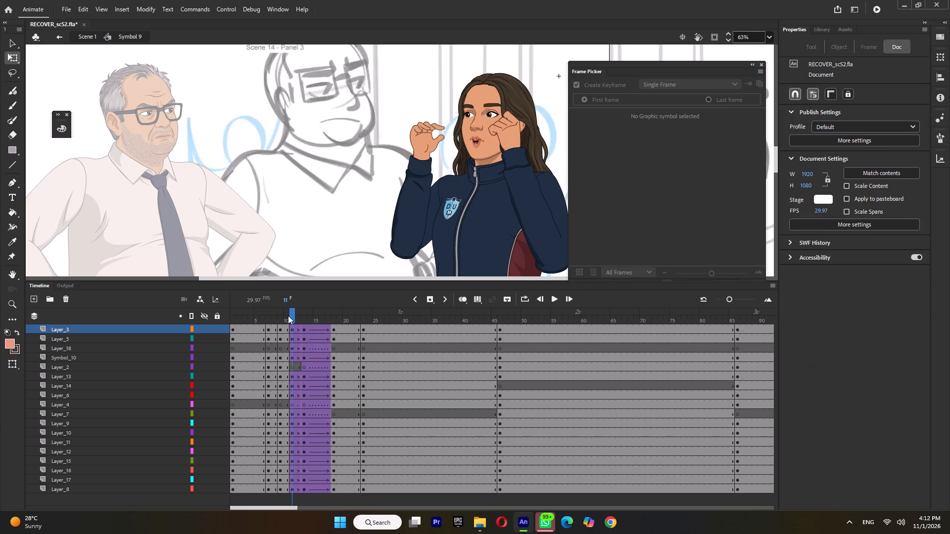
{"action": "left_click", "coordinate": [288, 315]}
{"action": "left_click", "coordinate": [293, 315]}
{"action": "left_click", "coordinate": [515, 170]}
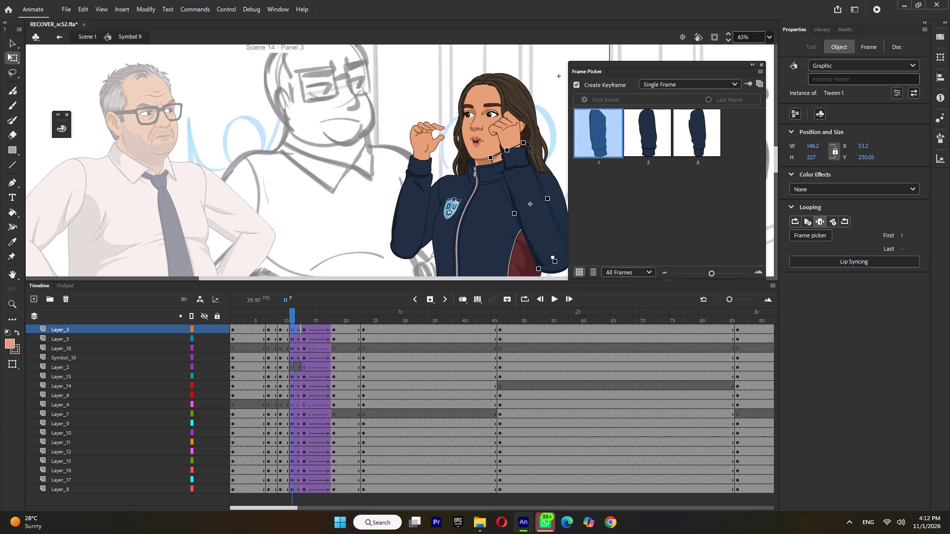
{"action": "left_click_drag", "start_coordinate": [530, 141], "coordinate": [524, 147]}
{"action": "left_click", "coordinate": [521, 143]}
Move the Layer_18 hand on frame 11 so its wrist sits on the rotated forearm's cuff.
{"action": "scroll", "coordinate": [507, 130], "scroll_direction": "up", "scroll_amount": 2, "text": "ctrl"}
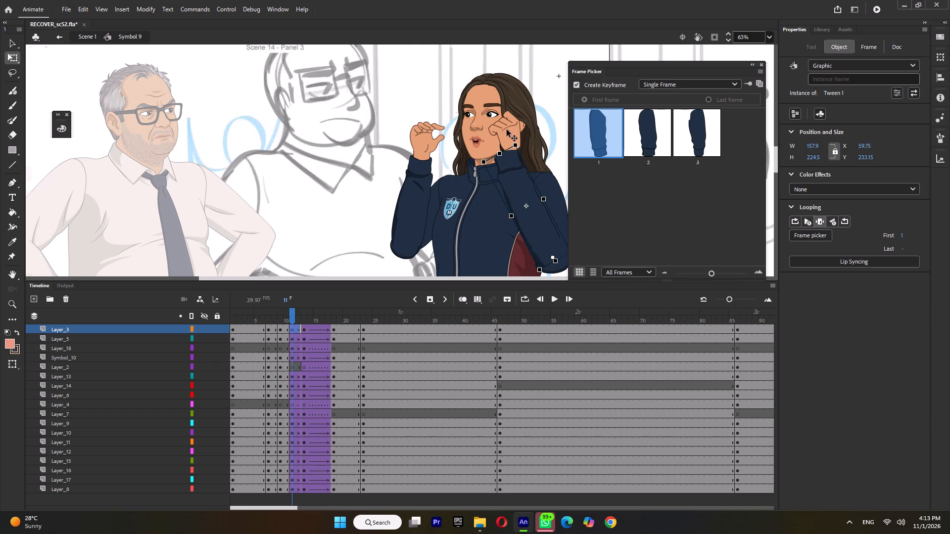
{"action": "scroll", "coordinate": [507, 130], "scroll_direction": "up", "scroll_amount": 2, "text": "ctrl"}
{"action": "left_click", "coordinate": [513, 130]}
{"action": "left_click_drag", "start_coordinate": [520, 133], "coordinate": [513, 139]}
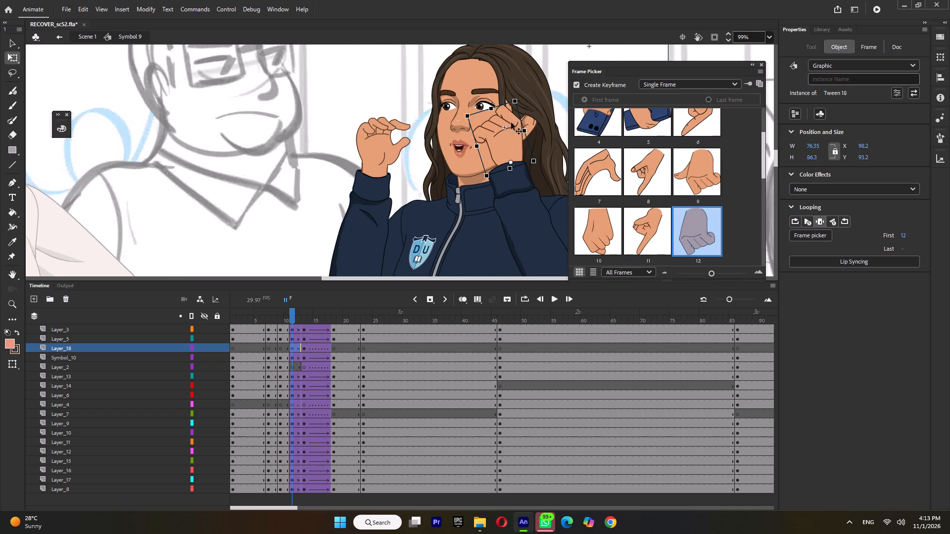
Play back the arm-raising motion and step through the poses up to frame 13 to check its timing.
{"action": "scroll", "coordinate": [455, 144], "scroll_direction": "down", "scroll_amount": 5, "text": "ctrl"}
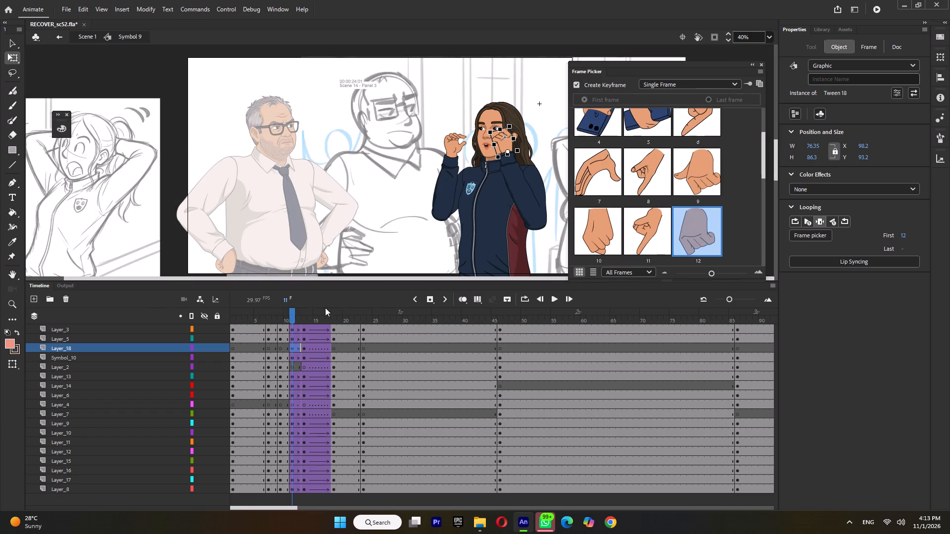
{"action": "left_click", "coordinate": [269, 317]}
{"action": "left_click", "coordinate": [280, 315]}
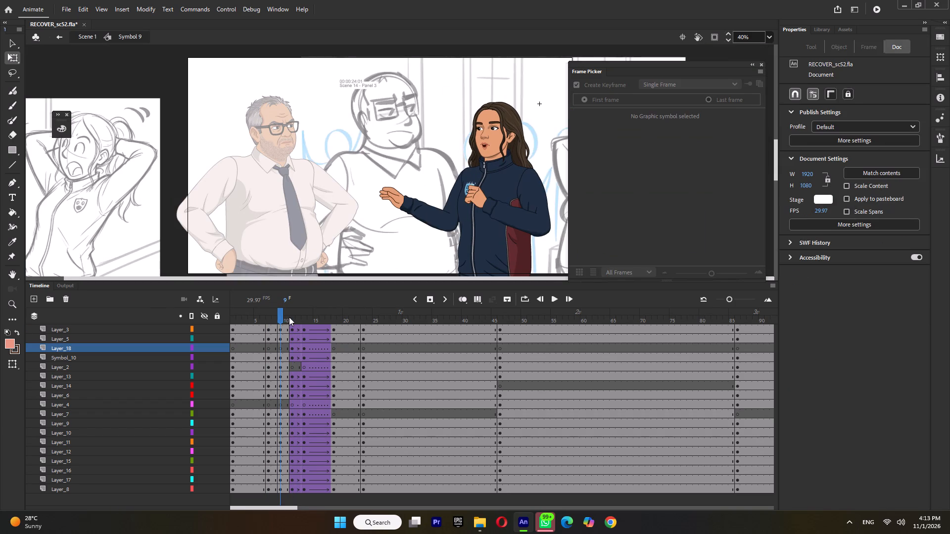
{"action": "left_click", "coordinate": [293, 317]}
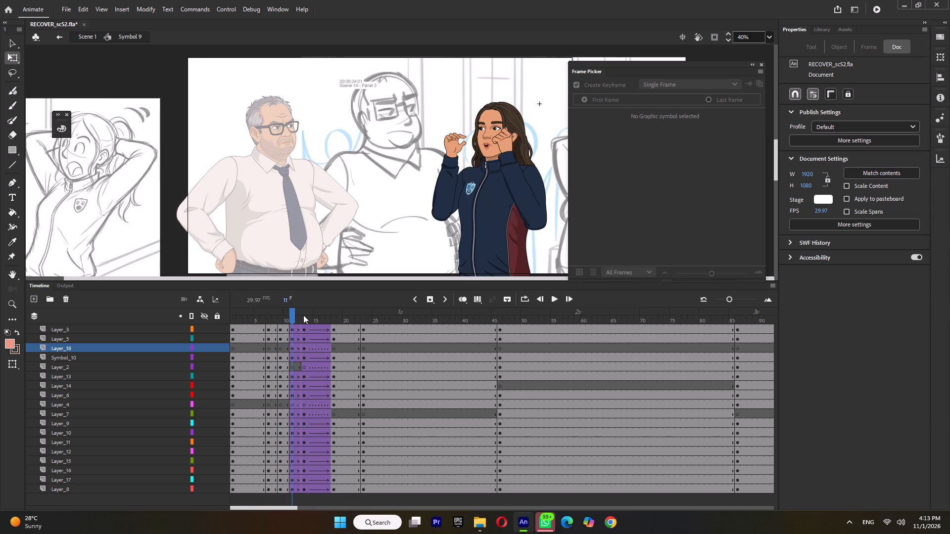
{"action": "left_click", "coordinate": [303, 315]}
{"action": "scroll", "coordinate": [484, 167], "scroll_direction": "down", "scroll_amount": 5, "text": "ctrl"}
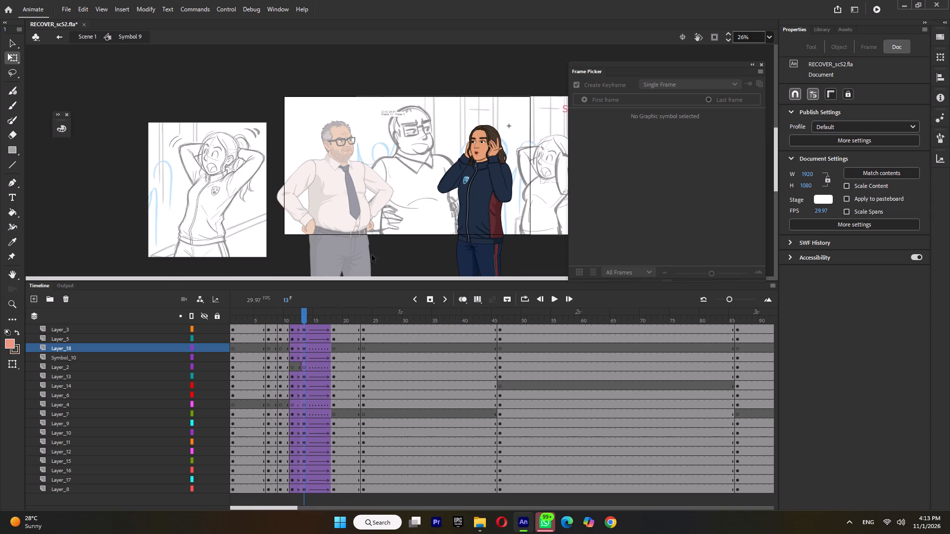
{"action": "left_click", "coordinate": [257, 316]}
{"action": "key", "text": "Return"}
{"action": "key", "text": "Return"}
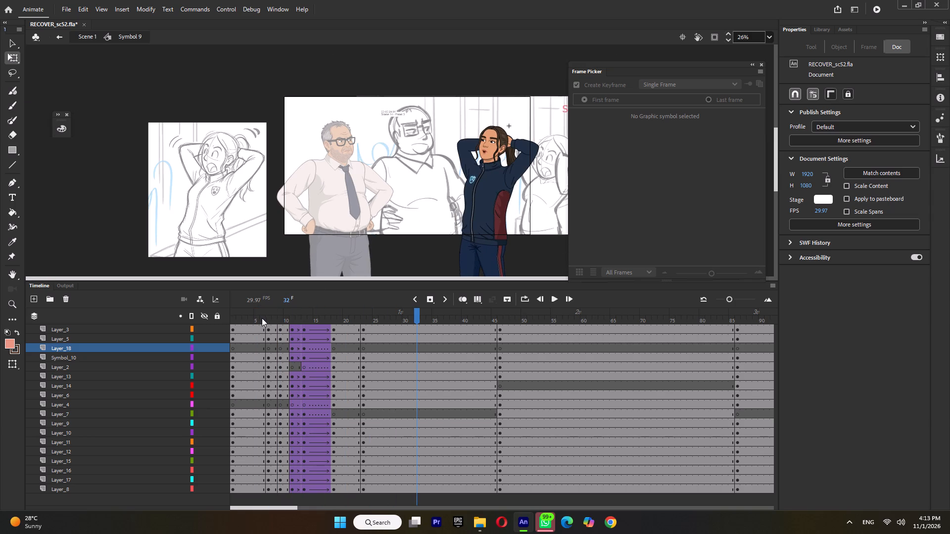
{"action": "left_click_drag", "start_coordinate": [270, 317], "coordinate": [293, 320]}
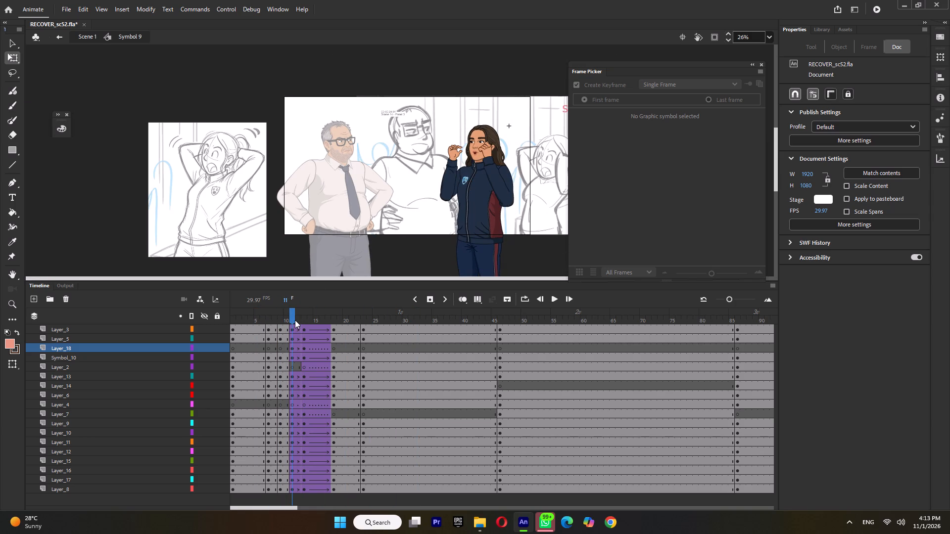
{"action": "left_click", "coordinate": [296, 317]}
{"action": "left_click", "coordinate": [299, 317]}
{"action": "left_click", "coordinate": [301, 317]}
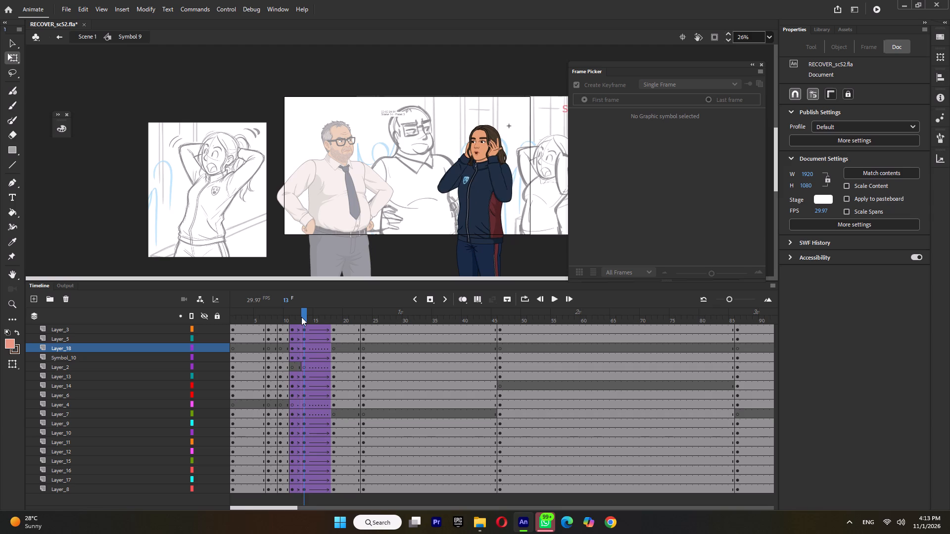
Insert one frame at frame 14 on all layers to lengthen the tween that starts at frame 13.
{"action": "left_click", "coordinate": [310, 318]}
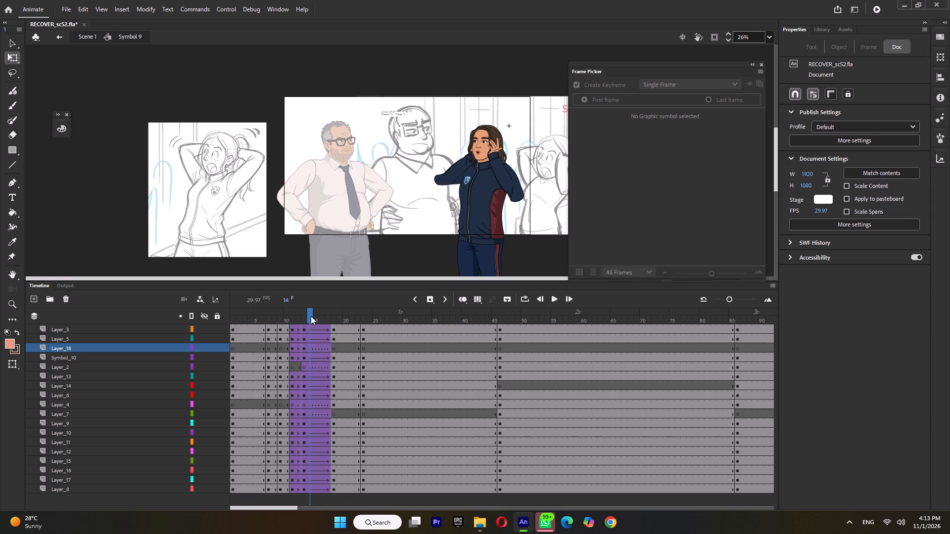
{"action": "double_click", "coordinate": [311, 315]}
{"action": "key", "text": "F5"}
Remove one frame at frame 29 on all layers to compensate for the added frame, and return to frame 14.
{"action": "double_click", "coordinate": [399, 317]}
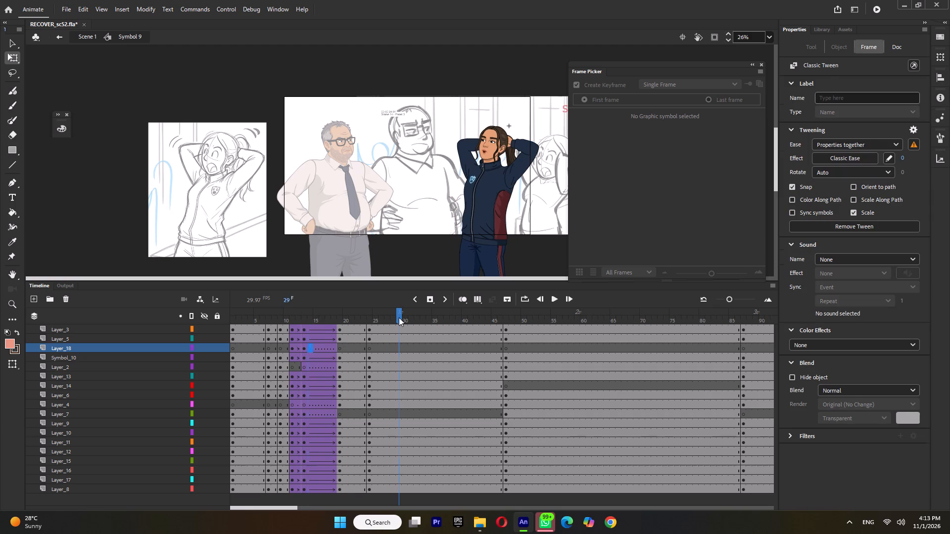
{"action": "key", "text": "shift+F5"}
{"action": "left_click", "coordinate": [308, 314]}
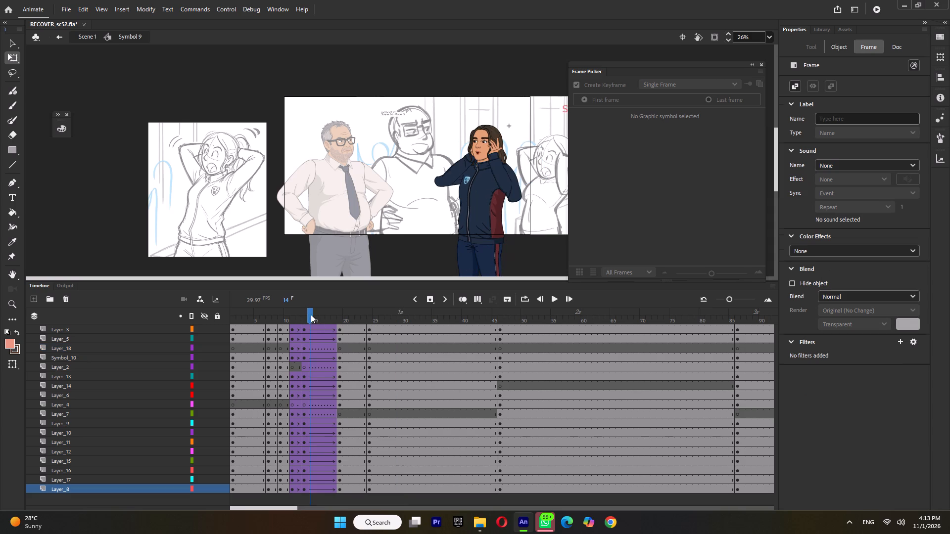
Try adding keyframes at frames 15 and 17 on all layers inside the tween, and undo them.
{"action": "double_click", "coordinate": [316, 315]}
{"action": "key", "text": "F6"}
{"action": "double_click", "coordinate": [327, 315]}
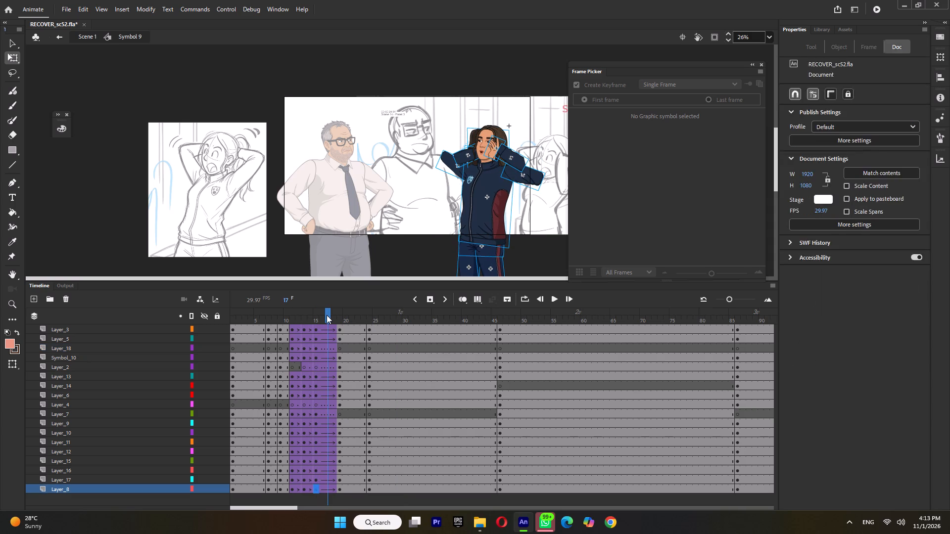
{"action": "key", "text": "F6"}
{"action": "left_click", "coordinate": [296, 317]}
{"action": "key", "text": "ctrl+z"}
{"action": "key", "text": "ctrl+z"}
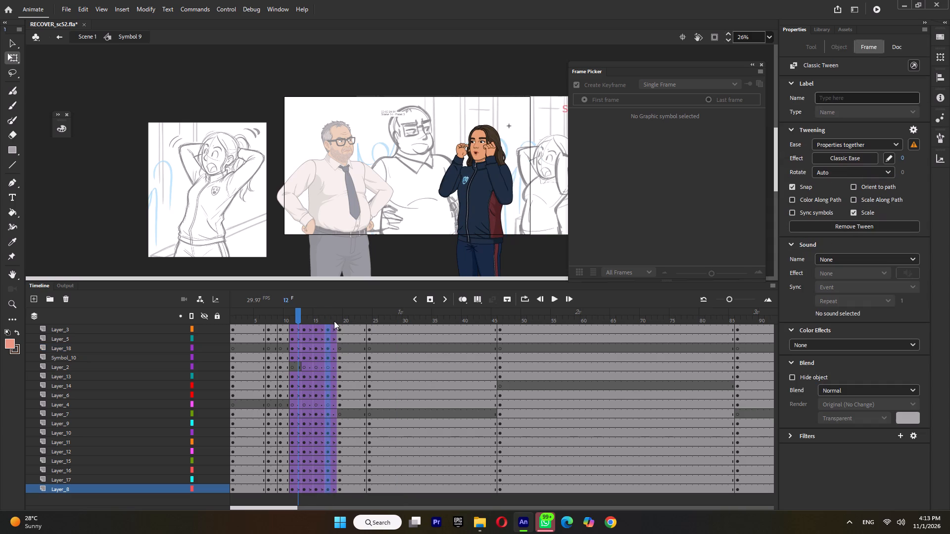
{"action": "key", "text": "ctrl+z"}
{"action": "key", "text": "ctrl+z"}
On frame 19, rotate the ponytail-side arm (Layer_3, Layer_5 and Layer_2 together) slightly counterclockwise about its shoulder.
{"action": "left_click", "coordinate": [320, 317]}
{"action": "left_click", "coordinate": [340, 318]}
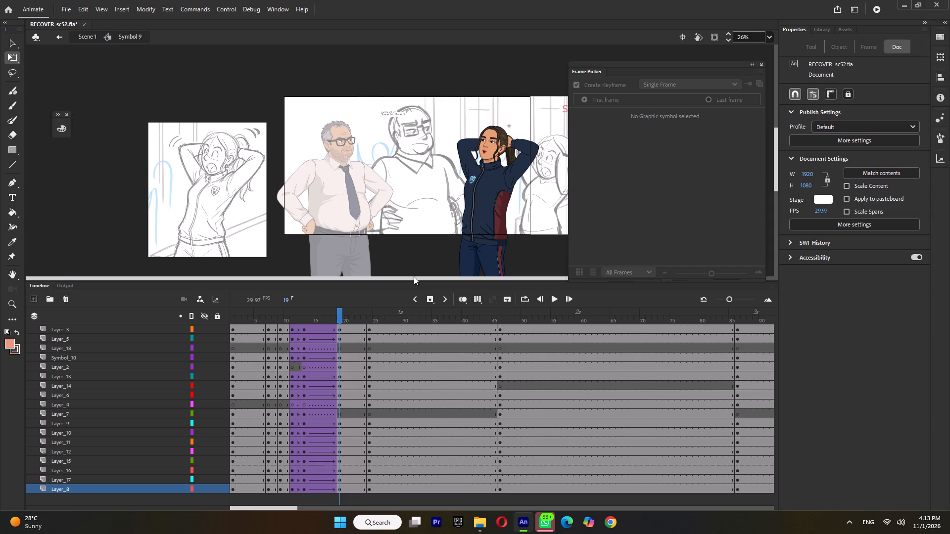
{"action": "left_click_drag", "start_coordinate": [549, 133], "coordinate": [530, 160]}
{"action": "scroll", "coordinate": [519, 144], "scroll_direction": "up", "scroll_amount": 2, "text": "ctrl"}
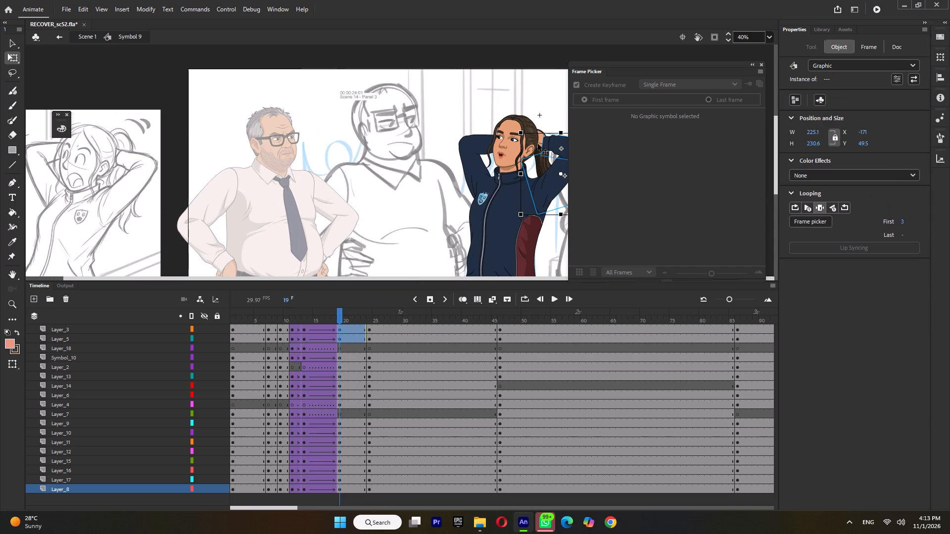
{"action": "left_click", "coordinate": [542, 139], "text": "shift"}
{"action": "scroll", "coordinate": [435, 167], "scroll_direction": "down", "scroll_amount": 3, "text": "ctrl"}
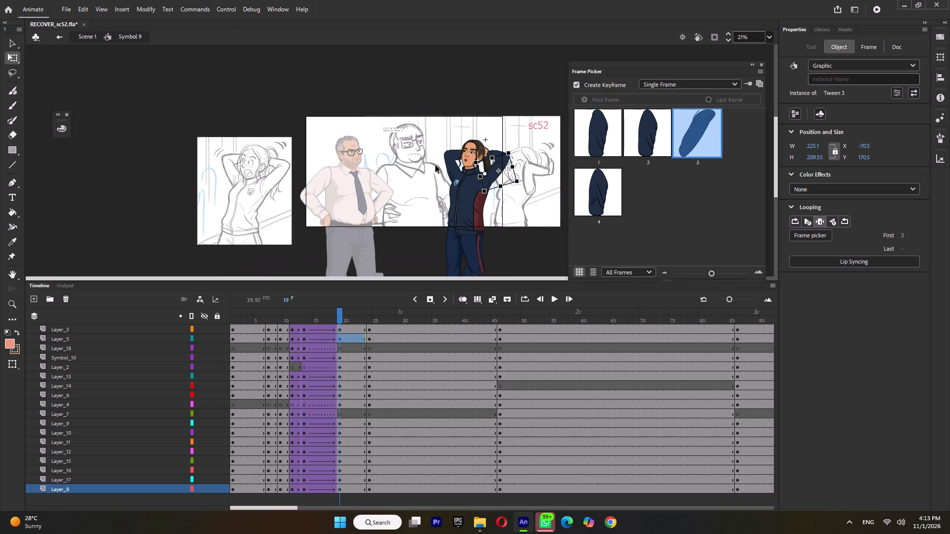
{"action": "left_click_drag", "start_coordinate": [710, 65], "coordinate": [766, 63]}
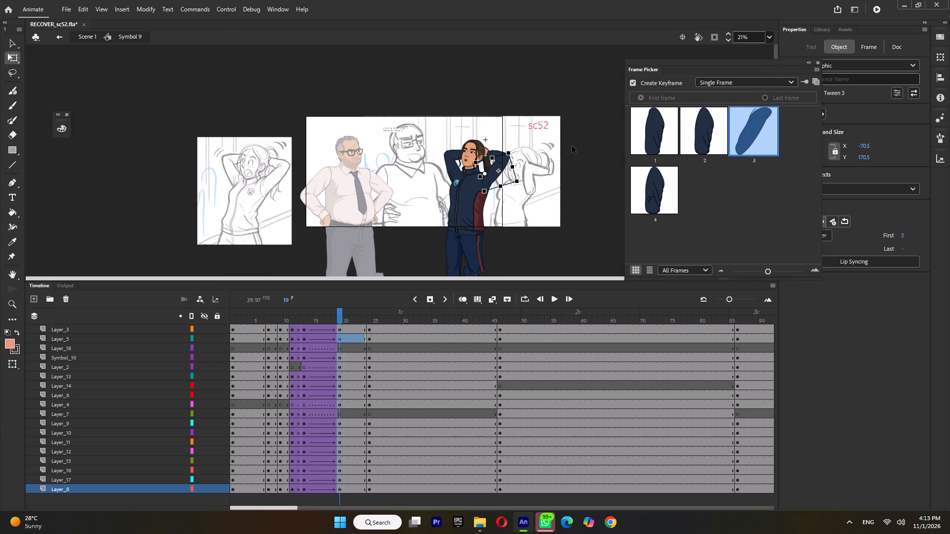
{"action": "scroll", "coordinate": [567, 146], "scroll_direction": "up", "scroll_amount": 5, "text": "ctrl"}
{"action": "left_click", "coordinate": [581, 155], "text": "shift"}
{"action": "left_click", "coordinate": [554, 149], "text": "shift"}
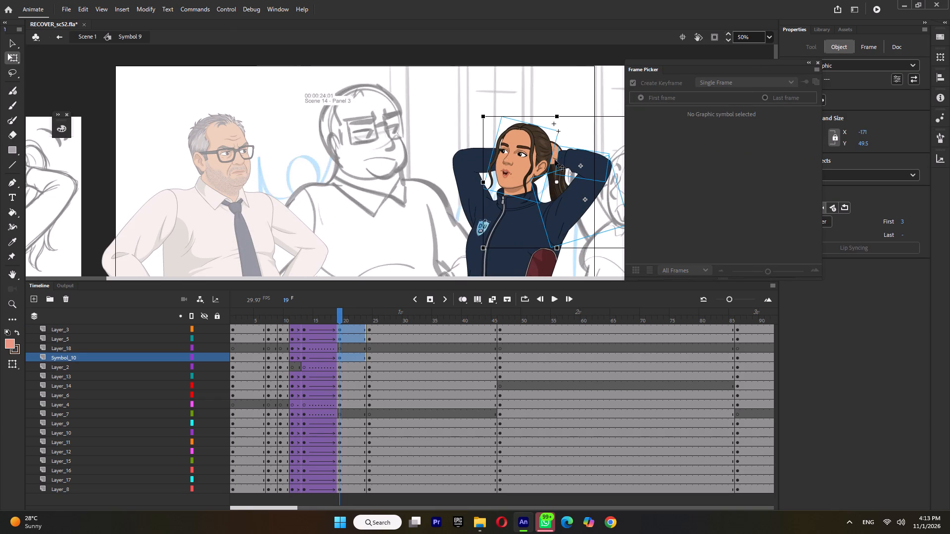
{"action": "left_click", "coordinate": [558, 149], "text": "shift"}
{"action": "left_click", "coordinate": [518, 149], "text": "shift"}
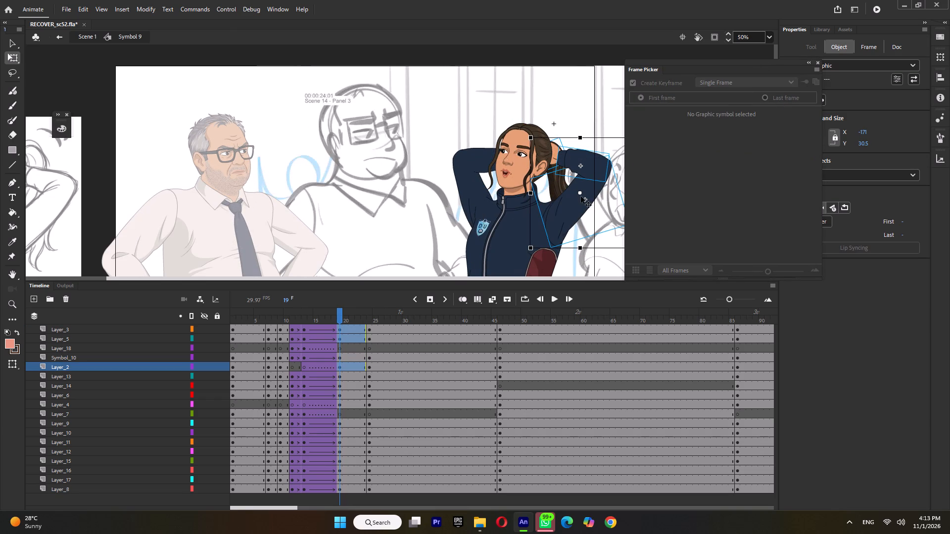
{"action": "left_click_drag", "start_coordinate": [581, 196], "coordinate": [549, 221]}
{"action": "key", "text": "ctrl+z"}
{"action": "left_click_drag", "start_coordinate": [579, 192], "coordinate": [547, 225]}
{"action": "scroll", "coordinate": [531, 165], "scroll_direction": "down", "scroll_amount": 2, "text": "ctrl"}
{"action": "scroll", "coordinate": [590, 150], "scroll_direction": "up", "scroll_amount": 5, "text": "ctrl"}
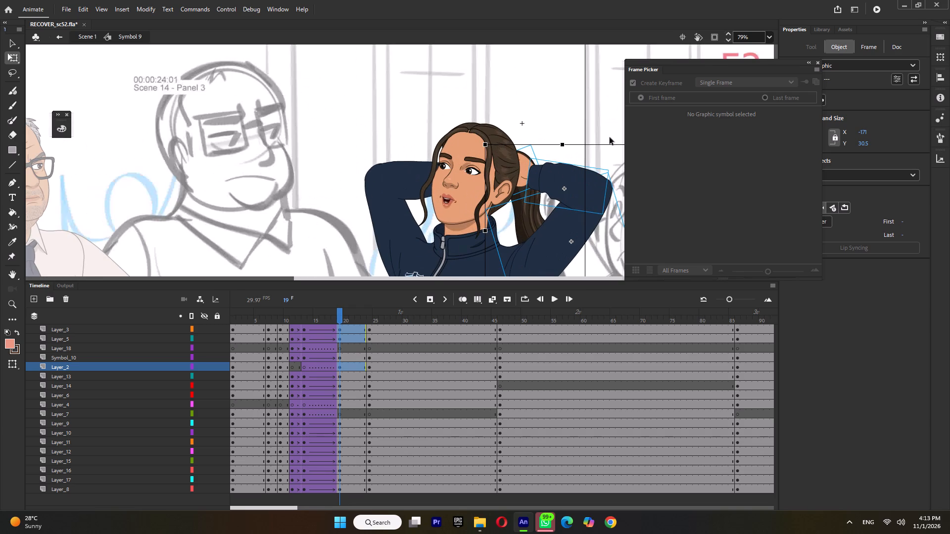
{"action": "left_click_drag", "start_coordinate": [712, 59], "coordinate": [182, 59]}
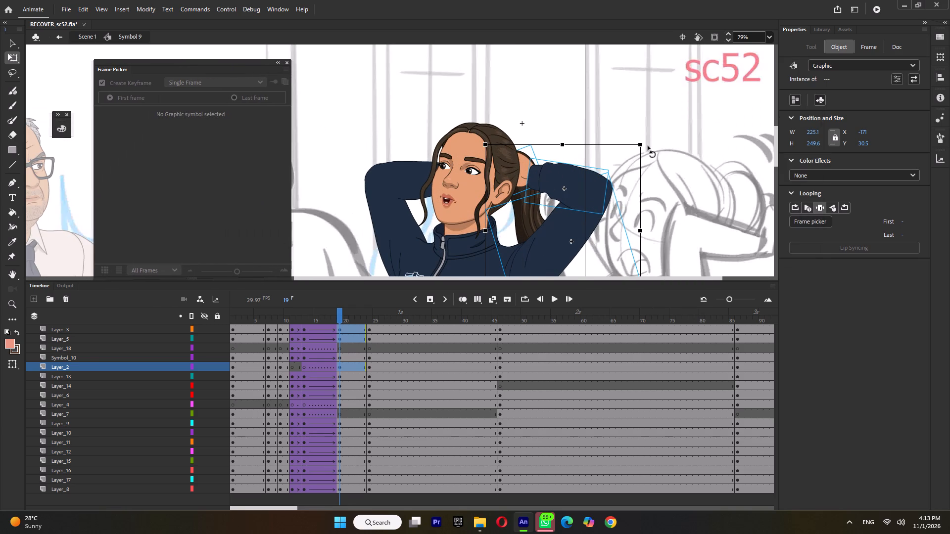
{"action": "left_click_drag", "start_coordinate": [648, 146], "coordinate": [642, 139]}
{"action": "scroll", "coordinate": [642, 139], "scroll_direction": "down", "scroll_amount": 2, "text": "ctrl"}
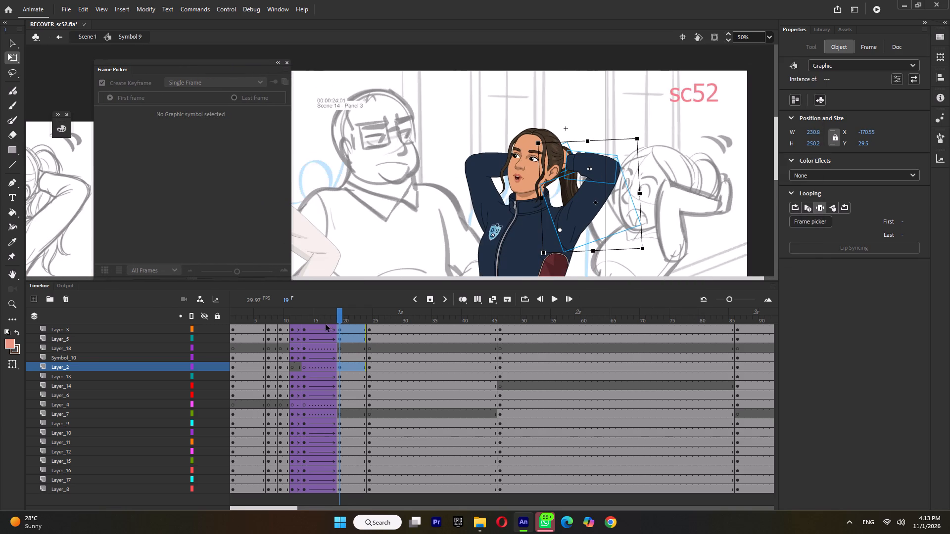
In the pose starting at frame 24, rotate the woman's other arm (Layer_13 and Layer_8) slightly clockwise about its shoulder.
{"action": "left_click", "coordinate": [371, 320]}
{"action": "left_click", "coordinate": [346, 319]}
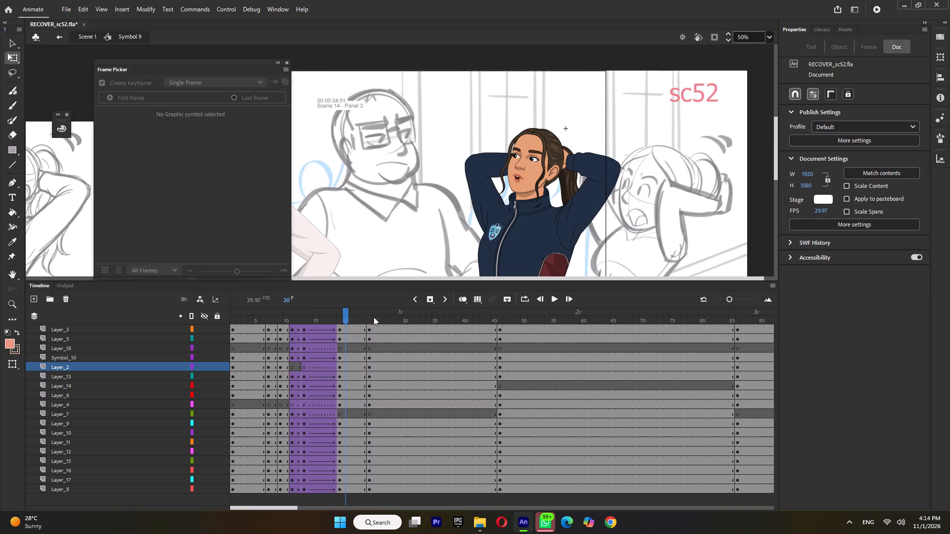
{"action": "left_click", "coordinate": [328, 315]}
{"action": "left_click", "coordinate": [344, 317]}
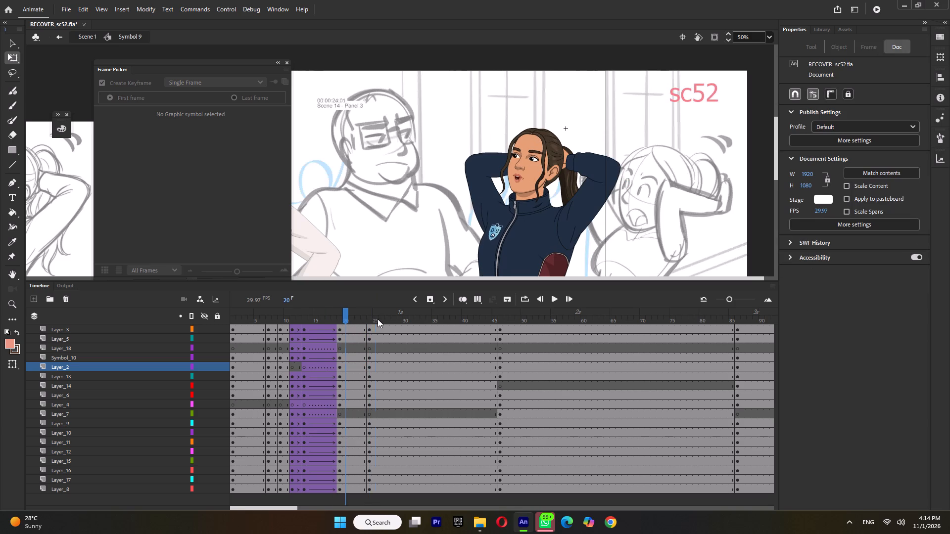
{"action": "left_click", "coordinate": [378, 319]}
{"action": "left_click_drag", "start_coordinate": [443, 144], "coordinate": [482, 187]}
{"action": "left_click_drag", "start_coordinate": [491, 192], "coordinate": [498, 219]}
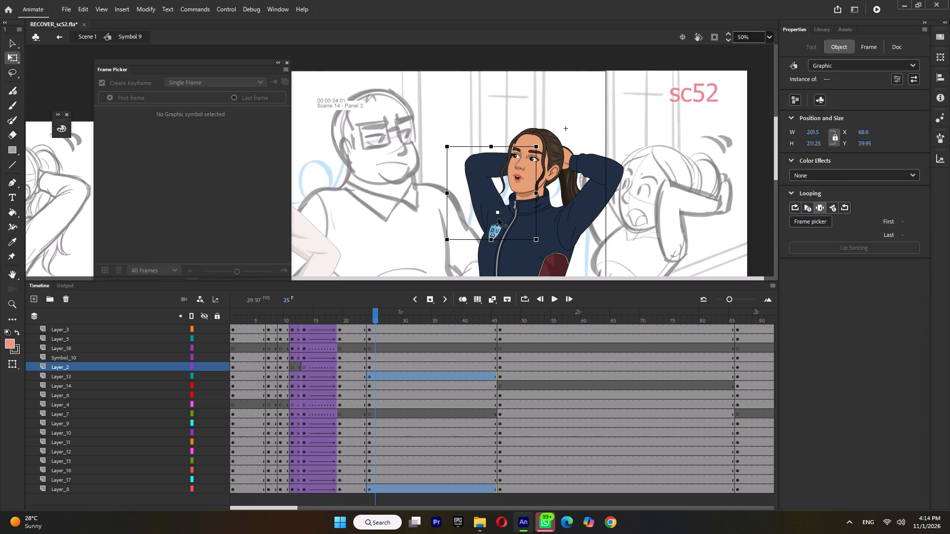
{"action": "left_click_drag", "start_coordinate": [498, 219], "coordinate": [494, 217]}
{"action": "left_click_drag", "start_coordinate": [541, 143], "coordinate": [546, 144]}
{"action": "left_click_drag", "start_coordinate": [546, 144], "coordinate": [547, 147]}
Rotate the Layer_13 forearm in the frame 24 pose slightly counterclockwise about its elbow.
{"action": "left_click", "coordinate": [487, 118]}
{"action": "left_click", "coordinate": [492, 165]}
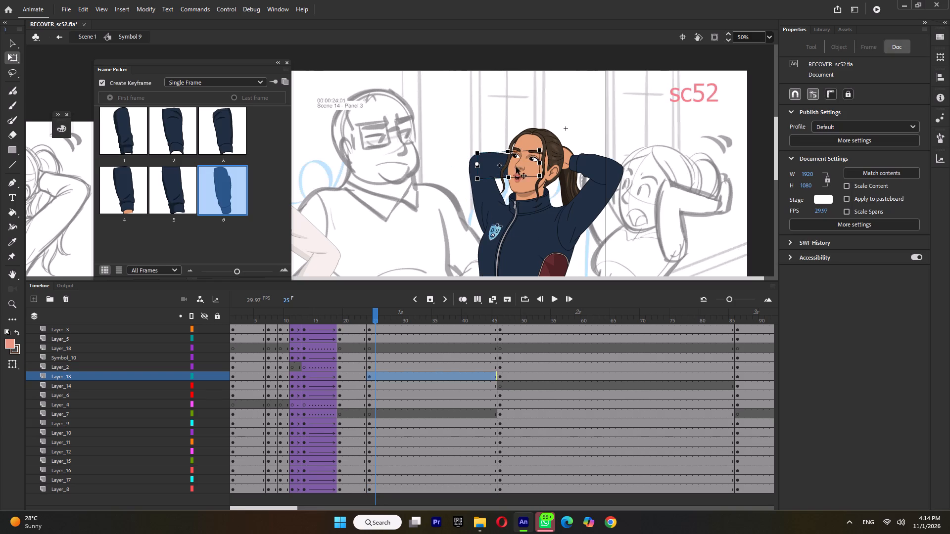
{"action": "left_click_drag", "start_coordinate": [544, 174], "coordinate": [548, 168]}
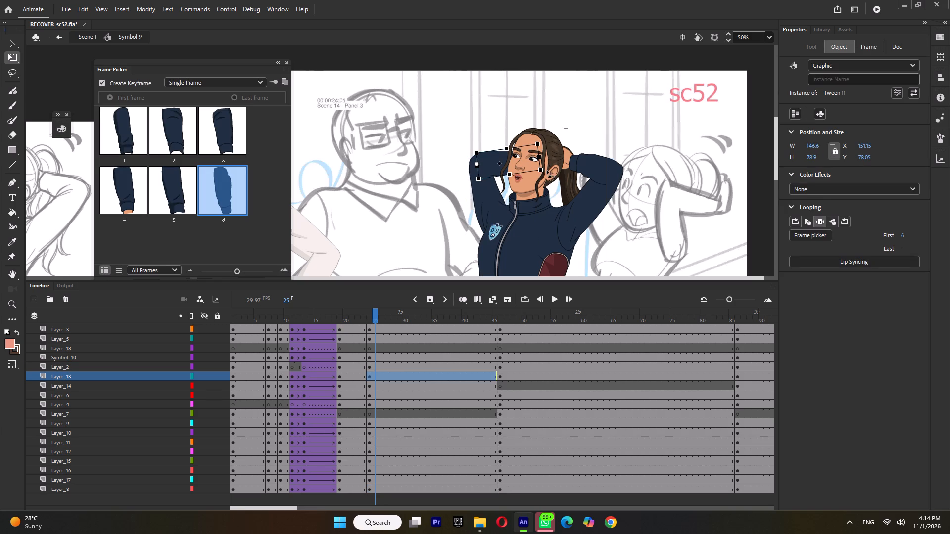
Adjust the swing of the Layer_4 ponytail about its root in the pose starting at frame 19.
{"action": "left_click", "coordinate": [343, 320]}
{"action": "left_click", "coordinate": [568, 192]}
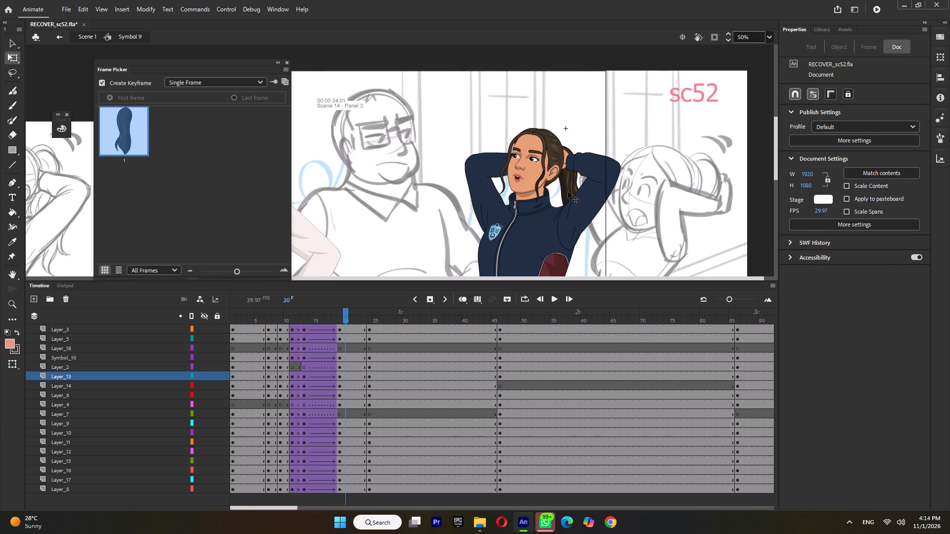
{"action": "left_click_drag", "start_coordinate": [596, 223], "coordinate": [591, 240]}
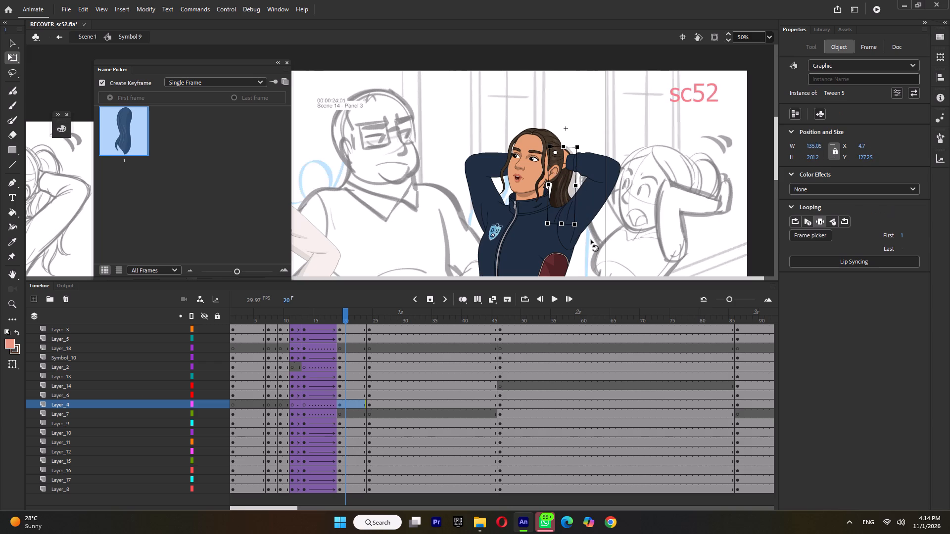
{"action": "left_click_drag", "start_coordinate": [591, 240], "coordinate": [604, 236]}
Rotate the ponytail slightly clockwise about its root in the pose starting at frame 24.
{"action": "left_click", "coordinate": [382, 314]}
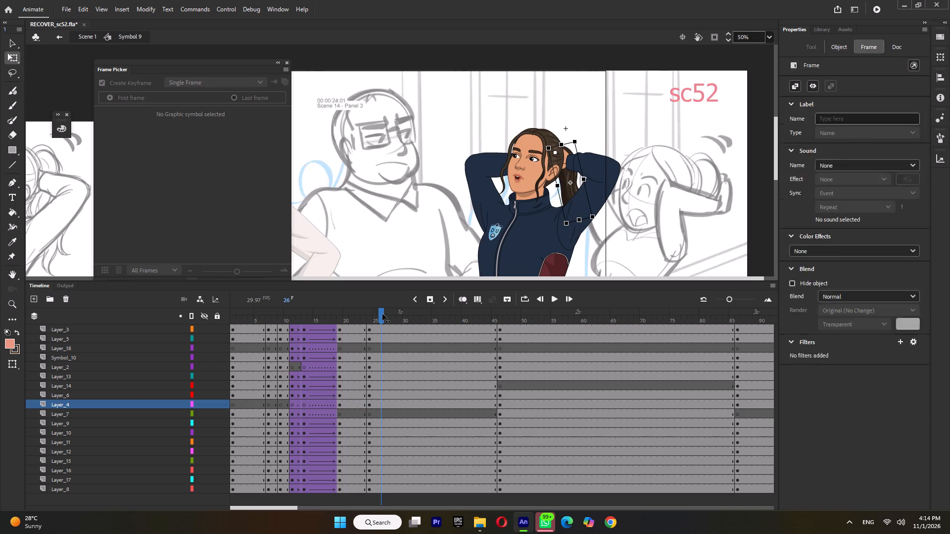
{"action": "left_click", "coordinate": [567, 185]}
{"action": "left_click_drag", "start_coordinate": [596, 224], "coordinate": [588, 230]}
On frame 19, rotate the woman's whole upper body, with head, ponytail and arms, slightly clockwise about the waist.
{"action": "scroll", "coordinate": [590, 218], "scroll_direction": "down", "scroll_amount": 4, "text": "ctrl"}
{"action": "left_click", "coordinate": [309, 320]}
{"action": "left_click", "coordinate": [341, 316]}
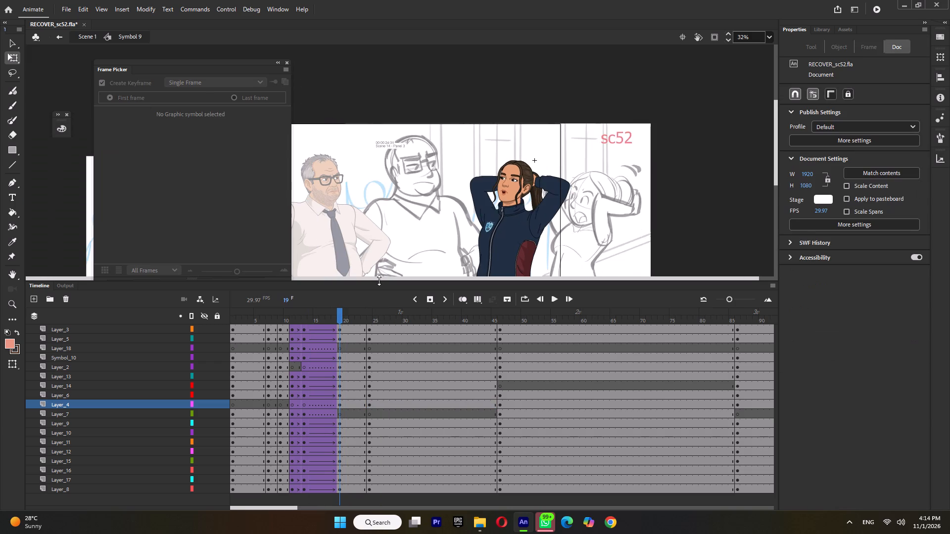
{"action": "scroll", "coordinate": [559, 149], "scroll_direction": "down", "scroll_amount": 4, "text": "ctrl"}
{"action": "left_click_drag", "start_coordinate": [546, 136], "coordinate": [403, 217]}
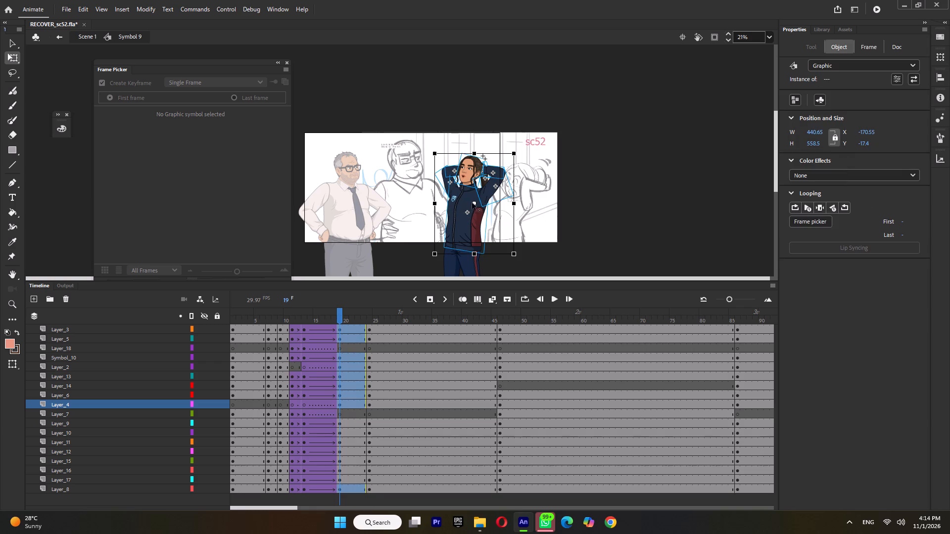
{"action": "left_click_drag", "start_coordinate": [475, 202], "coordinate": [458, 241]}
{"action": "scroll", "coordinate": [484, 155], "scroll_direction": "up", "scroll_amount": 6, "text": "ctrl"}
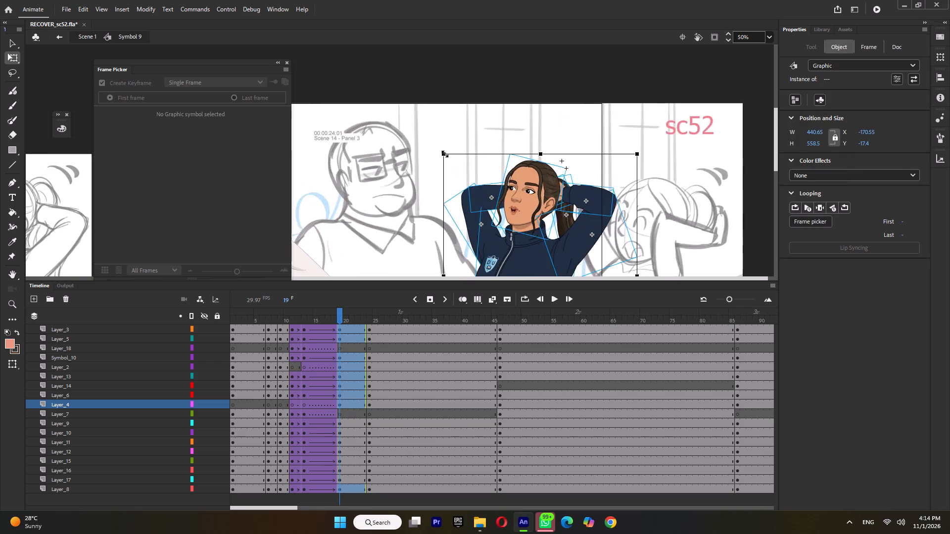
{"action": "scroll", "coordinate": [445, 154], "scroll_direction": "up", "scroll_amount": 5, "text": "ctrl"}
{"action": "left_click_drag", "start_coordinate": [440, 155], "coordinate": [444, 151]}
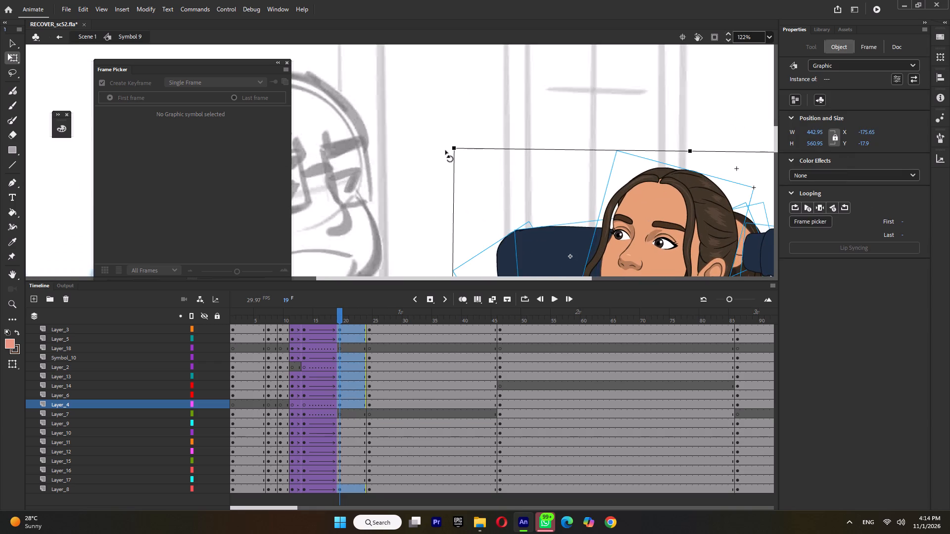
{"action": "scroll", "coordinate": [447, 146], "scroll_direction": "down", "scroll_amount": 7, "text": "ctrl"}
{"action": "left_click", "coordinate": [554, 125]}
On frame 19, rotate the head and ponytail together slightly clockwise about the base of the head.
{"action": "left_click", "coordinate": [544, 178]}
{"action": "left_click", "coordinate": [568, 214], "text": "shift"}
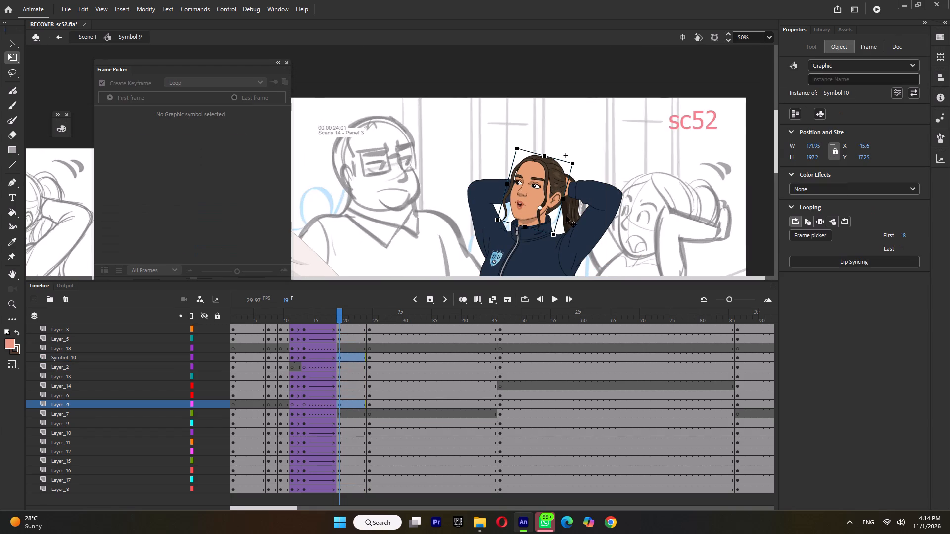
{"action": "left_click_drag", "start_coordinate": [544, 201], "coordinate": [539, 212]}
{"action": "scroll", "coordinate": [594, 147], "scroll_direction": "up", "scroll_amount": 3, "text": "ctrl"}
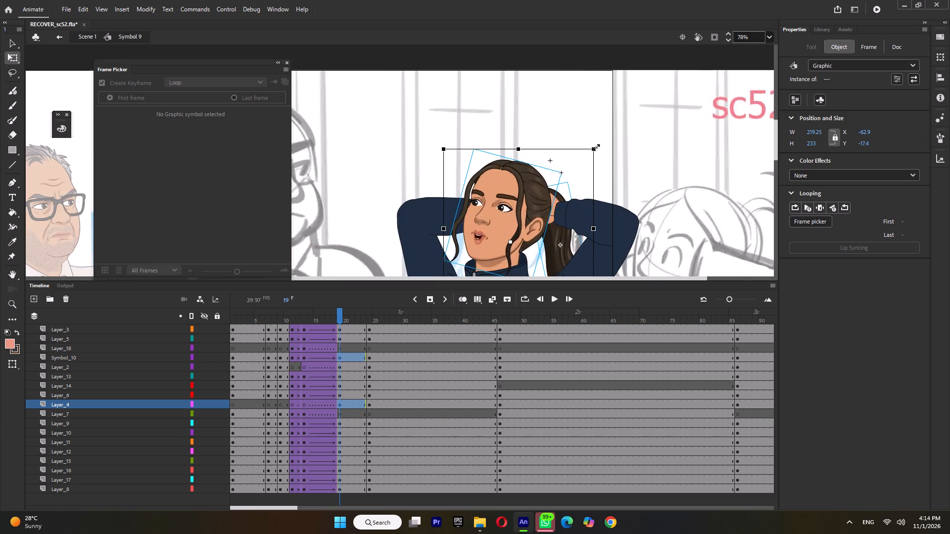
{"action": "scroll", "coordinate": [596, 147], "scroll_direction": "up", "scroll_amount": 4, "text": "ctrl"}
{"action": "left_click_drag", "start_coordinate": [597, 150], "coordinate": [605, 152]}
{"action": "scroll", "coordinate": [605, 152], "scroll_direction": "down", "scroll_amount": 2, "text": "ctrl"}
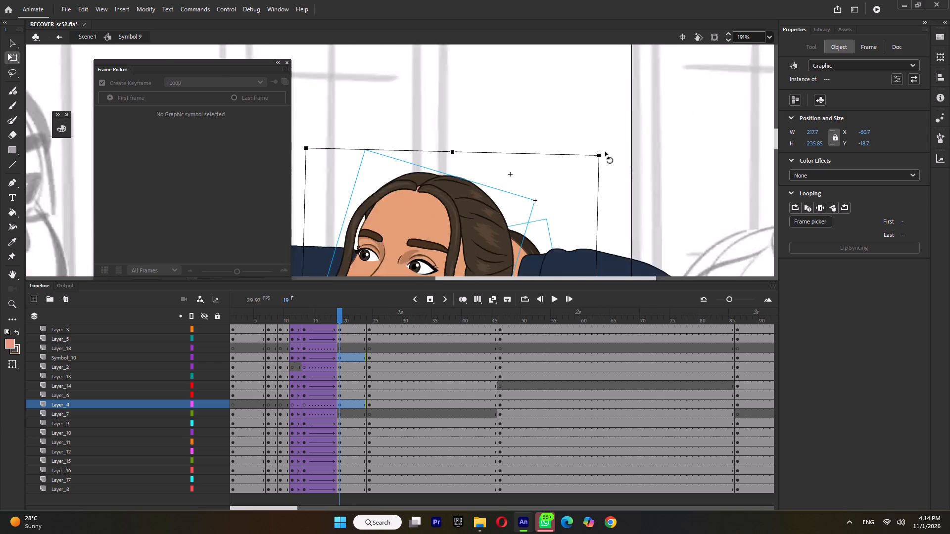
Step back and forth between frames 15 and 25 to compare the settling poses.
{"action": "scroll", "coordinate": [605, 152], "scroll_direction": "down", "scroll_amount": 10, "text": "ctrl"}
{"action": "left_click", "coordinate": [374, 319]}
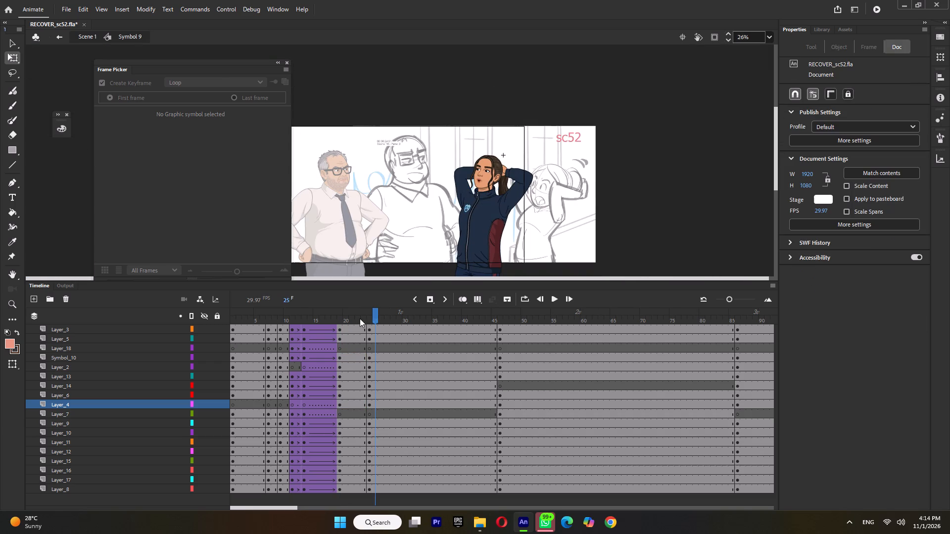
{"action": "left_click", "coordinate": [360, 318]}
{"action": "left_click", "coordinate": [374, 320]}
{"action": "left_click", "coordinate": [366, 320]}
{"action": "left_click", "coordinate": [377, 321]}
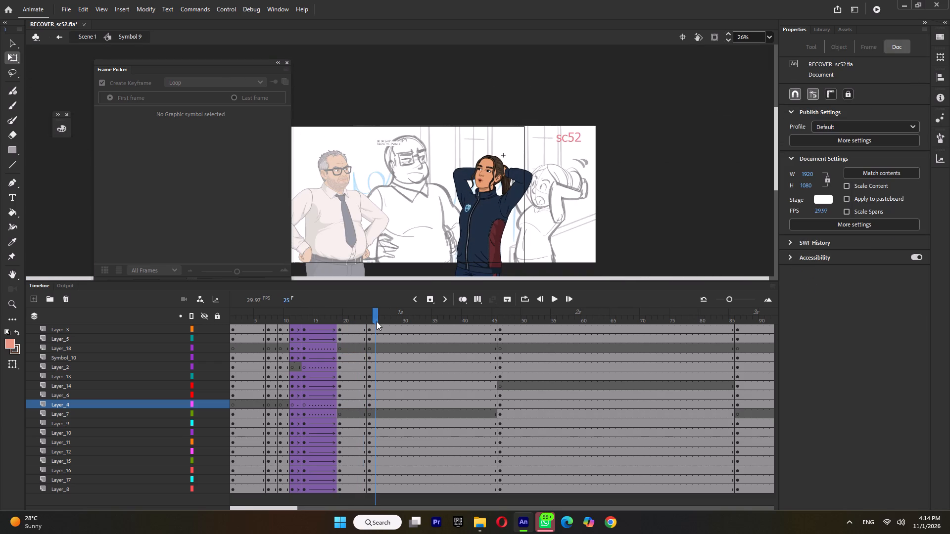
{"action": "left_click", "coordinate": [317, 320]}
{"action": "left_click", "coordinate": [340, 321]}
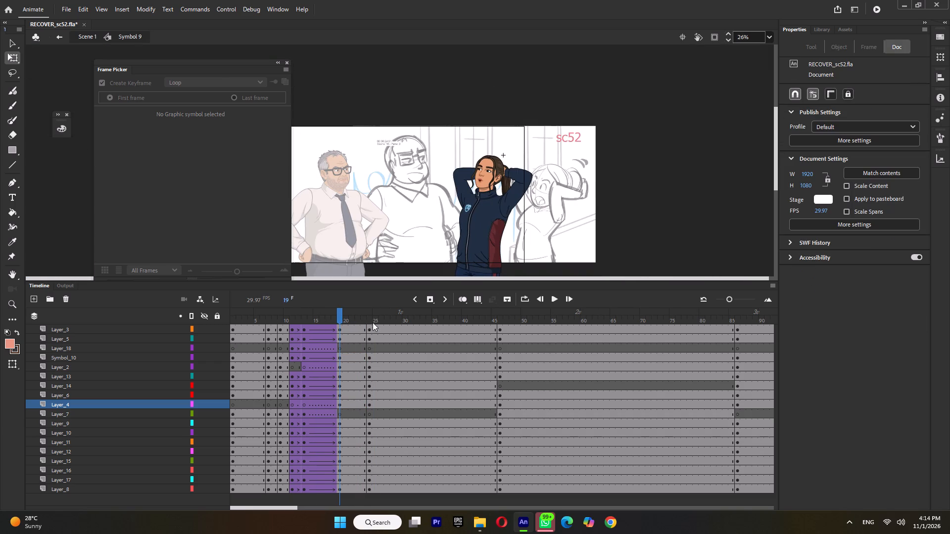
On frame 24, rotate the ponytail-side arm (Layer_3, Layer_5 and Layer_2 together) slightly clockwise about its shoulder.
{"action": "left_click", "coordinate": [369, 320]}
{"action": "scroll", "coordinate": [537, 162], "scroll_direction": "up", "scroll_amount": 4, "text": "ctrl"}
{"action": "left_click_drag", "start_coordinate": [602, 154], "coordinate": [596, 165]}
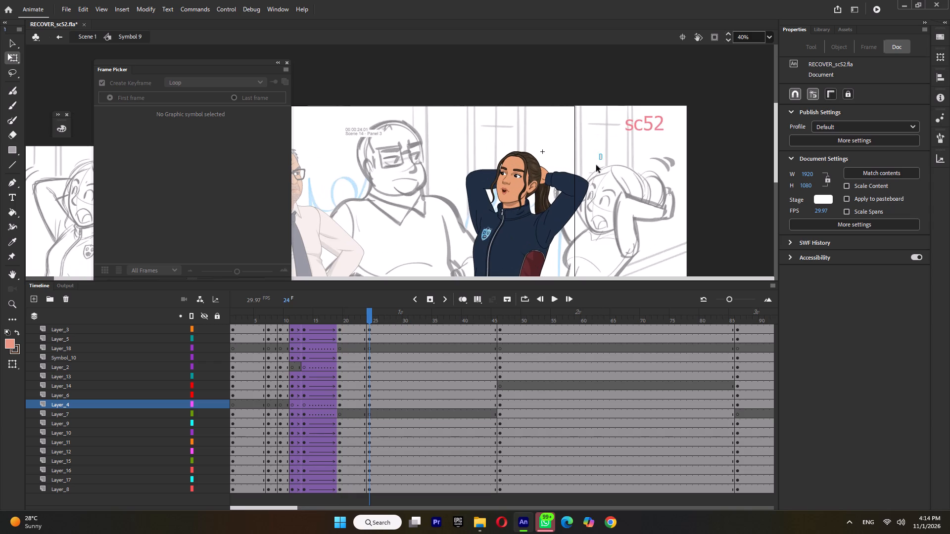
{"action": "left_click_drag", "start_coordinate": [596, 165], "coordinate": [576, 213]}
{"action": "left_click", "coordinate": [544, 171], "text": "shift"}
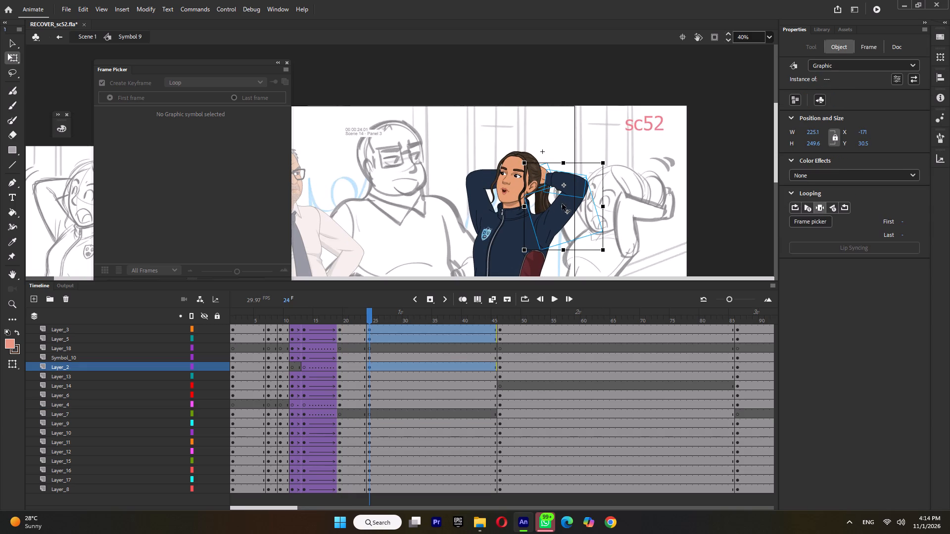
{"action": "left_click_drag", "start_coordinate": [562, 206], "coordinate": [542, 235]}
{"action": "scroll", "coordinate": [612, 163], "scroll_direction": "up", "scroll_amount": 3, "text": "ctrl"}
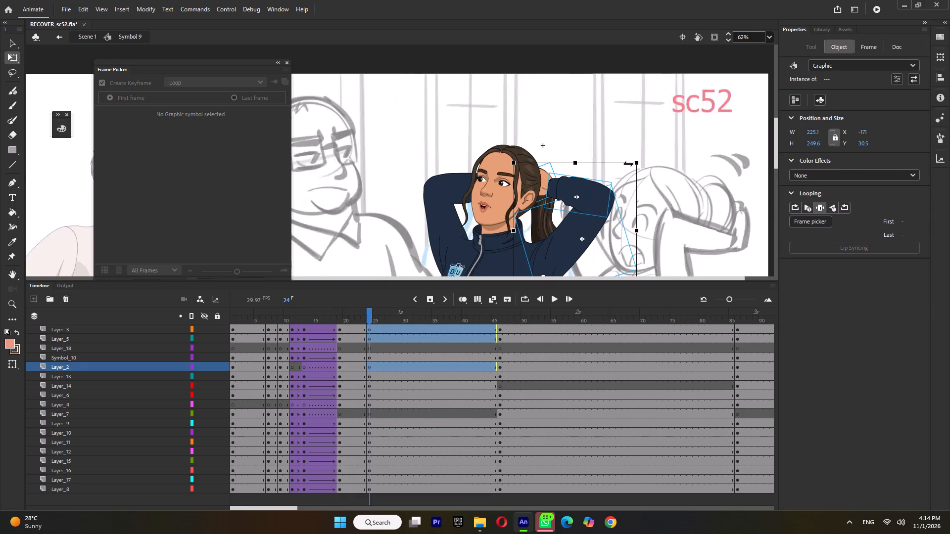
{"action": "scroll", "coordinate": [627, 164], "scroll_direction": "up", "scroll_amount": 1, "text": "ctrl"}
{"action": "left_click_drag", "start_coordinate": [644, 160], "coordinate": [649, 165]}
{"action": "left_click", "coordinate": [695, 181]}
Stretch the Layer_3 forearm on frame 24 toward the wrist, to a width of about 128.
{"action": "left_click", "coordinate": [559, 204]}
{"action": "scroll", "coordinate": [532, 191], "scroll_direction": "up", "scroll_amount": 3, "text": "ctrl"}
{"action": "left_click_drag", "start_coordinate": [532, 204], "coordinate": [528, 203]}
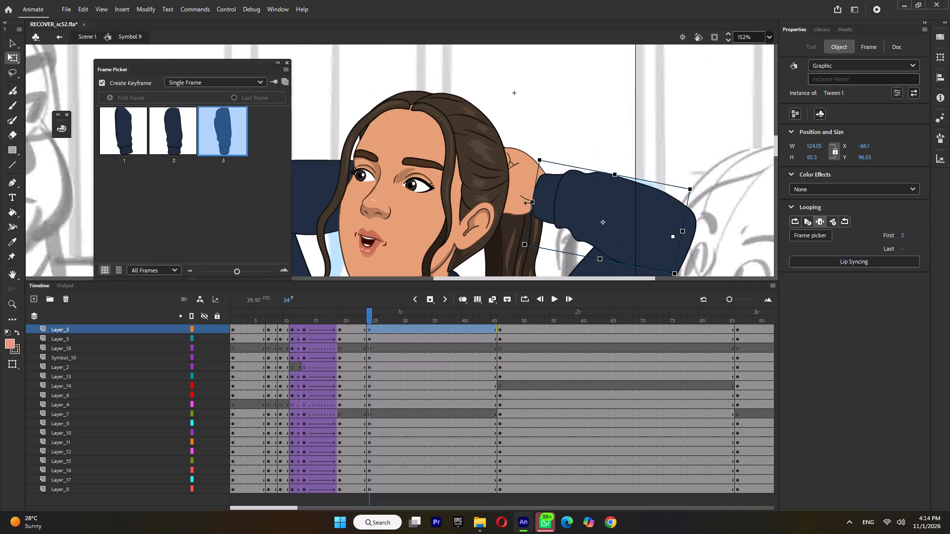
{"action": "left_click_drag", "start_coordinate": [528, 203], "coordinate": [525, 201]}
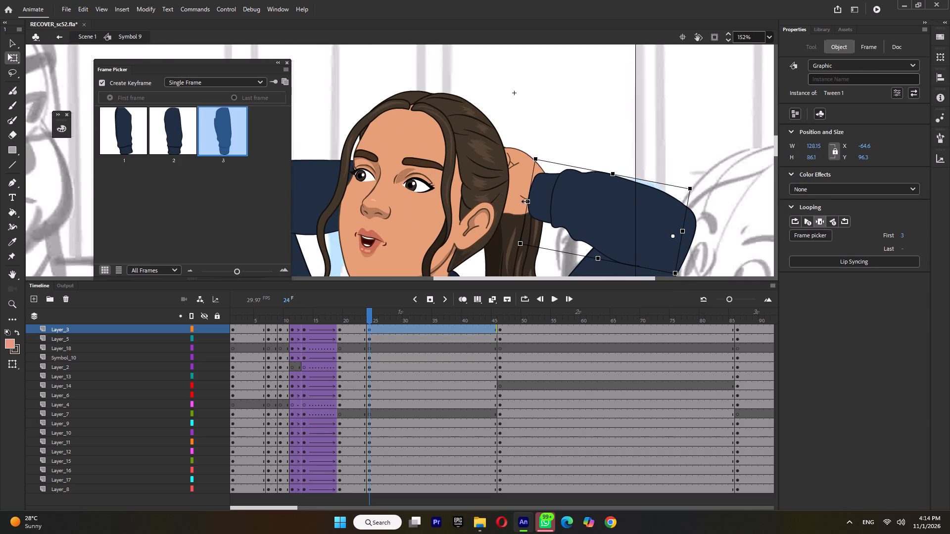
On frame 24, angle the Layer_3 forearm slightly upward and reposition and rotate the Layer_2 hand to meet its cuff.
{"action": "left_click_drag", "start_coordinate": [525, 201], "coordinate": [527, 193]}
{"action": "left_click_drag", "start_coordinate": [513, 248], "coordinate": [513, 234]}
{"action": "left_click", "coordinate": [511, 201]}
{"action": "left_click_drag", "start_coordinate": [516, 204], "coordinate": [515, 189]}
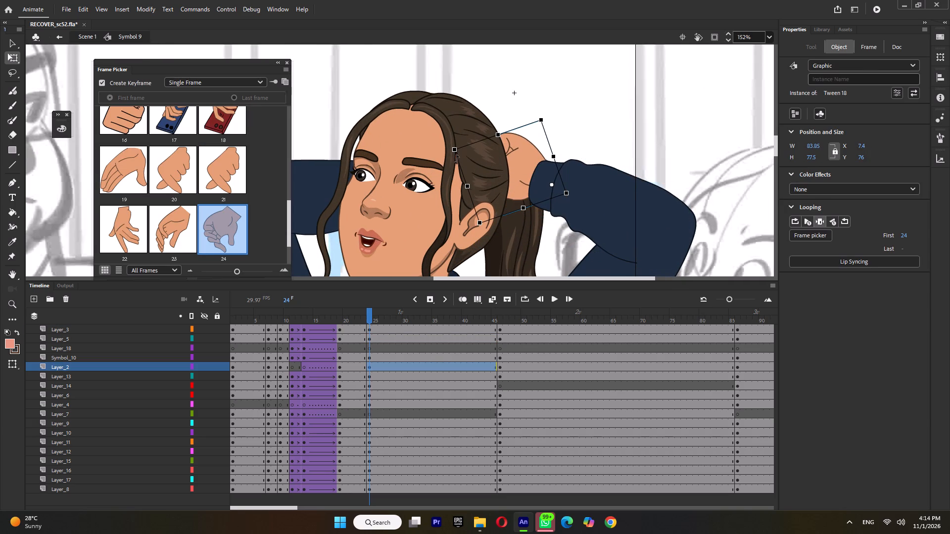
{"action": "left_click_drag", "start_coordinate": [453, 155], "coordinate": [452, 164]}
{"action": "scroll", "coordinate": [452, 164], "scroll_direction": "down", "scroll_amount": 3, "text": "ctrl"}
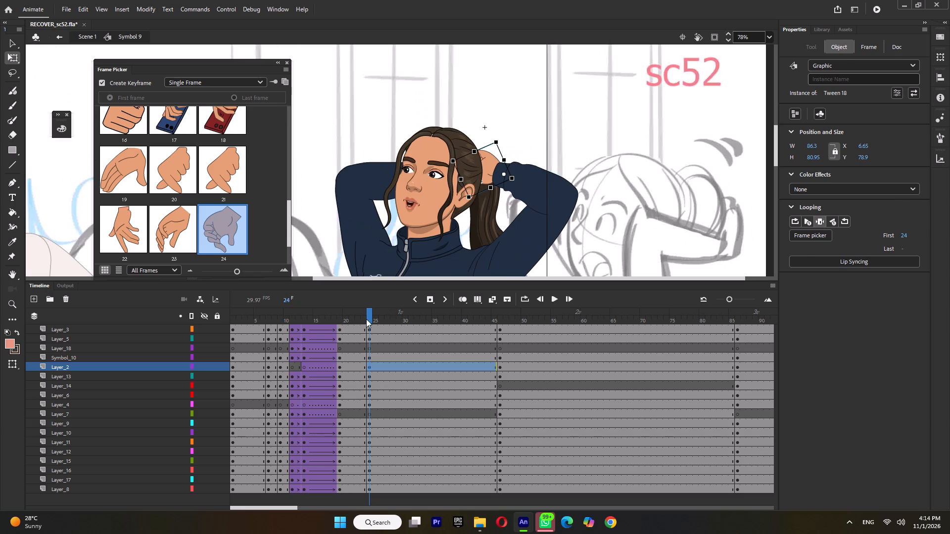
Scrub through frames 9 to 24 to examine how the arms travel up to the head.
{"action": "left_click_drag", "start_coordinate": [367, 319], "coordinate": [363, 329]}
{"action": "scroll", "coordinate": [484, 180], "scroll_direction": "down", "scroll_amount": 9, "text": "ctrl"}
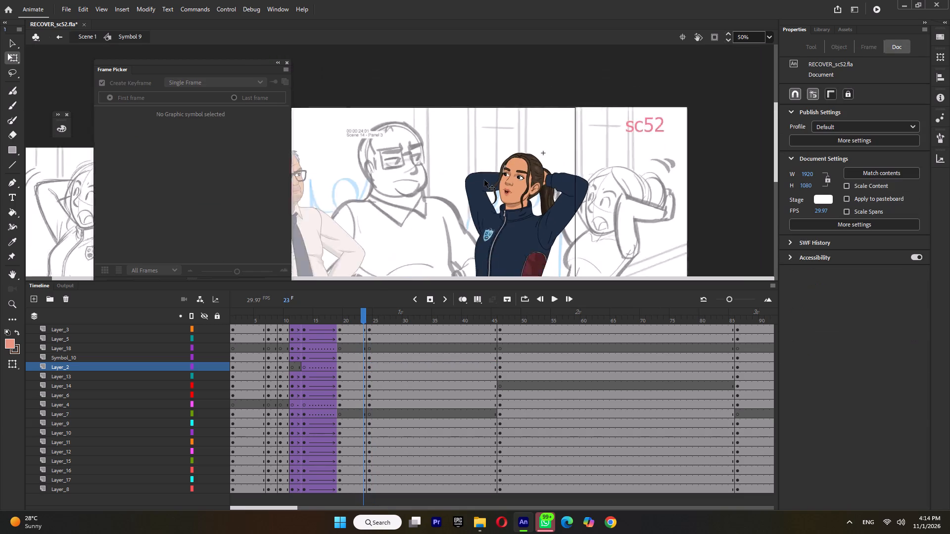
{"action": "left_click_drag", "start_coordinate": [295, 316], "coordinate": [294, 316]}
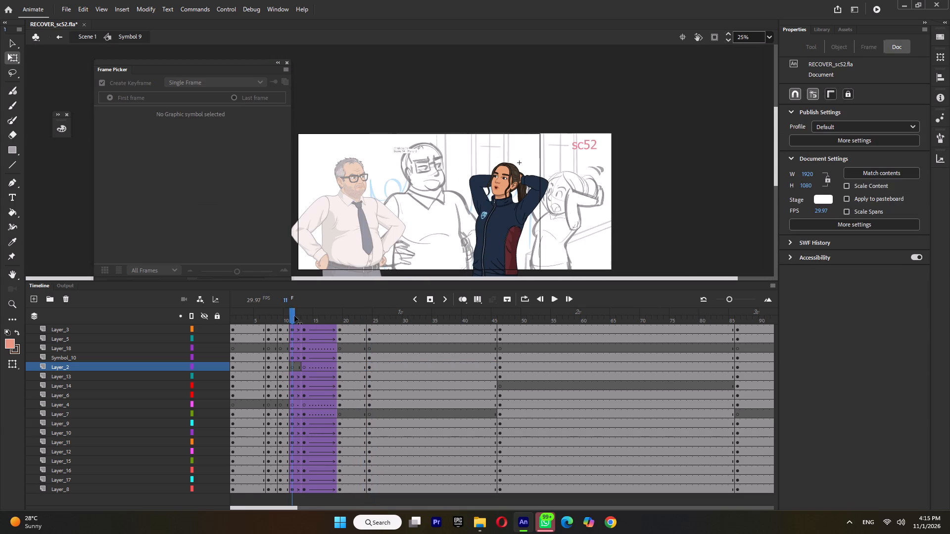
{"action": "left_click_drag", "start_coordinate": [294, 316], "coordinate": [281, 334]}
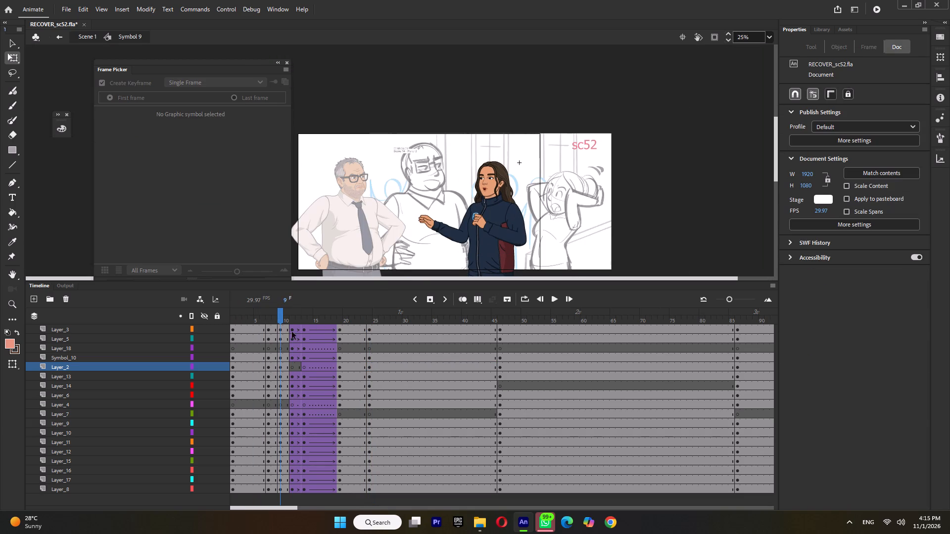
{"action": "left_click", "coordinate": [291, 316]}
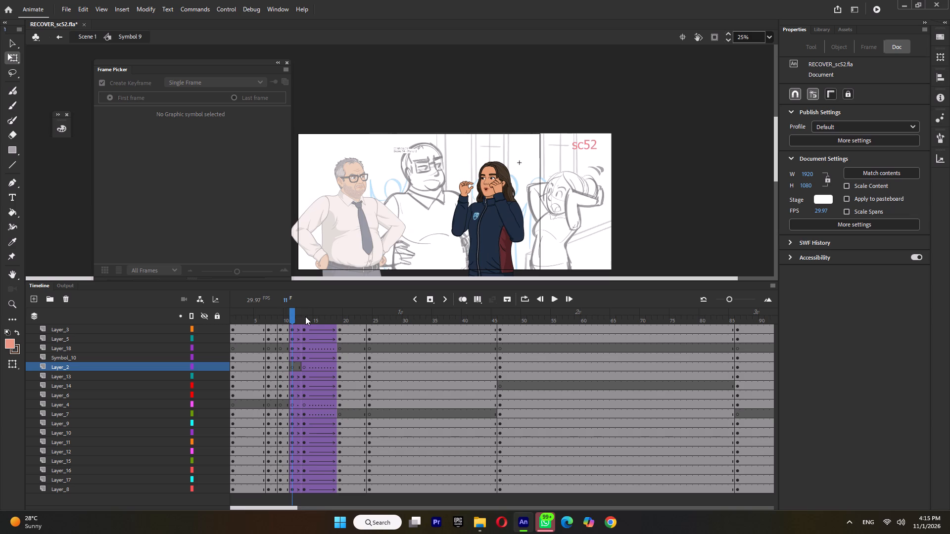
{"action": "left_click", "coordinate": [305, 316]}
{"action": "left_click_drag", "start_coordinate": [305, 316], "coordinate": [307, 316]}
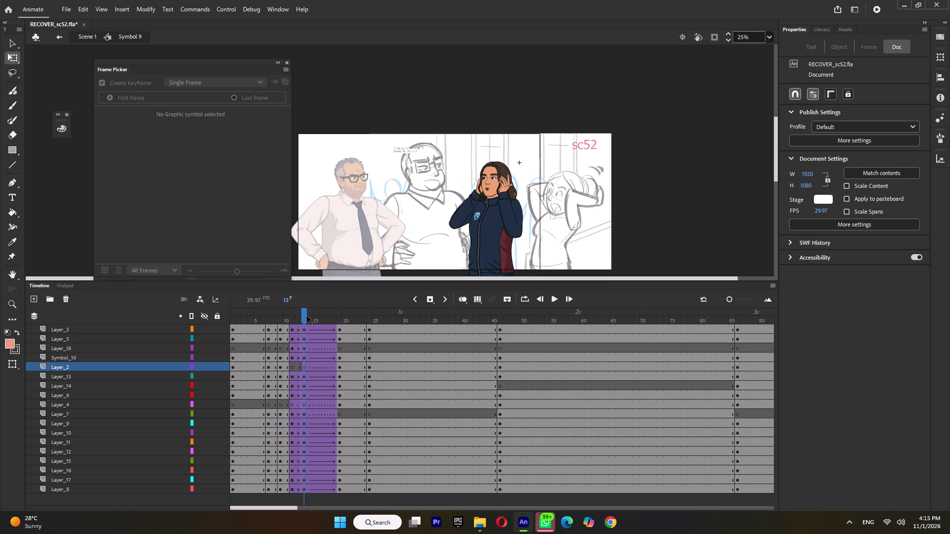
{"action": "left_click_drag", "start_coordinate": [307, 316], "coordinate": [318, 320]}
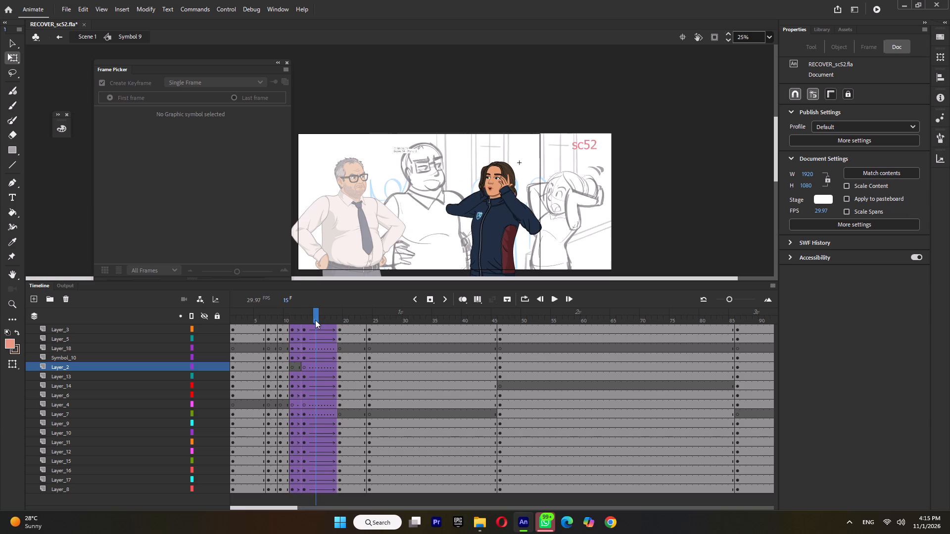
Insert keyframes on all layers at frames 15 and 17 within the arm-raise tween.
{"action": "double_click", "coordinate": [315, 320]}
{"action": "key", "text": "F6"}
{"action": "double_click", "coordinate": [328, 316]}
{"action": "key", "text": "F6"}
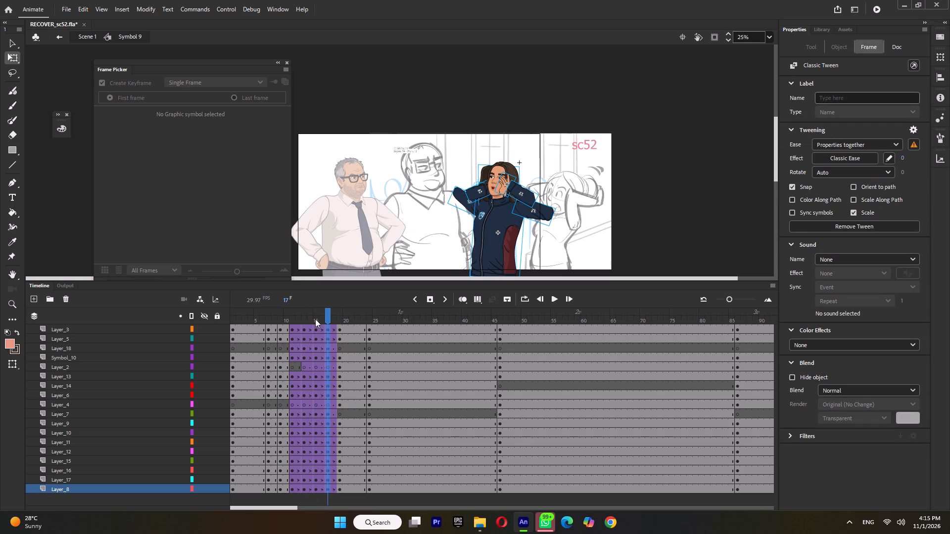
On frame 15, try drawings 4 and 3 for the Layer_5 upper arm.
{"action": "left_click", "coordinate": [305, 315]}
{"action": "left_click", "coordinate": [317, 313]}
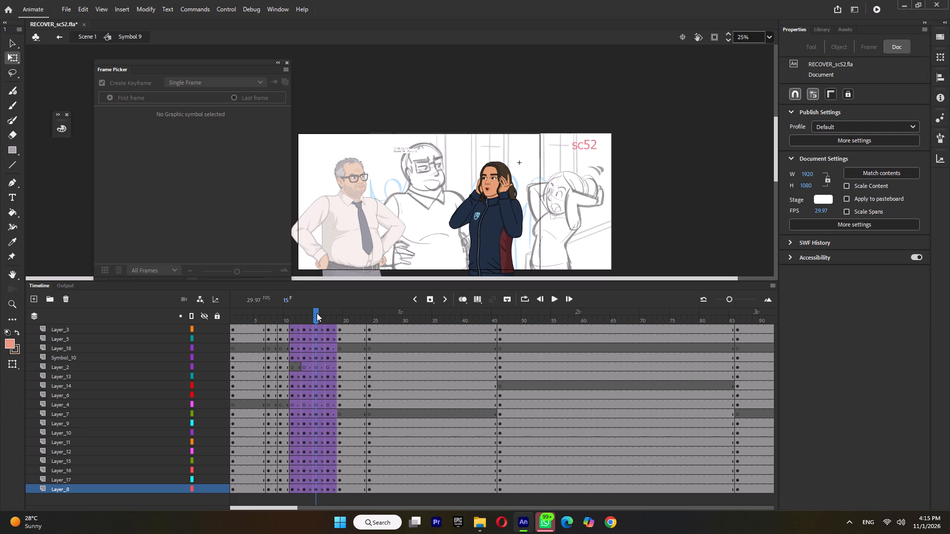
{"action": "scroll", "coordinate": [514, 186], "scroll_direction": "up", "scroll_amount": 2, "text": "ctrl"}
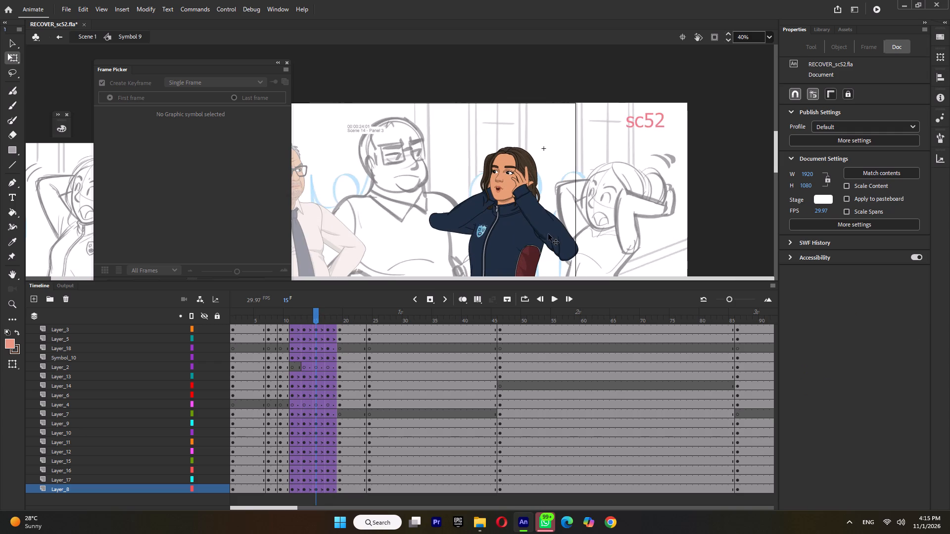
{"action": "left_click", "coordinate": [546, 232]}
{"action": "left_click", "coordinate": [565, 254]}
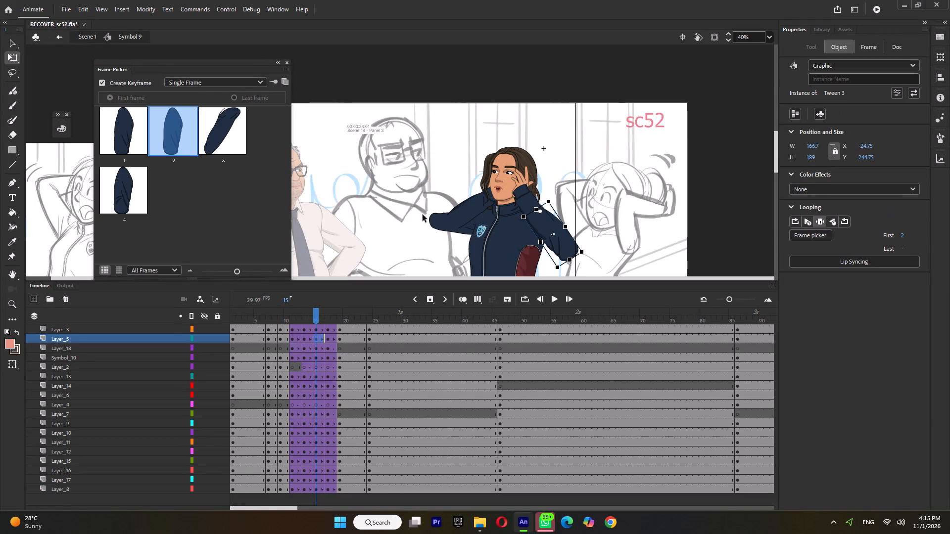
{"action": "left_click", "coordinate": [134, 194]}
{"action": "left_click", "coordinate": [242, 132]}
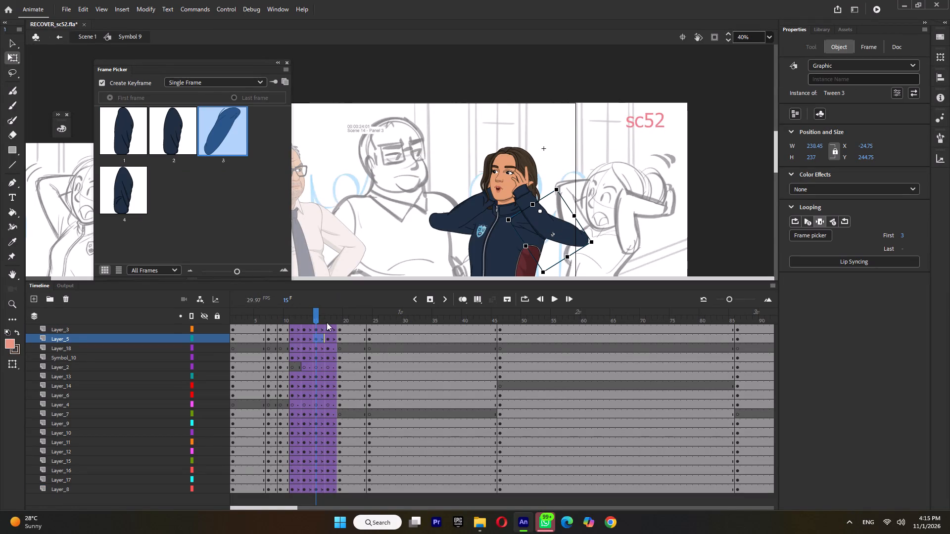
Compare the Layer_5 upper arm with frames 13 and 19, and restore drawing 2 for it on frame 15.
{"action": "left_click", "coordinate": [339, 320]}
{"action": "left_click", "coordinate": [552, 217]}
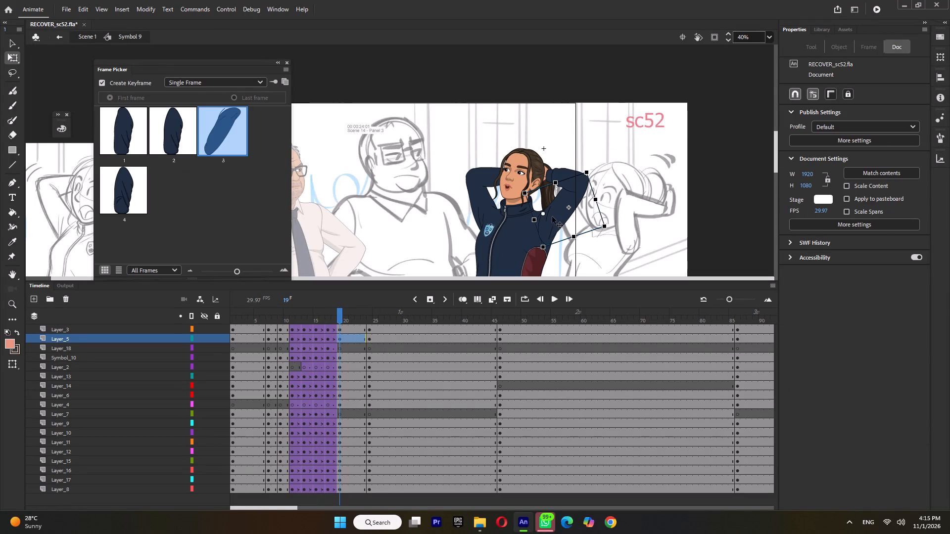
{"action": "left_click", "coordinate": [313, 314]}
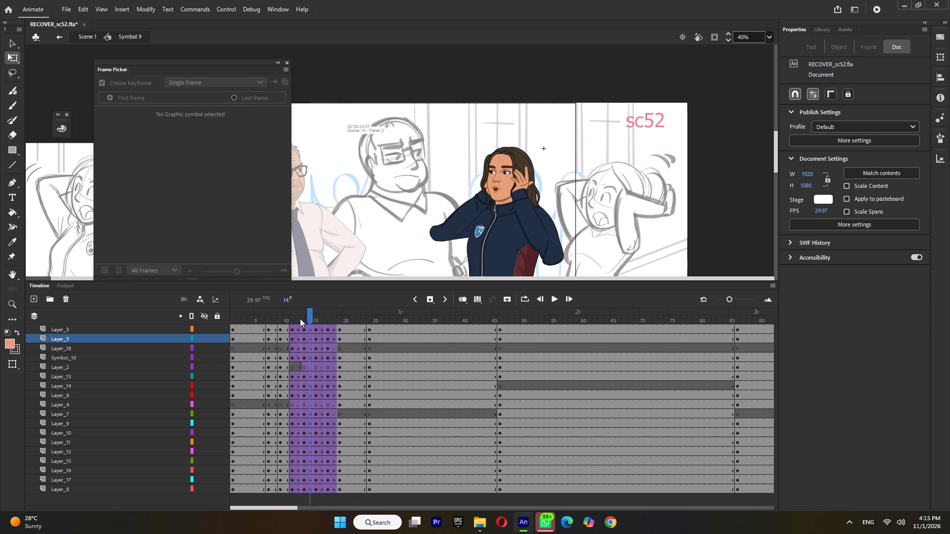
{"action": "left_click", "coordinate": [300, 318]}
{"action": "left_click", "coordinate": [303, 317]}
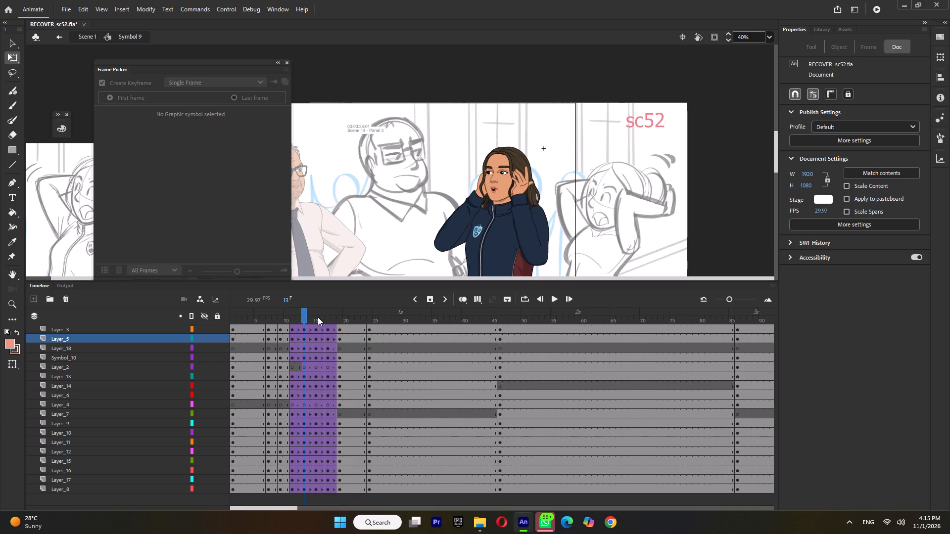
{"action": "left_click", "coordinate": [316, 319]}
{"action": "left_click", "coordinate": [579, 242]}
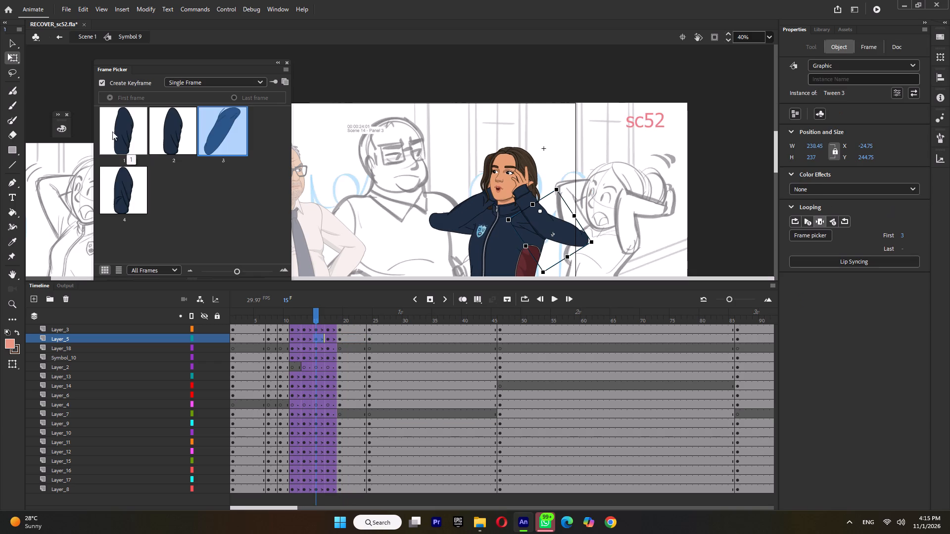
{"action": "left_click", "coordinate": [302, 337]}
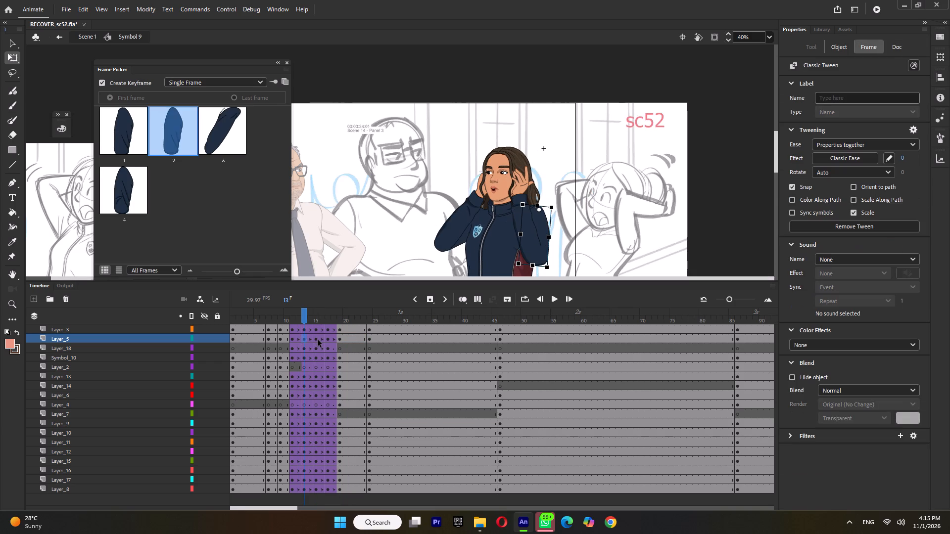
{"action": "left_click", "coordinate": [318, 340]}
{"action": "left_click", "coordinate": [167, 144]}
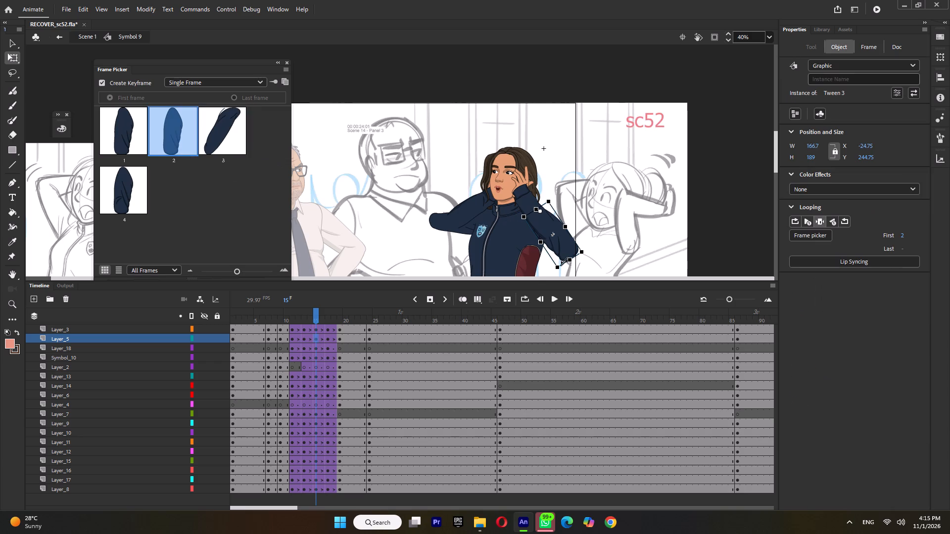
Shorten the Layer_5 upper arm on frame 15 from its elbow end.
{"action": "left_click_drag", "start_coordinate": [570, 262], "coordinate": [563, 247]}
On frame 15, switch the Layer_3 forearm to drawing 2 and move it into line with the shortened upper arm's elbow.
{"action": "left_click", "coordinate": [531, 200]}
{"action": "scroll", "coordinate": [546, 221], "scroll_direction": "up", "scroll_amount": 5, "text": "ctrl"}
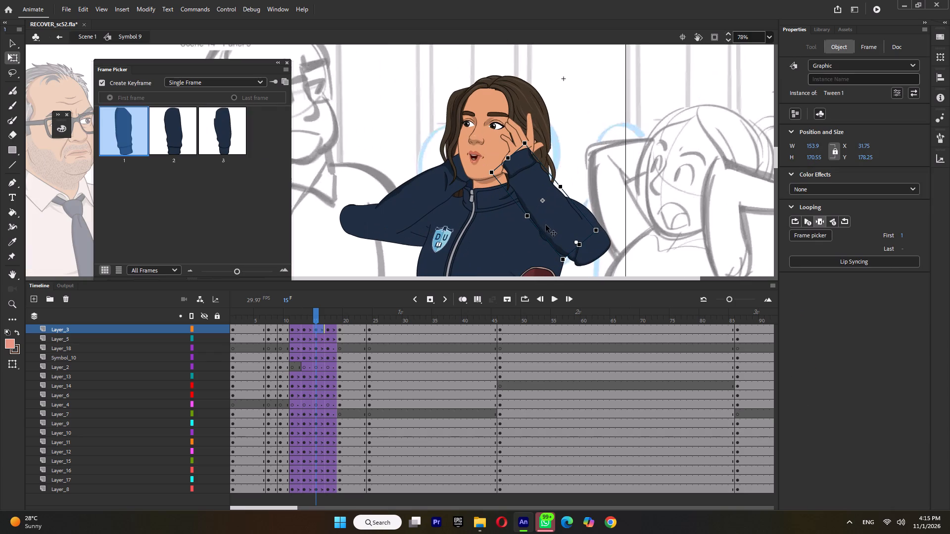
{"action": "left_click", "coordinate": [339, 317]}
{"action": "left_click", "coordinate": [597, 141]}
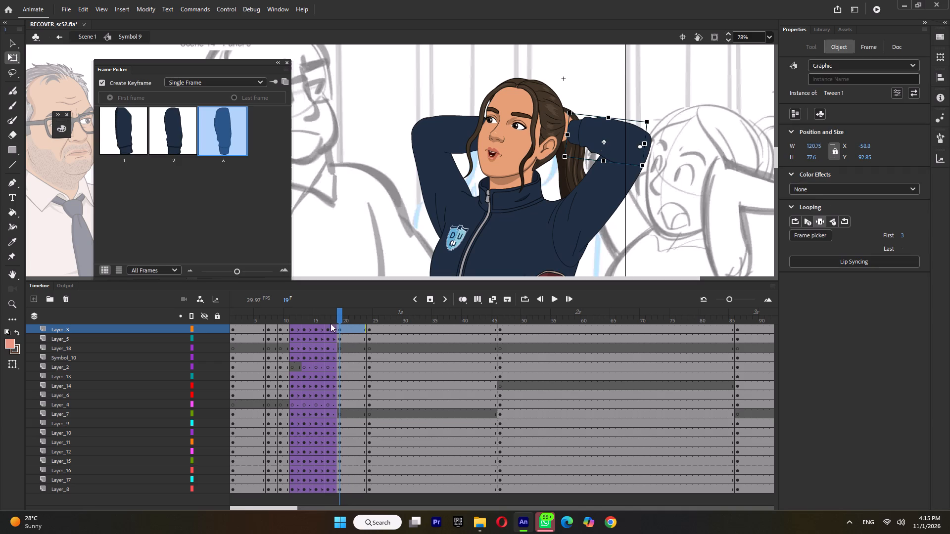
{"action": "left_click", "coordinate": [328, 315]}
{"action": "left_click", "coordinate": [319, 316]}
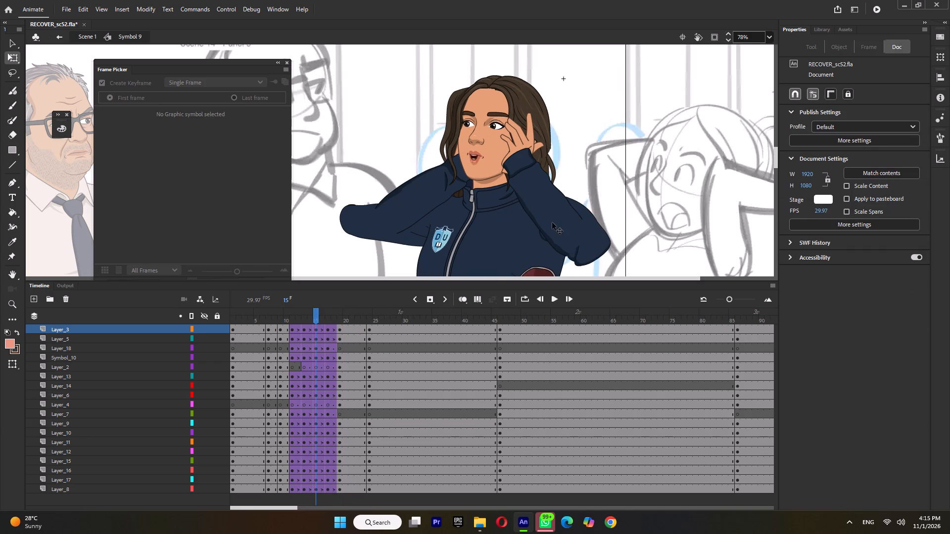
{"action": "left_click", "coordinate": [552, 222]}
{"action": "left_click", "coordinate": [173, 125]}
{"action": "left_click_drag", "start_coordinate": [557, 212], "coordinate": [568, 217]}
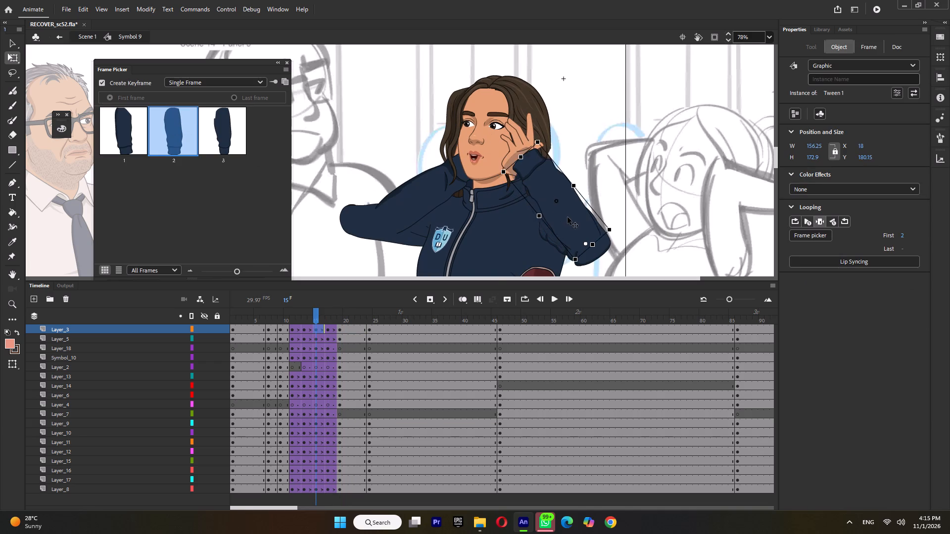
{"action": "left_click_drag", "start_coordinate": [568, 217], "coordinate": [573, 221]}
On frame 15, rotate the Layer_18 hand counterclockwise to nearly upright and place it on the Layer_3 forearm's cuff.
{"action": "left_click", "coordinate": [522, 133]}
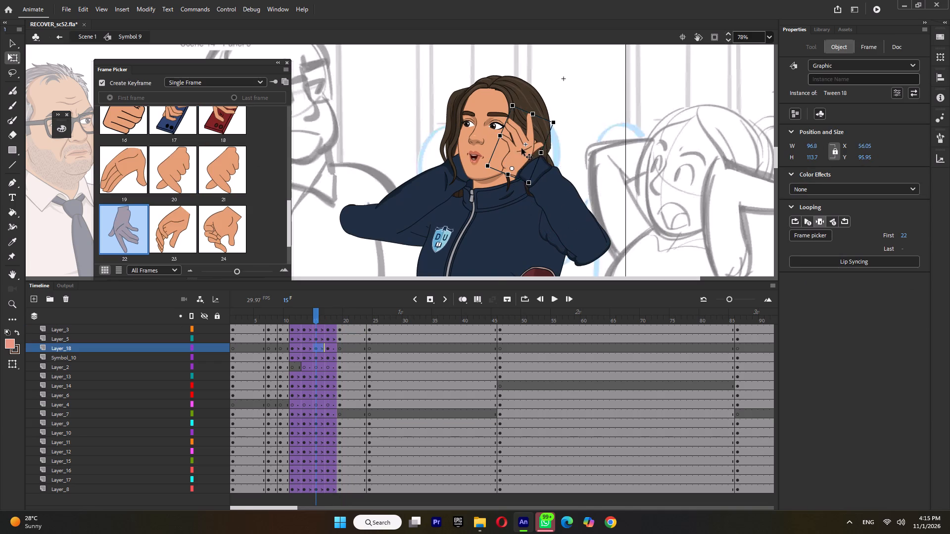
{"action": "left_click_drag", "start_coordinate": [523, 148], "coordinate": [540, 142]}
{"action": "left_click_drag", "start_coordinate": [575, 120], "coordinate": [554, 114]}
{"action": "scroll", "coordinate": [533, 144], "scroll_direction": "up", "scroll_amount": 3, "text": "ctrl"}
{"action": "left_click_drag", "start_coordinate": [536, 148], "coordinate": [539, 149]}
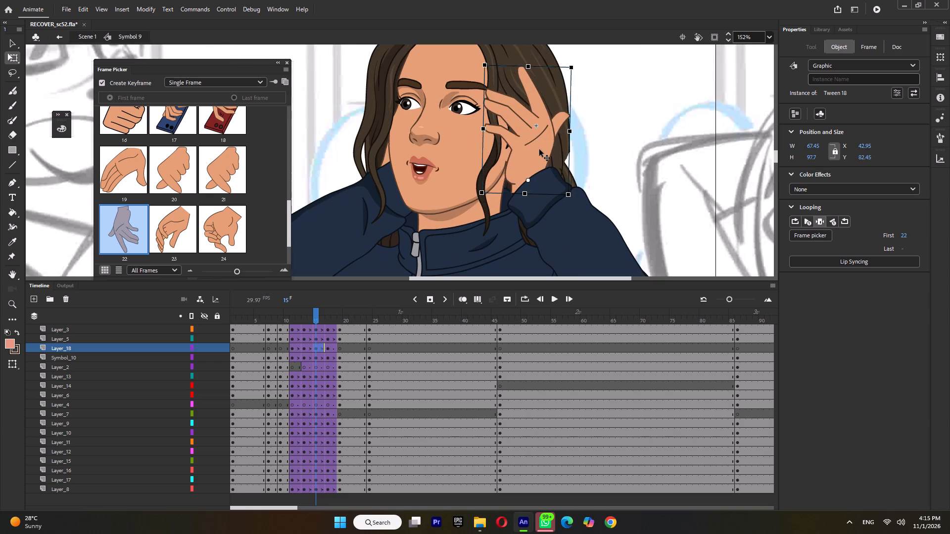
{"action": "left_click_drag", "start_coordinate": [539, 149], "coordinate": [543, 151]}
{"action": "scroll", "coordinate": [543, 151], "scroll_direction": "down", "scroll_amount": 4, "text": "ctrl"}
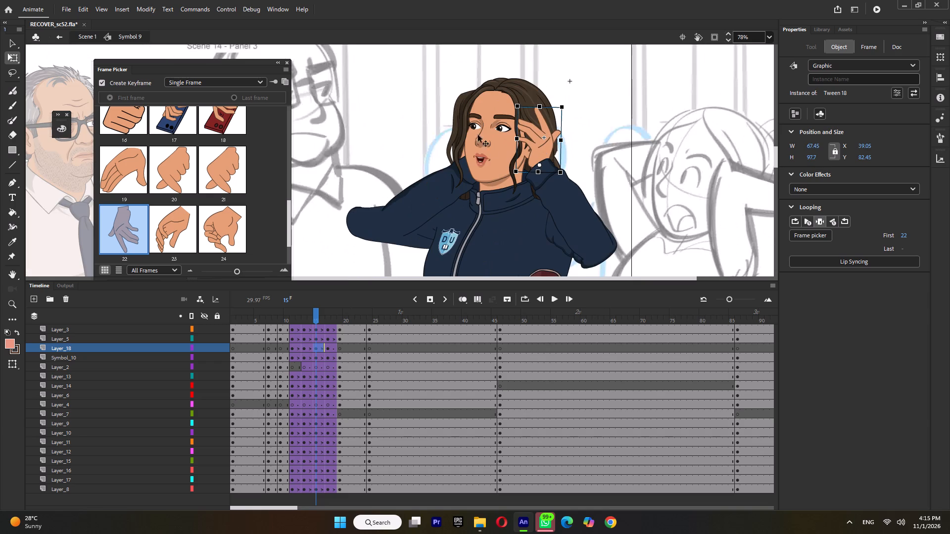
On frame 15, shift the Layer_7 back hair away from the face and rotate it slightly counterclockwise.
{"action": "left_click", "coordinate": [456, 100]}
{"action": "left_click_drag", "start_coordinate": [459, 112], "coordinate": [472, 113]}
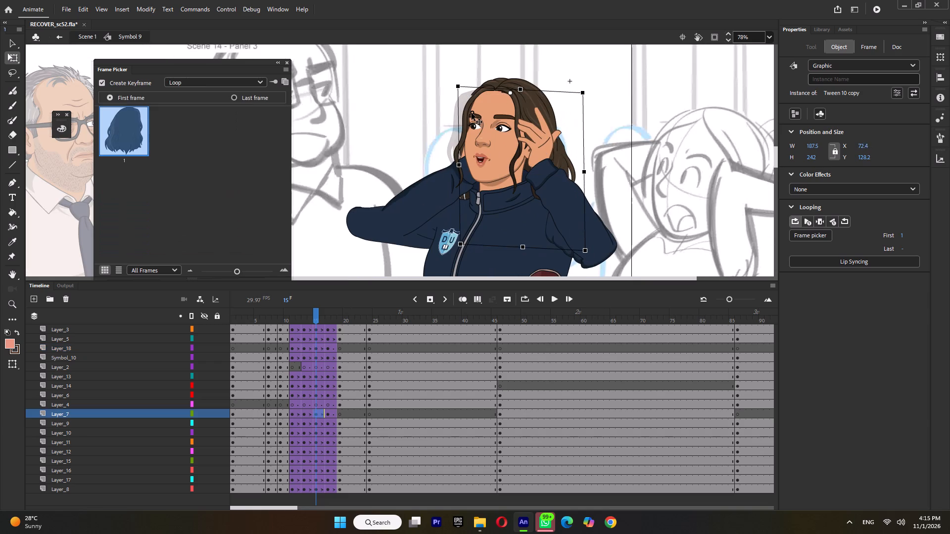
{"action": "left_click_drag", "start_coordinate": [472, 113], "coordinate": [471, 113]}
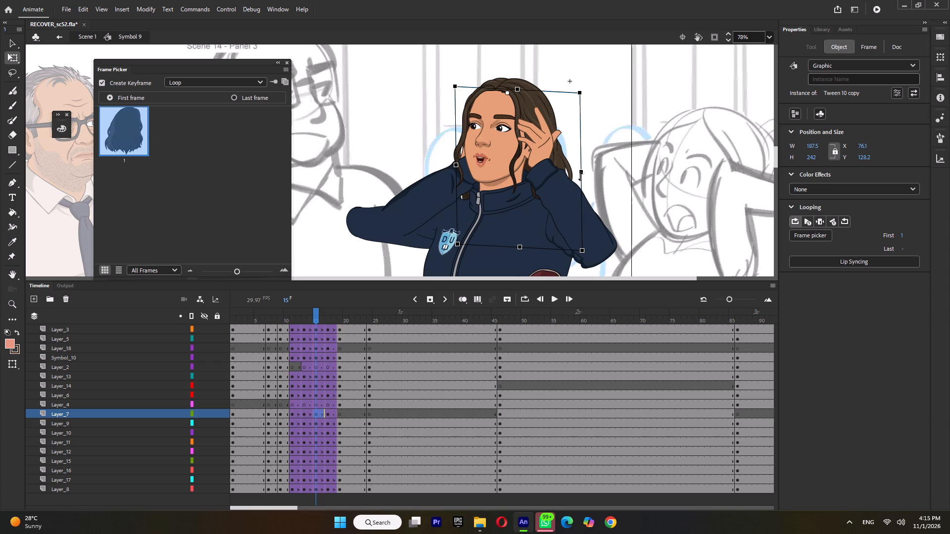
{"action": "left_click_drag", "start_coordinate": [580, 256], "coordinate": [599, 254]}
On frame 15, rotate the Layer_8 upper arm clockwise to raise its elbow, and shorten it.
{"action": "left_click", "coordinate": [417, 198]}
{"action": "left_click", "coordinate": [355, 224]}
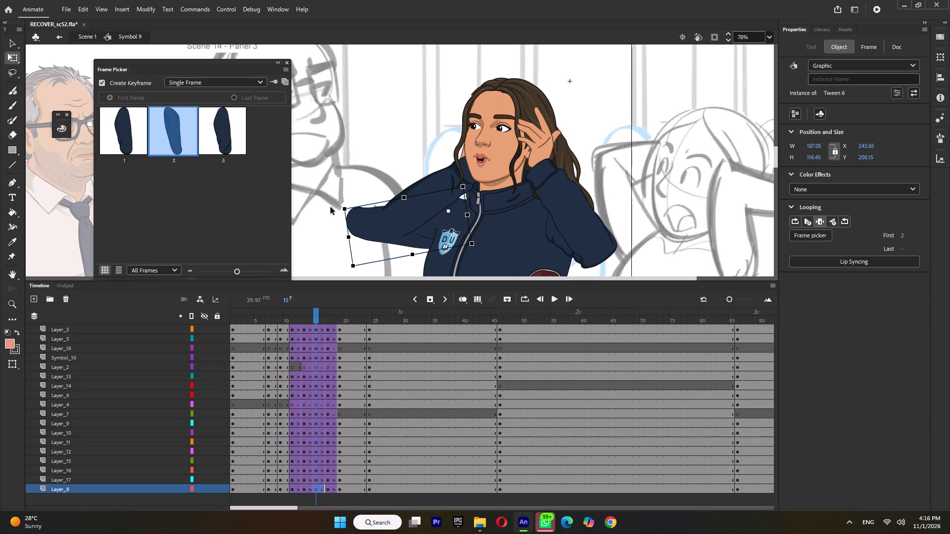
{"action": "left_click_drag", "start_coordinate": [336, 213], "coordinate": [370, 187]}
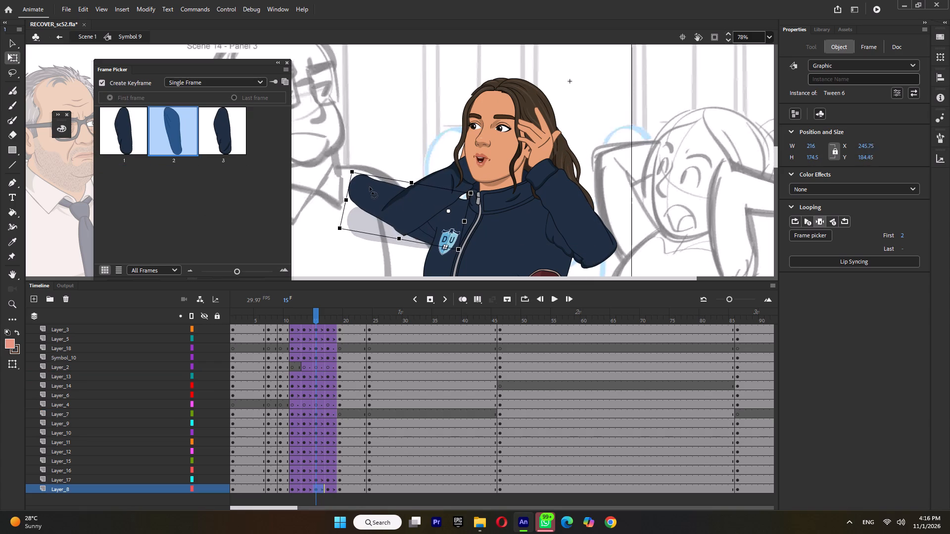
{"action": "left_click_drag", "start_coordinate": [370, 187], "coordinate": [370, 191]}
{"action": "left_click_drag", "start_coordinate": [345, 210], "coordinate": [360, 210]}
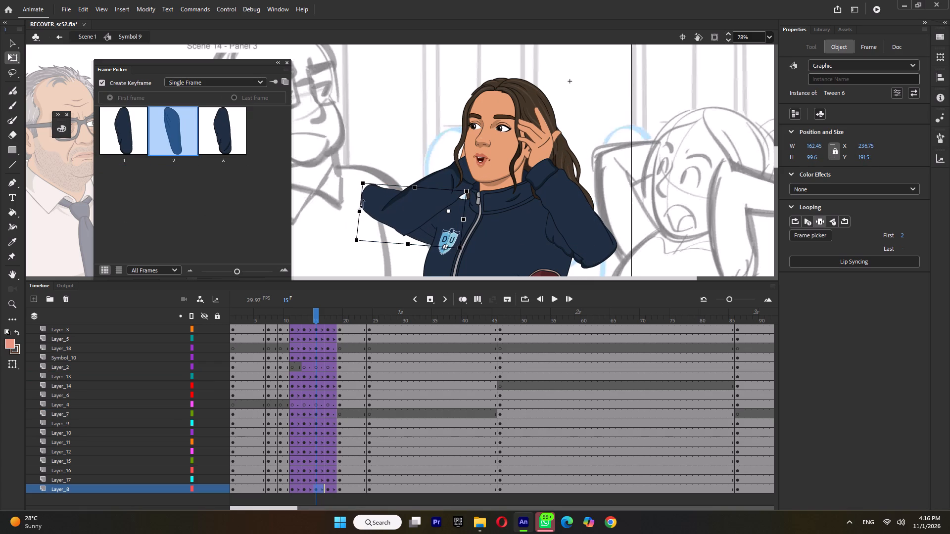
{"action": "left_click_drag", "start_coordinate": [359, 187], "coordinate": [368, 179]}
Move the Layer_13 forearm on frame 15 up to meet the raised Layer_8 elbow.
{"action": "left_click", "coordinate": [415, 202]}
{"action": "left_click_drag", "start_coordinate": [415, 210], "coordinate": [400, 177]}
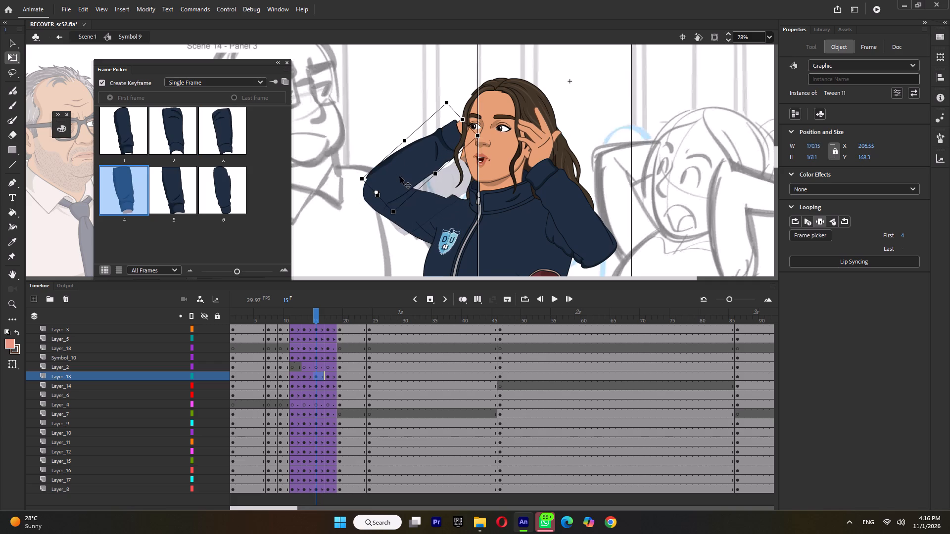
{"action": "left_click_drag", "start_coordinate": [400, 177], "coordinate": [401, 179]}
Move the Layer_13 forearm and Layer_8 upper arm together slightly up and toward the head on frame 15.
{"action": "left_click", "coordinate": [425, 200], "text": "shift"}
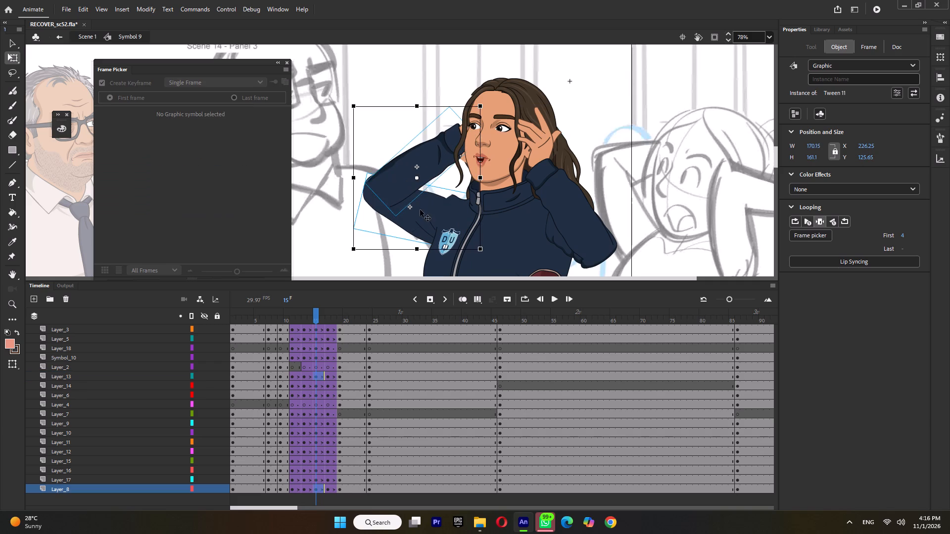
{"action": "left_click_drag", "start_coordinate": [421, 209], "coordinate": [427, 202]}
{"action": "left_click", "coordinate": [427, 196]}
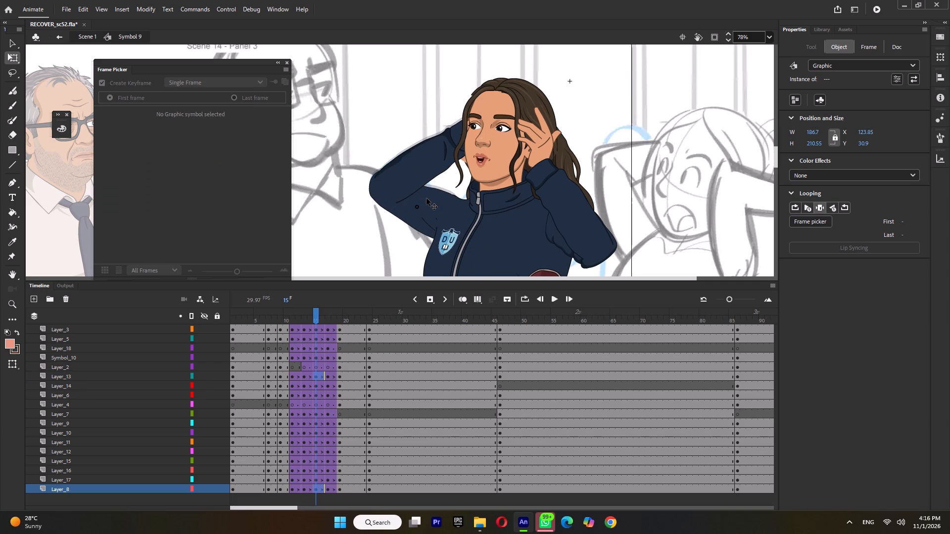
{"action": "left_click", "coordinate": [395, 114]}
Rotate the Layer_13 forearm slightly clockwise about its elbow on frame 15.
{"action": "left_click", "coordinate": [442, 150]}
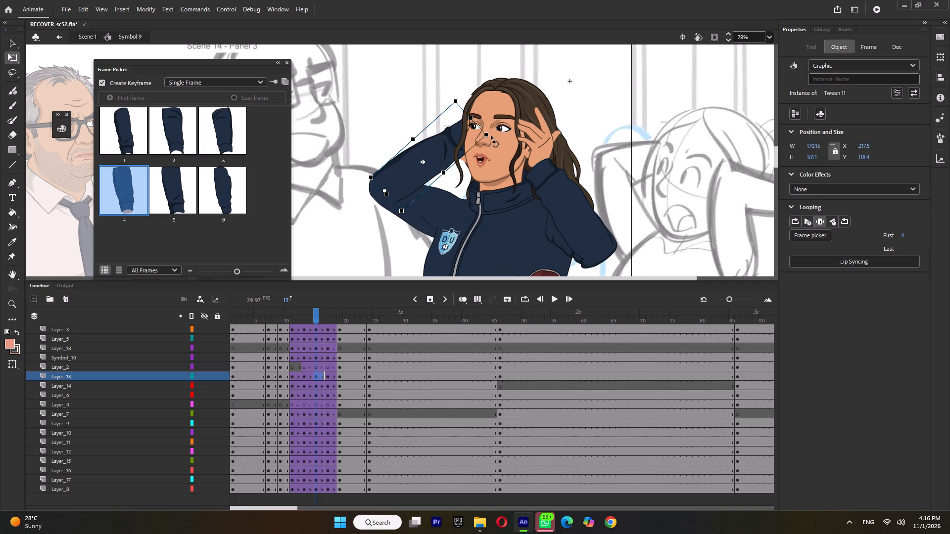
{"action": "left_click_drag", "start_coordinate": [491, 134], "coordinate": [494, 144]}
{"action": "scroll", "coordinate": [493, 145], "scroll_direction": "down", "scroll_amount": 3, "text": "ctrl"}
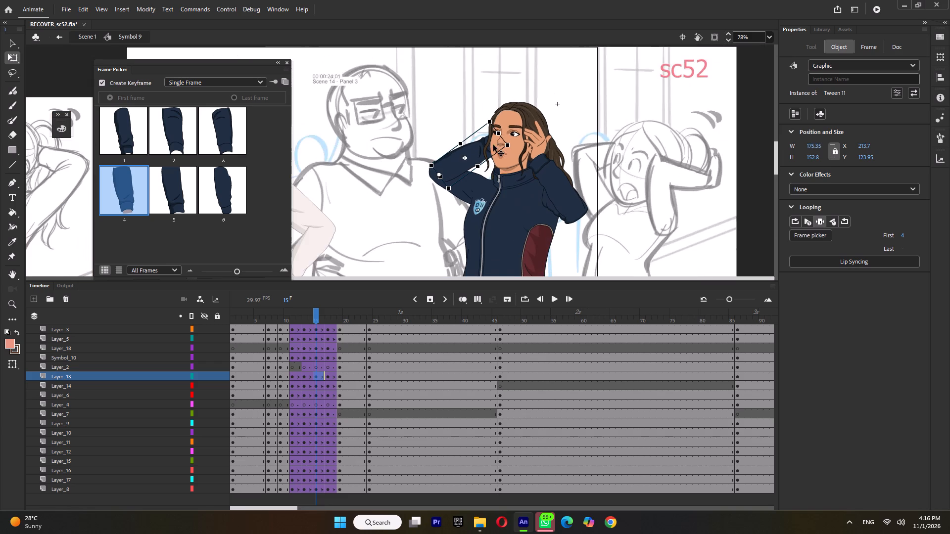
Clear the keyframes at frame 17 on all layers and insert new ones there from the tweened in-between pose.
{"action": "left_click", "coordinate": [327, 319]}
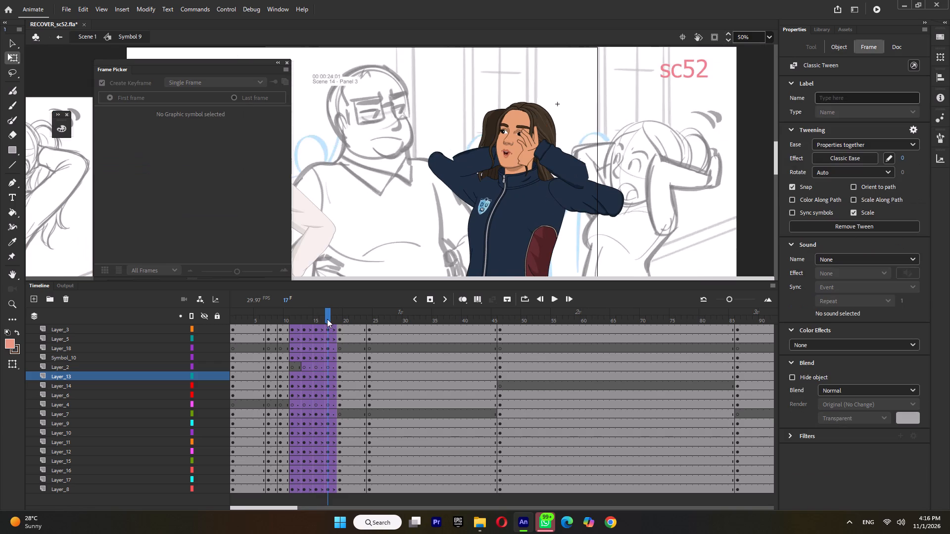
{"action": "double_click", "coordinate": [327, 318]}
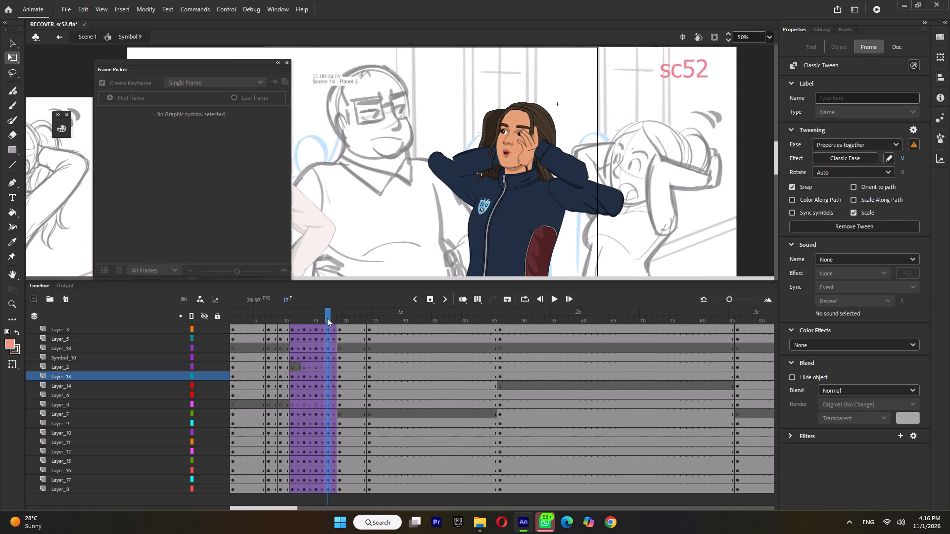
{"action": "key", "text": "shift+F6"}
{"action": "key", "text": "F6"}
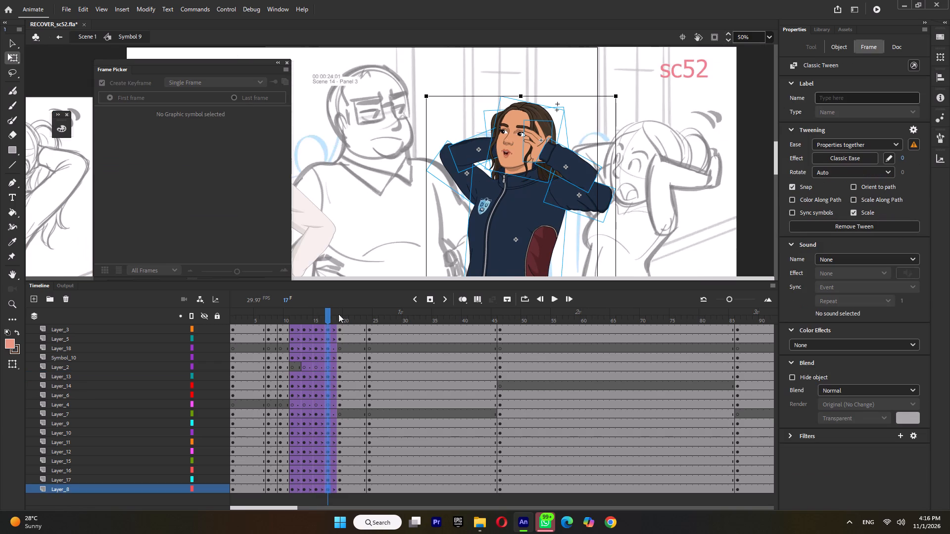
{"action": "left_click", "coordinate": [703, 180]}
{"action": "left_click", "coordinate": [491, 122]}
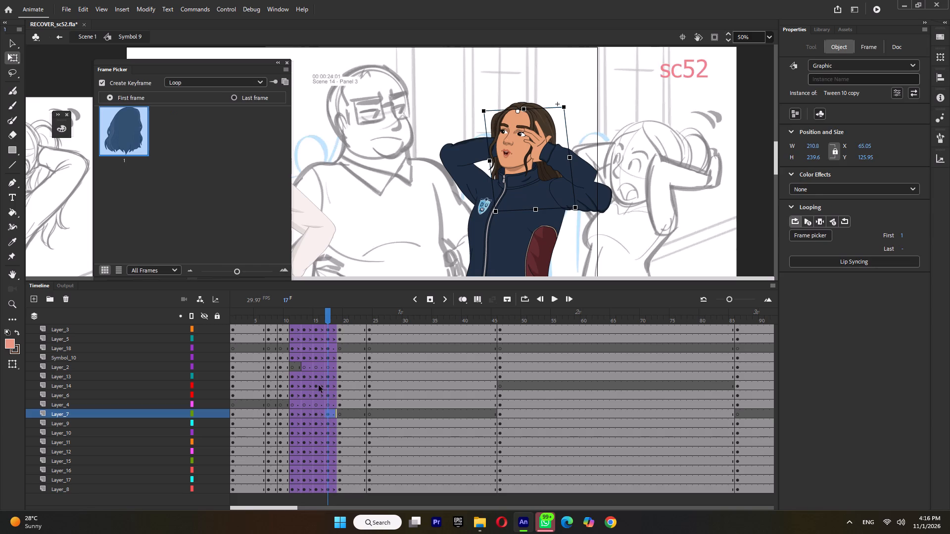
Remove the classic tweens between frames 11 and 16 on all layers.
{"action": "double_click", "coordinate": [322, 318]}
{"action": "key", "text": "ctrl+m"}
{"action": "double_click", "coordinate": [312, 319]}
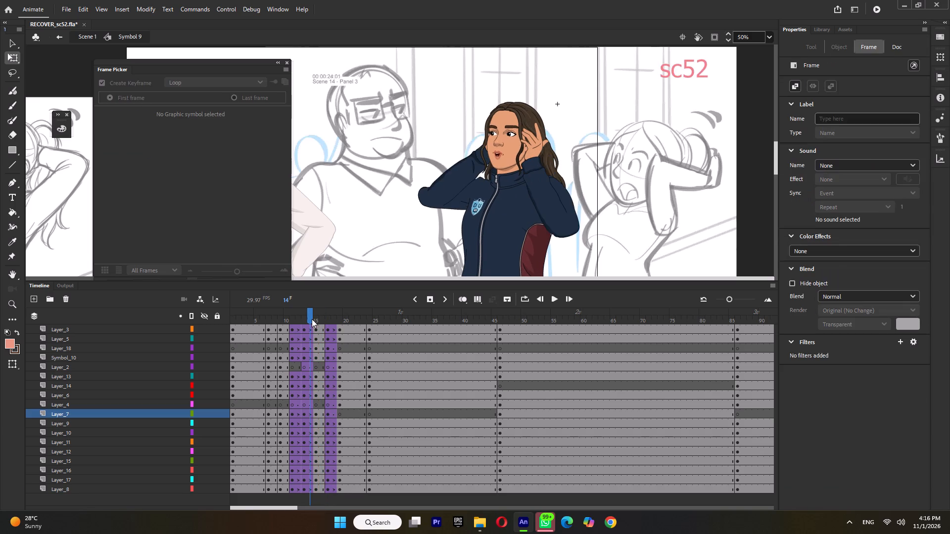
{"action": "key", "text": "ctrl+m"}
{"action": "double_click", "coordinate": [294, 316]}
{"action": "key", "text": "ctrl+m"}
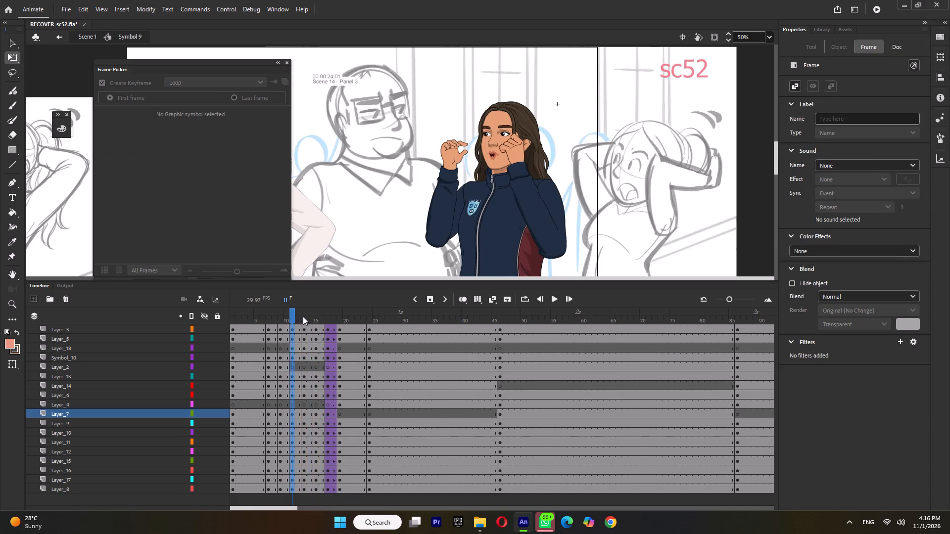
Delete the loose Layer_7 back hair on frame 17.
{"action": "left_click", "coordinate": [303, 316]}
{"action": "left_click", "coordinate": [319, 317]}
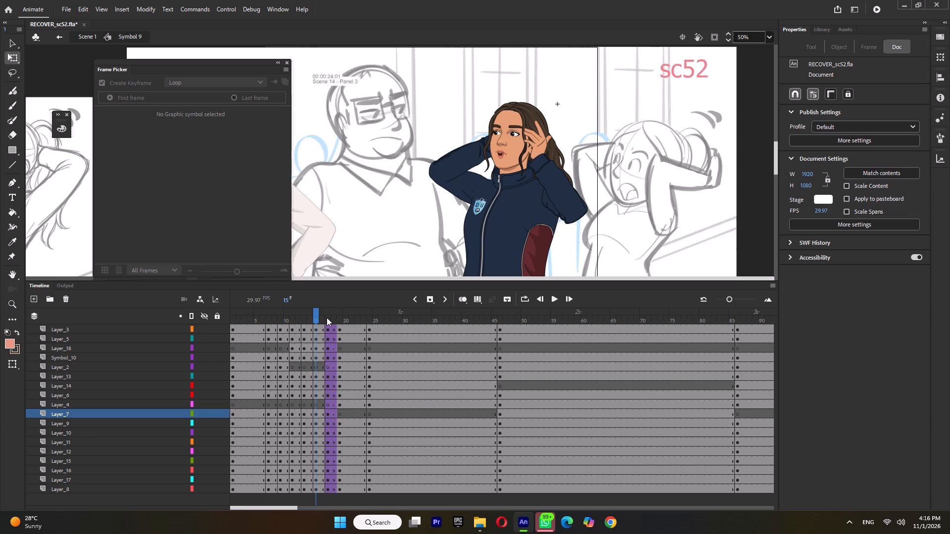
{"action": "left_click", "coordinate": [326, 317]}
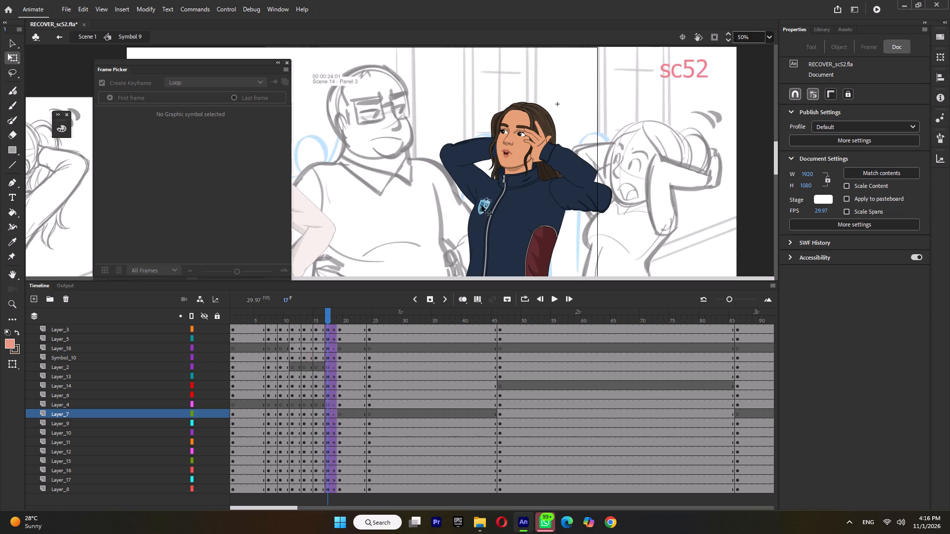
{"action": "left_click", "coordinate": [493, 120]}
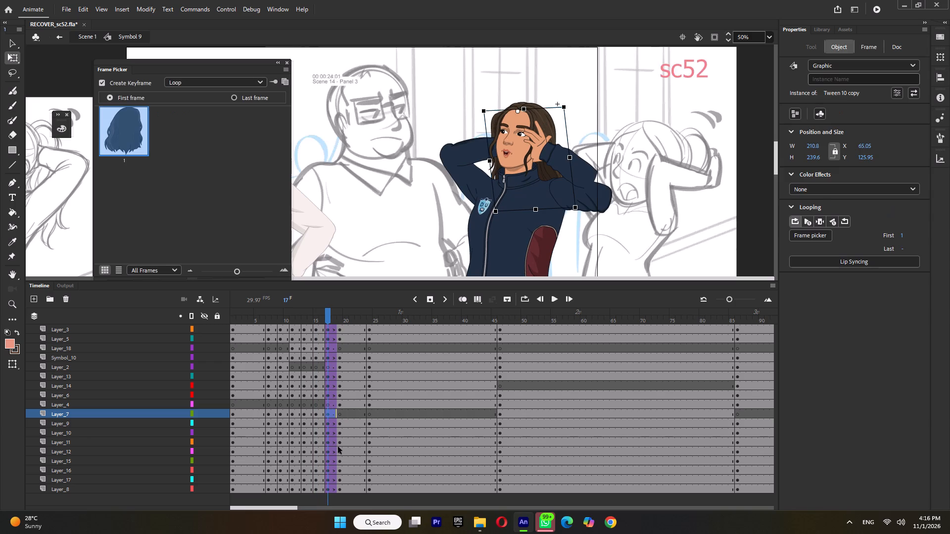
{"action": "key", "text": "Delete"}
Copy the Layer_4 ponytail keyframe from frame 19 to frame 17, shift it toward the head and rotate it counterclockwise.
{"action": "left_click", "coordinate": [338, 319]}
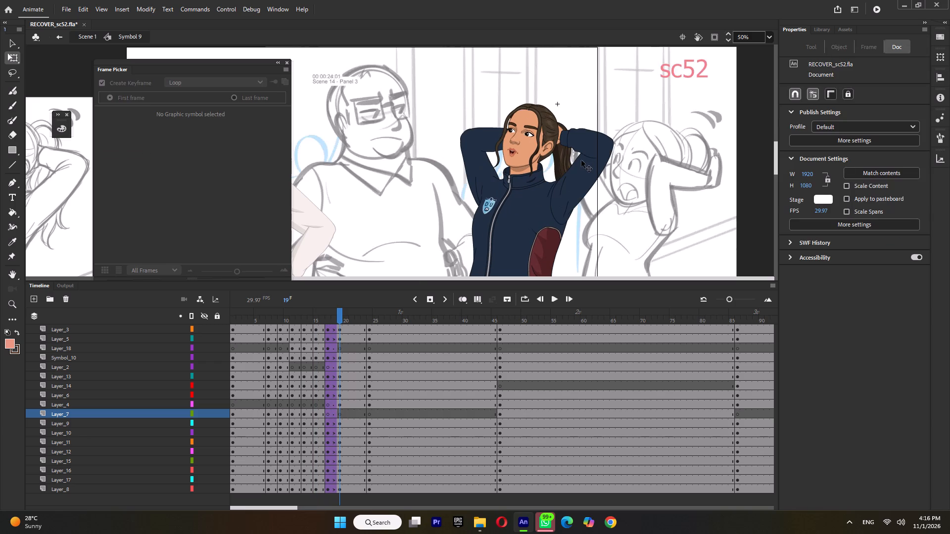
{"action": "left_click", "coordinate": [562, 160]}
{"action": "left_click", "coordinate": [345, 403]}
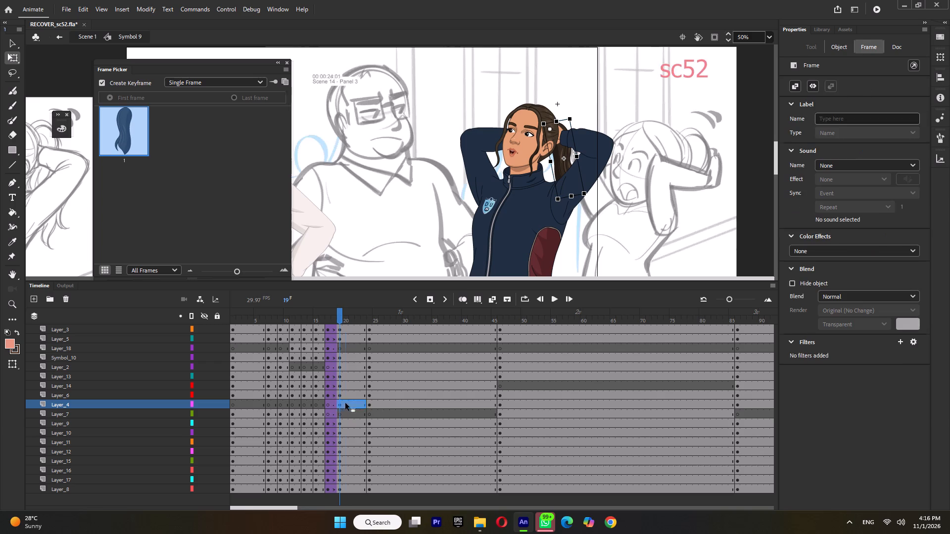
{"action": "left_click_drag", "start_coordinate": [345, 404], "coordinate": [327, 404]}
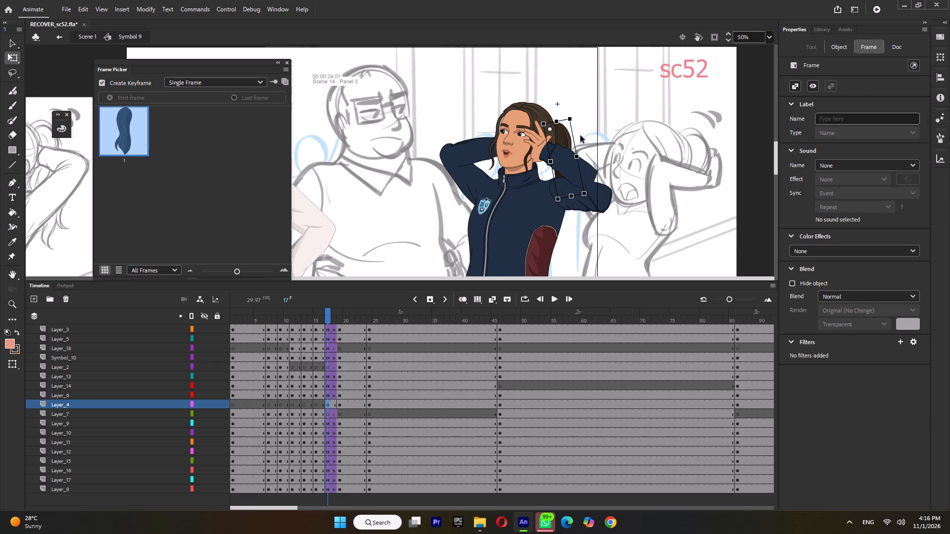
{"action": "scroll", "coordinate": [565, 136], "scroll_direction": "up", "scroll_amount": 2, "text": "ctrl"}
{"action": "left_click_drag", "start_coordinate": [572, 143], "coordinate": [564, 144]}
{"action": "left_click_drag", "start_coordinate": [590, 235], "coordinate": [607, 216]}
On frame 17, move the Layer_18 hand off the face to behind the ear, set it to pose 16 and raise it.
{"action": "left_click", "coordinate": [524, 147]}
{"action": "left_click_drag", "start_coordinate": [522, 150], "coordinate": [546, 149]}
{"action": "left_click", "coordinate": [165, 184]}
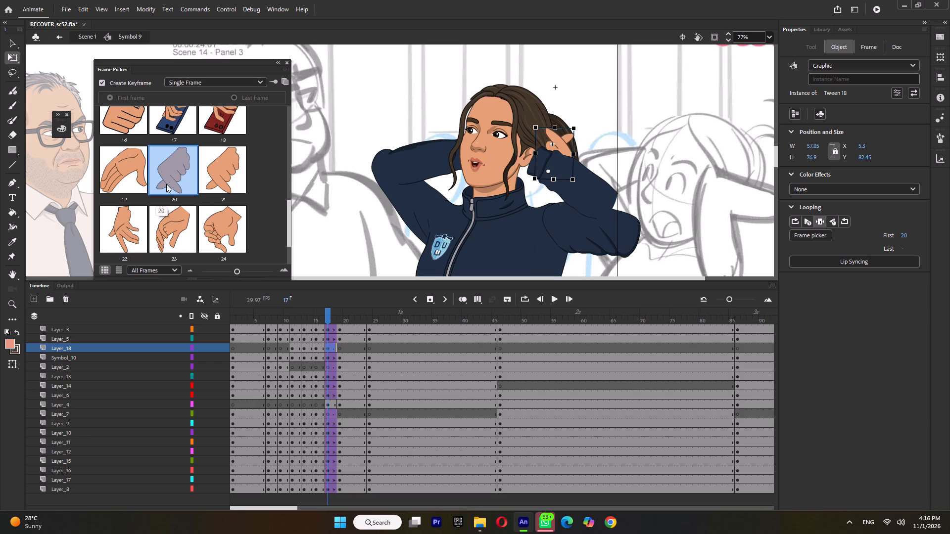
{"action": "left_click", "coordinate": [127, 105]}
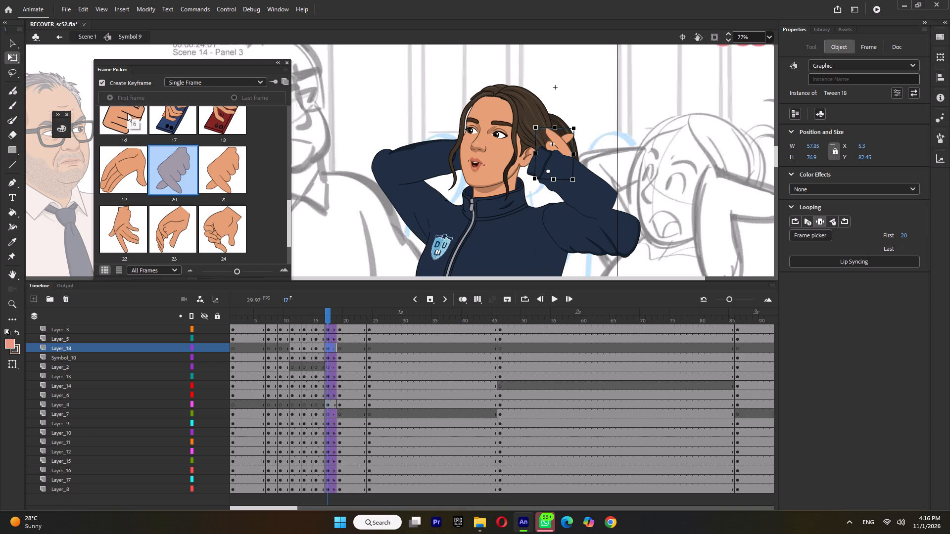
{"action": "left_click", "coordinate": [127, 113]}
{"action": "left_click_drag", "start_coordinate": [558, 144], "coordinate": [557, 125]}
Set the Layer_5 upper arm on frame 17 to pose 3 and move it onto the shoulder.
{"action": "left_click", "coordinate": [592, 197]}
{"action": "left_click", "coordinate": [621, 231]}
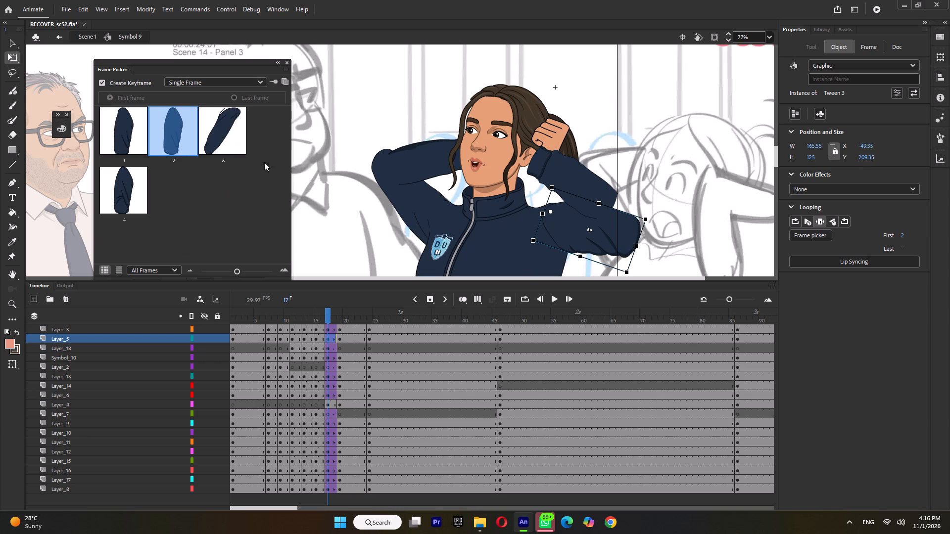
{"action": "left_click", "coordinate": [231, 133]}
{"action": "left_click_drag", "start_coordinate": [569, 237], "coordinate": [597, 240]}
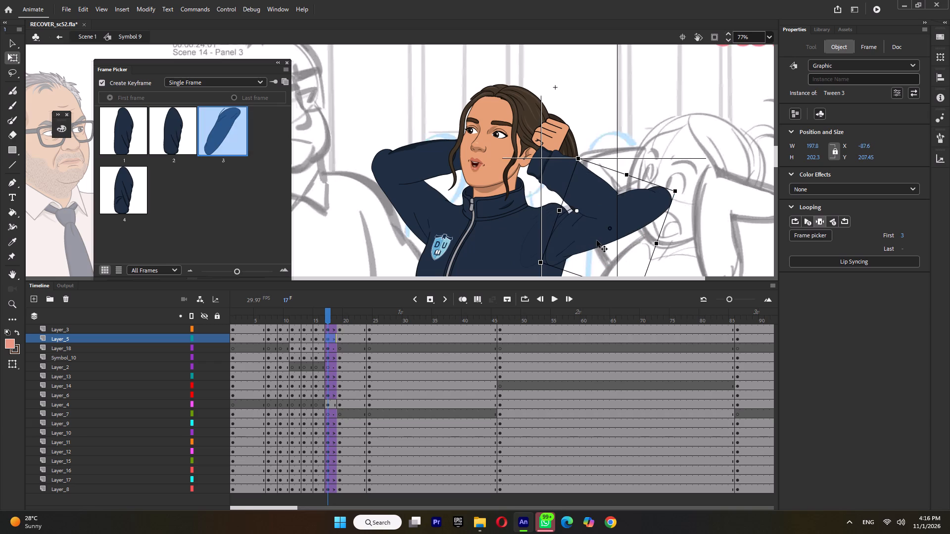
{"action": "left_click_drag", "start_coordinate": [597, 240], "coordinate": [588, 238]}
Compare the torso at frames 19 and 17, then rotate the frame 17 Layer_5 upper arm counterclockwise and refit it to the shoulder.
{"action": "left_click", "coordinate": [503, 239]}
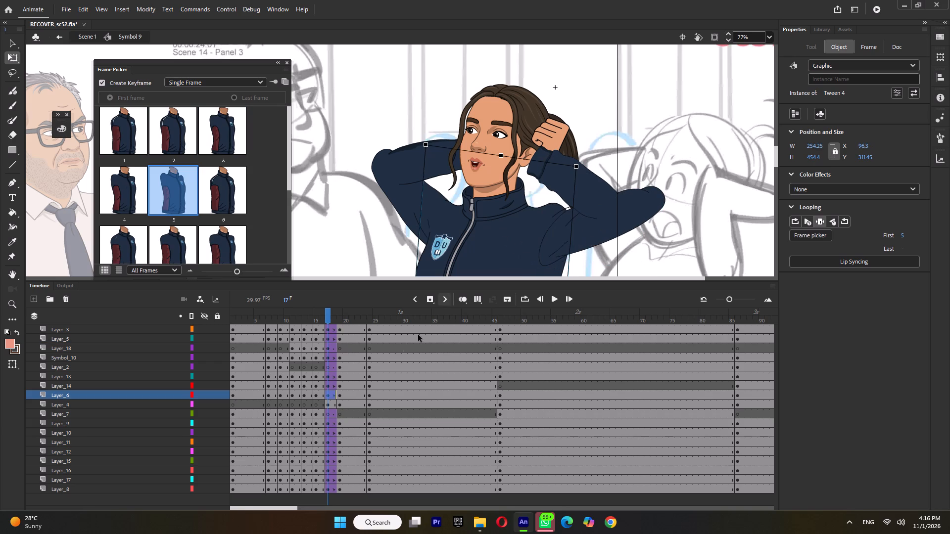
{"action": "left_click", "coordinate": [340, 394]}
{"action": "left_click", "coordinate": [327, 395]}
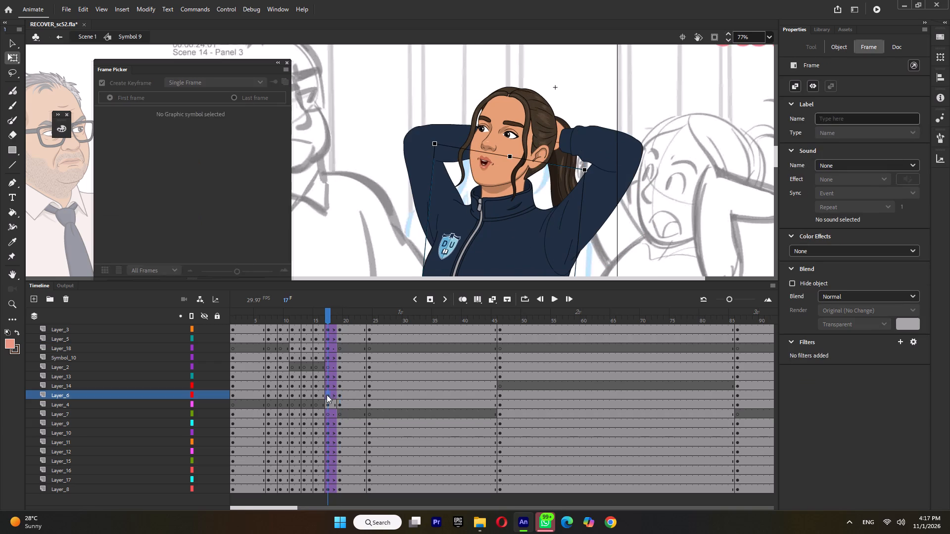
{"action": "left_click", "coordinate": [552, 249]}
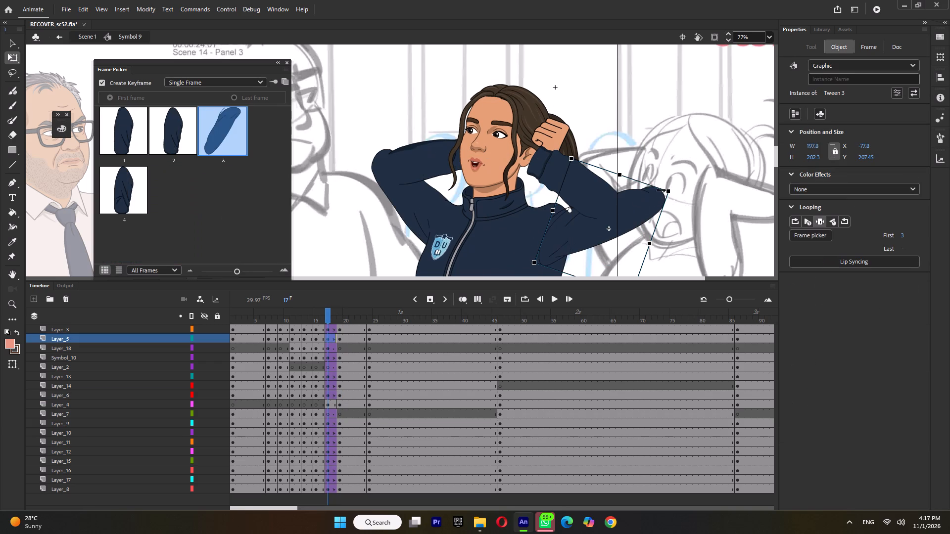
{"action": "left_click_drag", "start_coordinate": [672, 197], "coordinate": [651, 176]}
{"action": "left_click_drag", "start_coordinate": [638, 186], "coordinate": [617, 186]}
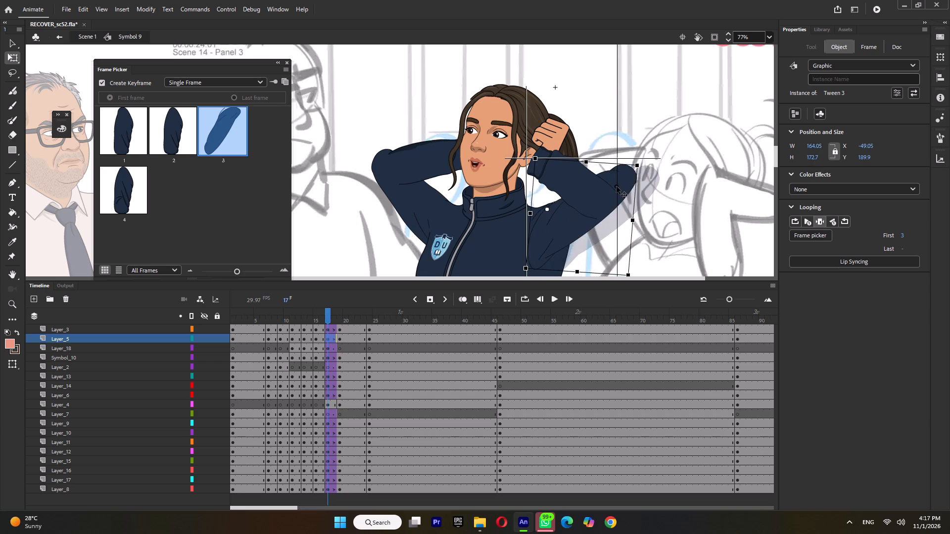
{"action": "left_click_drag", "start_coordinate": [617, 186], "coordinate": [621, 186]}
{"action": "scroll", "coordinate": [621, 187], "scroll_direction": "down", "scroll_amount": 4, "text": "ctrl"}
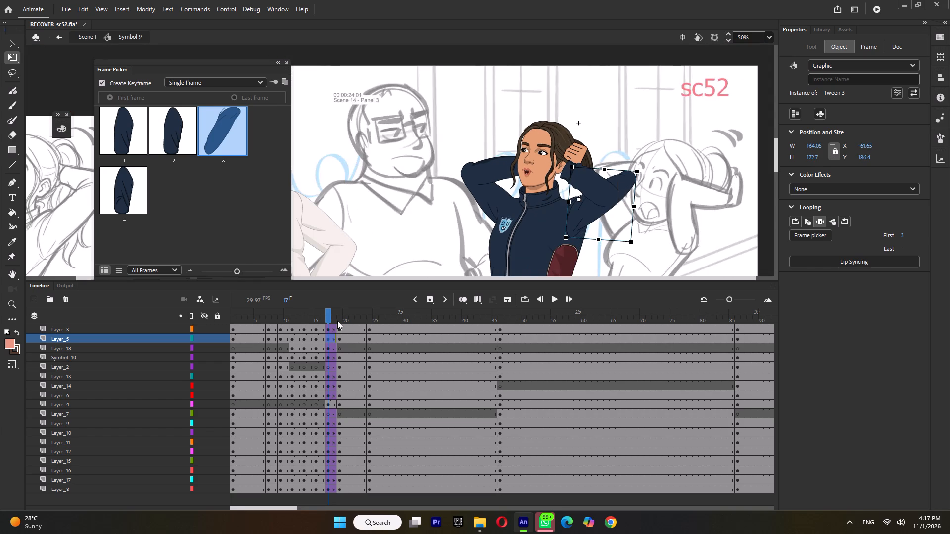
Copy the Layer_5 upper arm keyframe from frame 19 to frame 17, shift it toward the torso and rotate it clockwise.
{"action": "left_click", "coordinate": [339, 319]}
{"action": "left_click", "coordinate": [587, 229]}
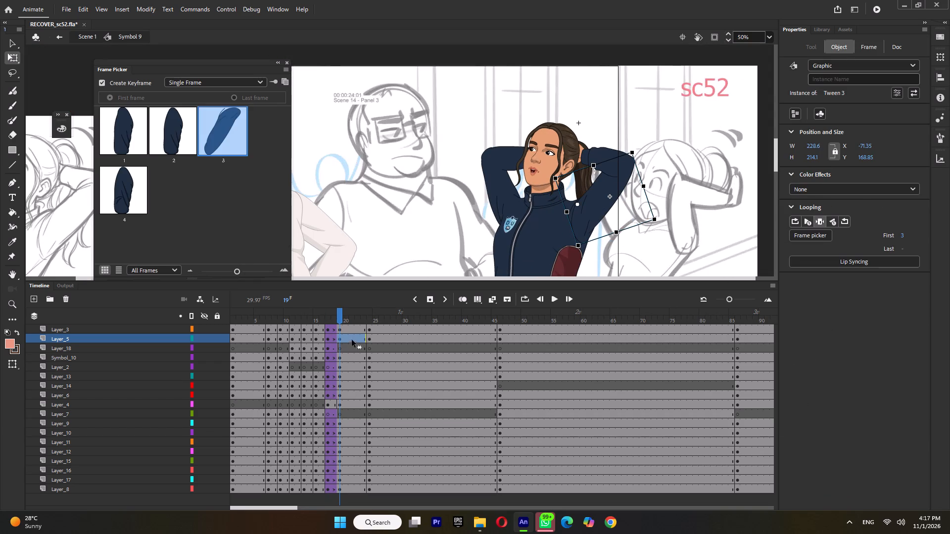
{"action": "left_click", "coordinate": [344, 336]}
{"action": "left_click_drag", "start_coordinate": [345, 338], "coordinate": [328, 337]}
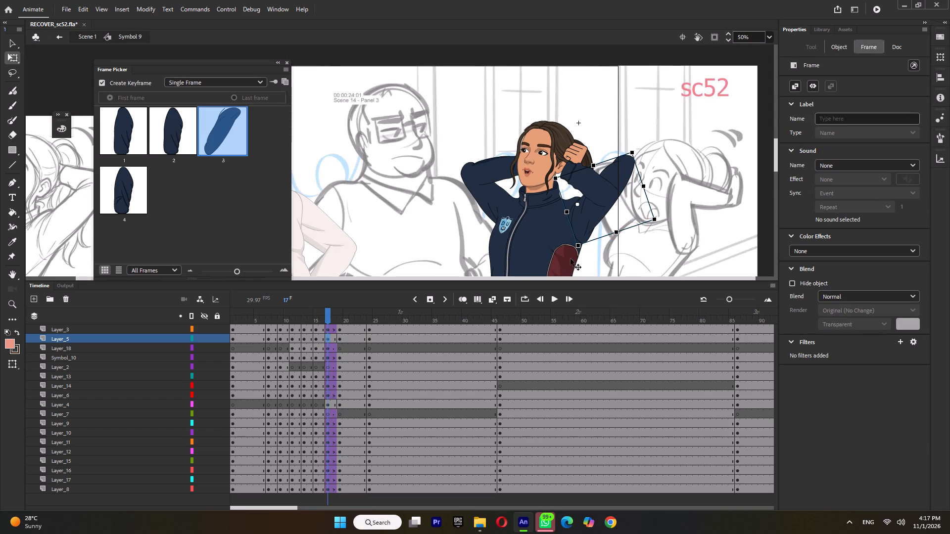
{"action": "left_click_drag", "start_coordinate": [589, 222], "coordinate": [582, 222]}
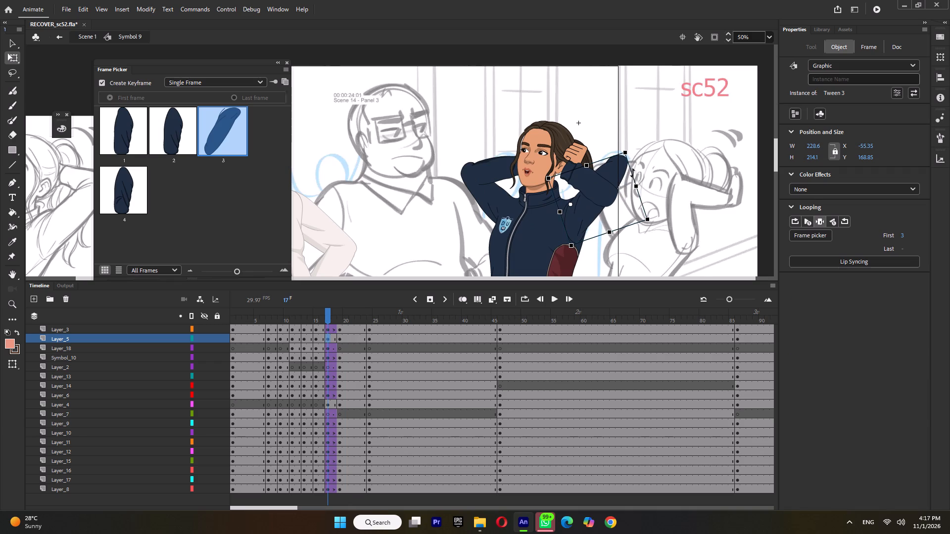
{"action": "left_click_drag", "start_coordinate": [630, 169], "coordinate": [635, 194]}
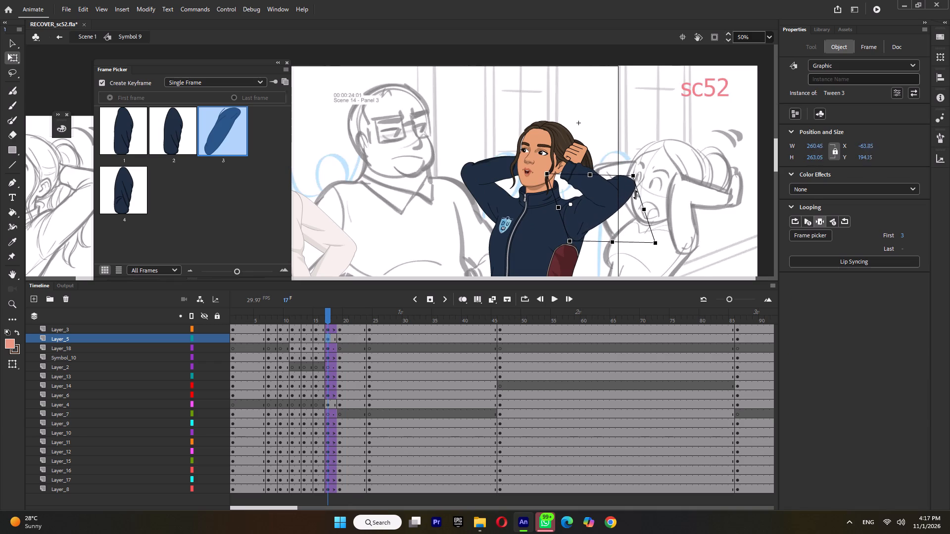
{"action": "left_click_drag", "start_coordinate": [635, 194], "coordinate": [635, 194]}
Move the Layer_3 forearm on frame 17 outward and up to meet the Layer_5 elbow, and rotate it slightly toward the hand.
{"action": "left_click", "coordinate": [603, 196]}
{"action": "scroll", "coordinate": [604, 192], "scroll_direction": "up", "scroll_amount": 3, "text": "ctrl"}
{"action": "left_click_drag", "start_coordinate": [604, 192], "coordinate": [624, 186]}
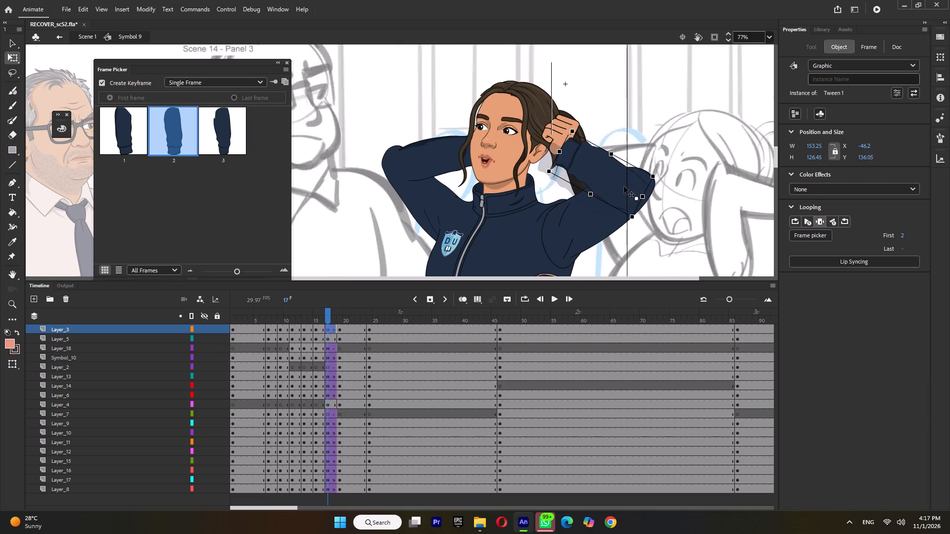
{"action": "left_click_drag", "start_coordinate": [624, 186], "coordinate": [629, 179]}
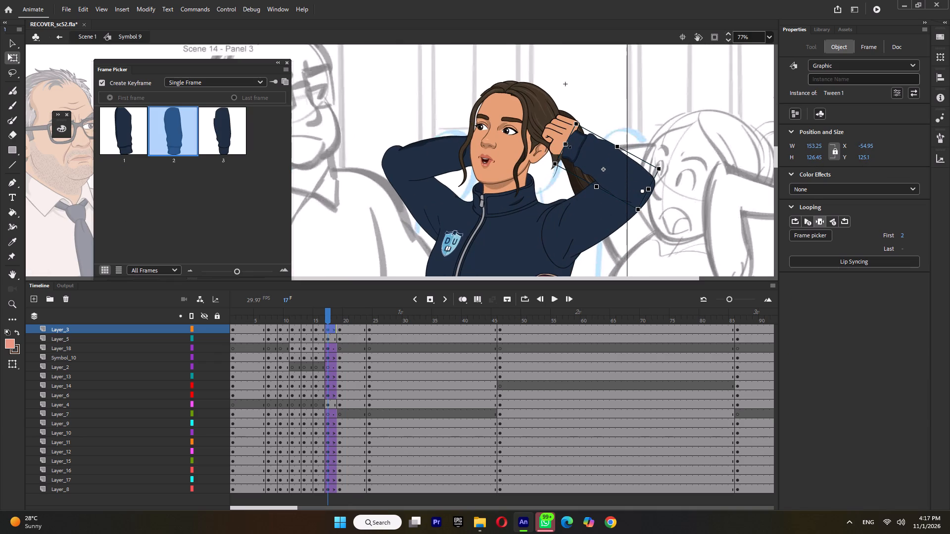
{"action": "left_click_drag", "start_coordinate": [570, 137], "coordinate": [565, 141]}
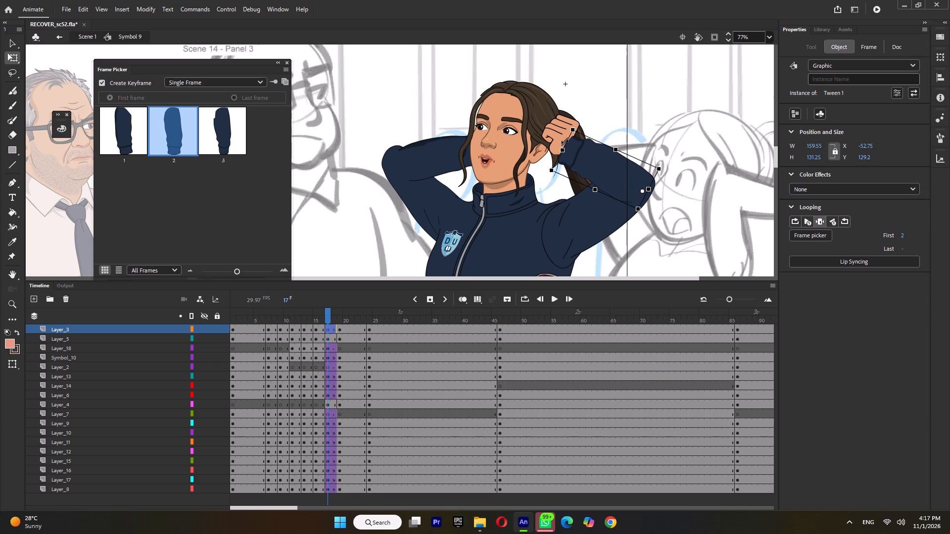
{"action": "left_click_drag", "start_coordinate": [565, 141], "coordinate": [565, 139]}
Set the Layer_18 hand on frame 17 to pose 12, rotate it counterclockwise and shift it onto the forearm's wrist.
{"action": "left_click", "coordinate": [553, 132]}
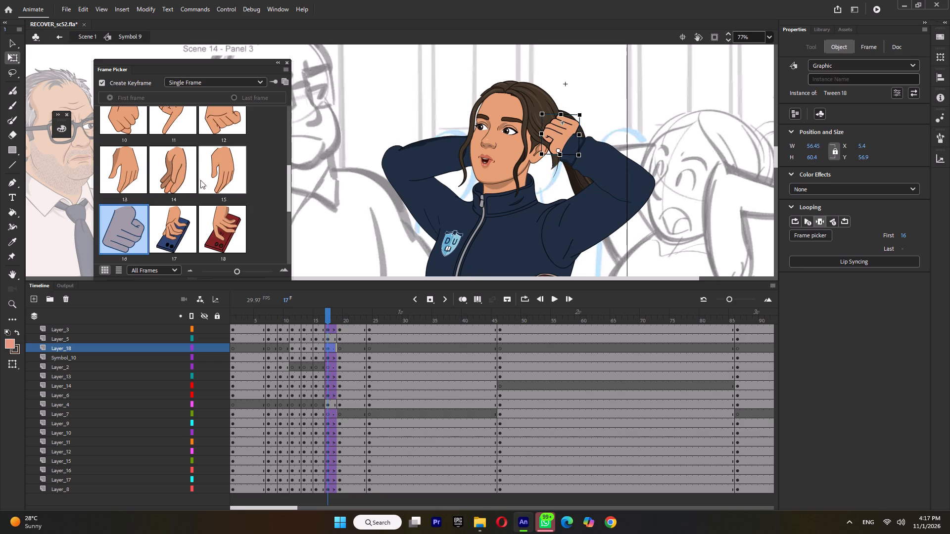
{"action": "left_click", "coordinate": [224, 119]}
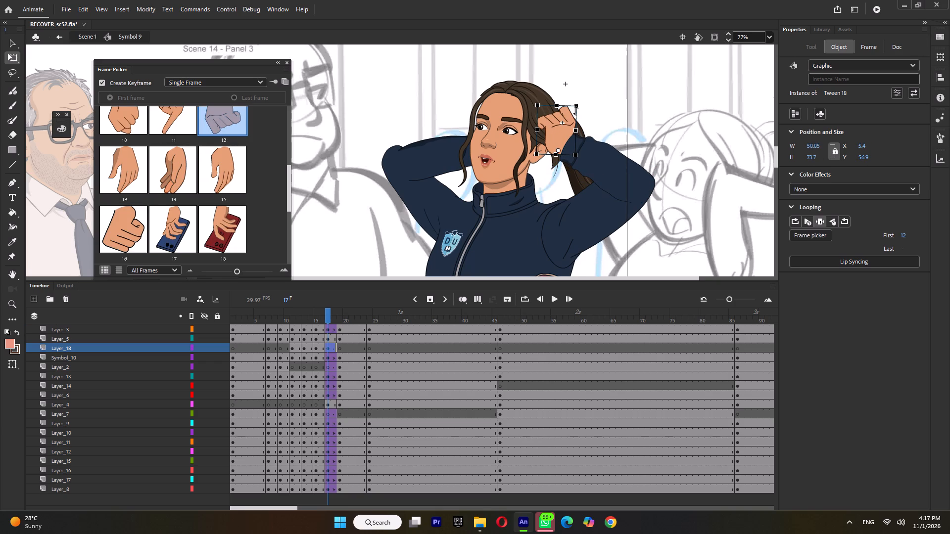
{"action": "left_click_drag", "start_coordinate": [581, 108], "coordinate": [554, 99]}
{"action": "left_click_drag", "start_coordinate": [552, 128], "coordinate": [559, 128]}
{"action": "left_click_drag", "start_coordinate": [561, 101], "coordinate": [571, 101]}
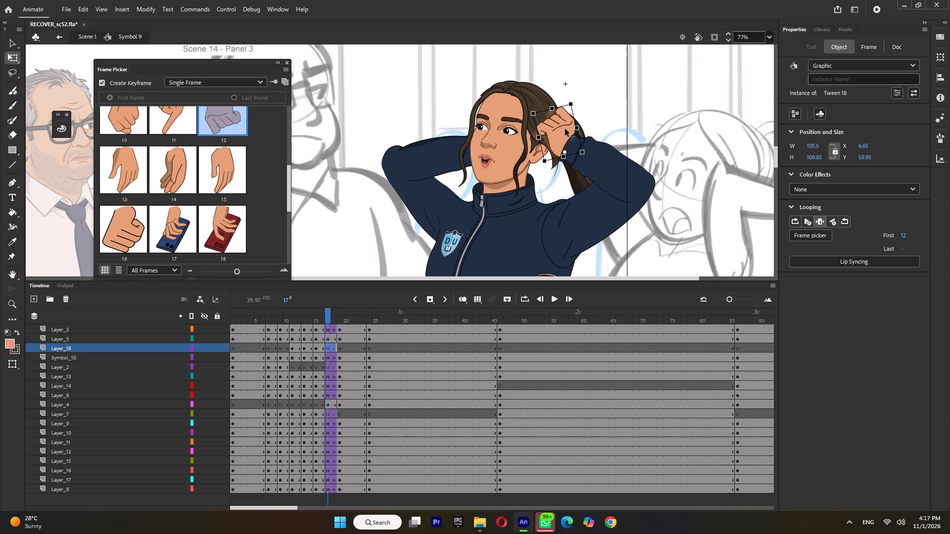
Shrink the hand pose thumbnails and set the Layer_18 hand on frame 17 to pose 3.
{"action": "scroll", "coordinate": [180, 180], "scroll_direction": "up", "scroll_amount": 4}
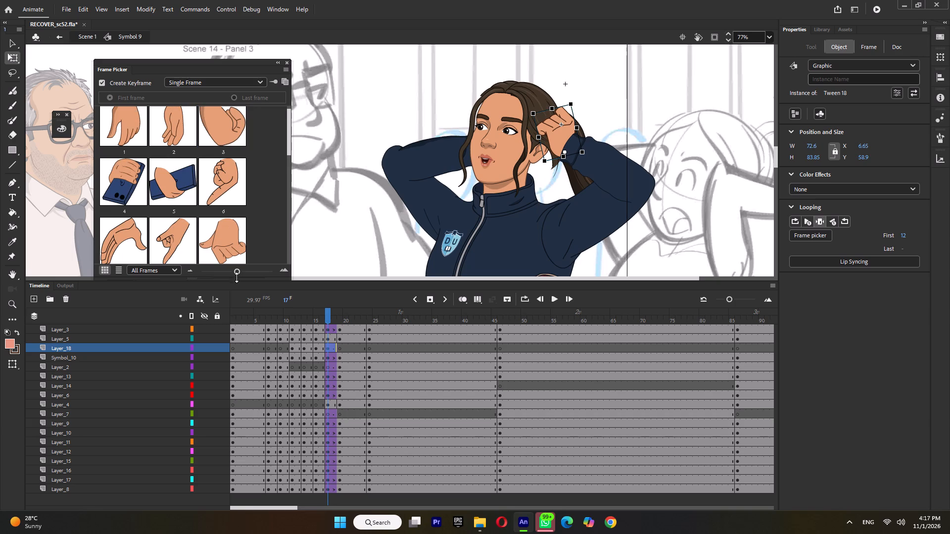
{"action": "left_click", "coordinate": [237, 274]}
{"action": "left_click_drag", "start_coordinate": [235, 273], "coordinate": [165, 273]}
{"action": "left_click", "coordinate": [157, 111]}
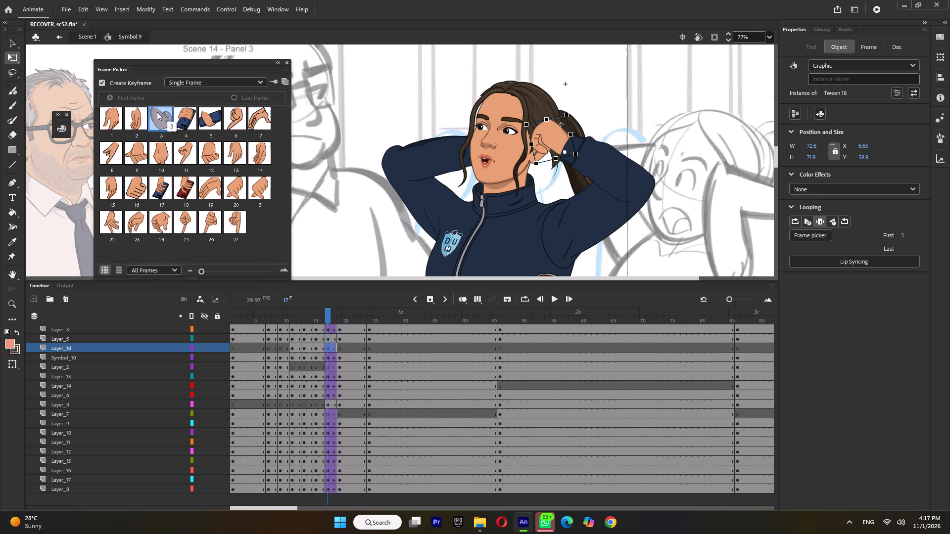
Rotate the Layer_18 hand on frame 17 clockwise so its wrist lines up with the forearm's cuff.
{"action": "left_click_drag", "start_coordinate": [525, 130], "coordinate": [542, 116]}
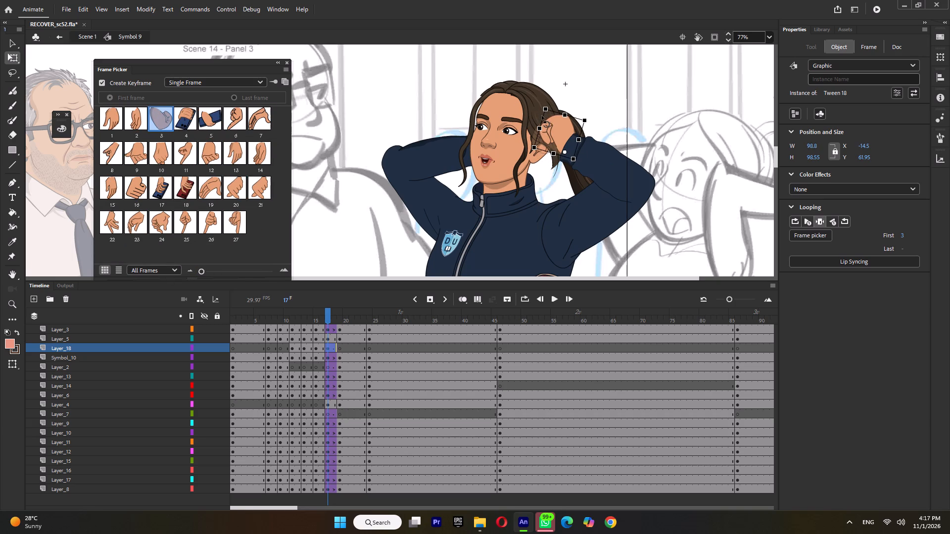
{"action": "left_click_drag", "start_coordinate": [542, 116], "coordinate": [547, 115]}
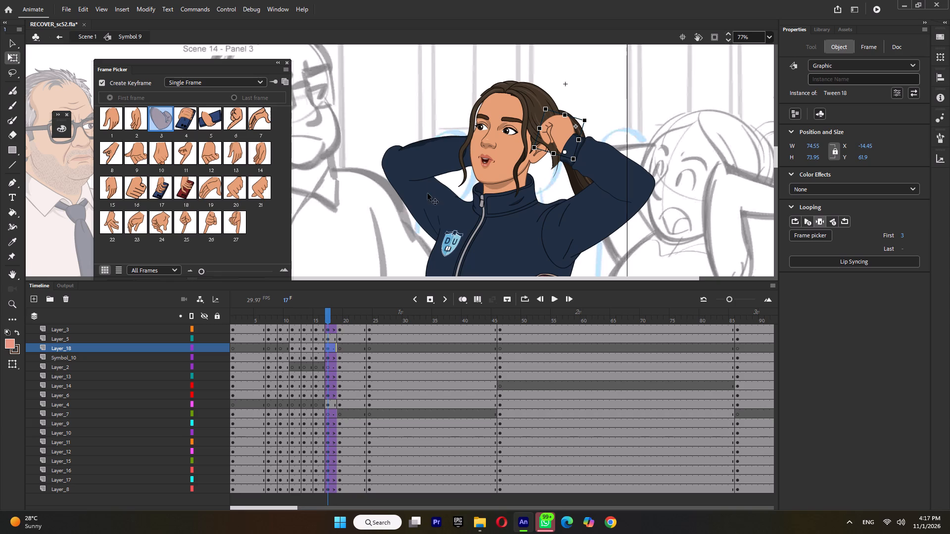
Nudge the Layer_13 forearm on frame 17 outward and up, and rotate the Layer_8 upper arm slightly clockwise to match the elbow.
{"action": "left_click", "coordinate": [428, 154]}
{"action": "left_click_drag", "start_coordinate": [428, 160], "coordinate": [427, 154]}
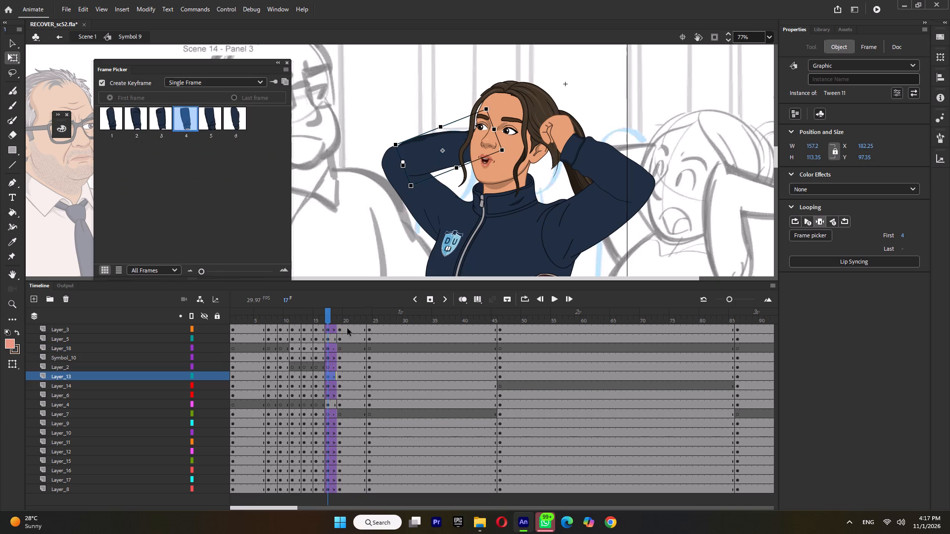
{"action": "left_click", "coordinate": [339, 322]}
{"action": "left_click", "coordinate": [316, 319]}
{"action": "left_click", "coordinate": [329, 318]}
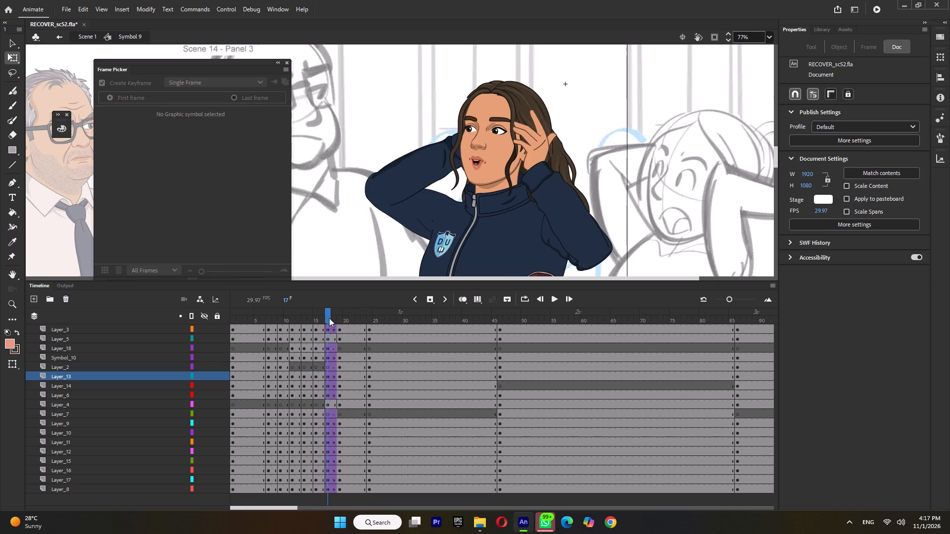
{"action": "left_click", "coordinate": [344, 315]}
{"action": "left_click", "coordinate": [330, 317]}
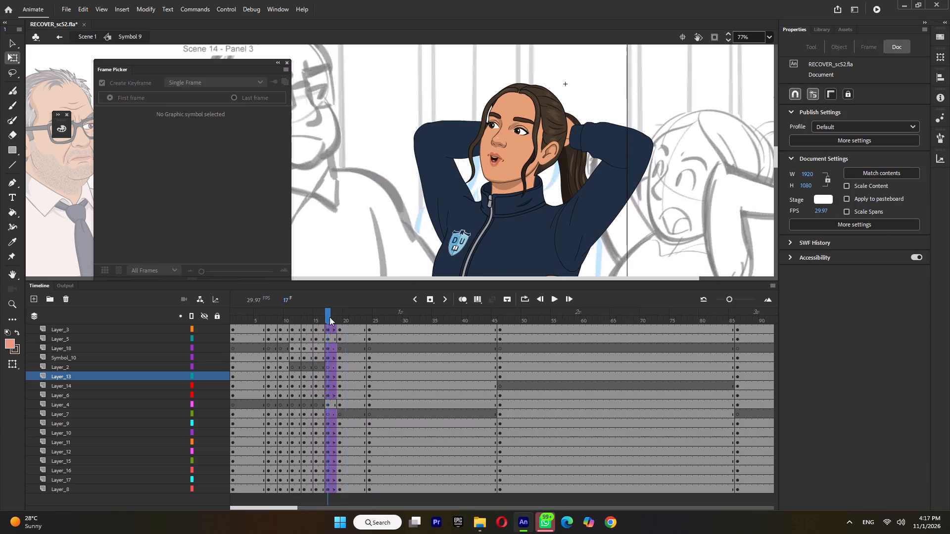
{"action": "left_click", "coordinate": [395, 194]}
{"action": "left_click", "coordinate": [388, 155]}
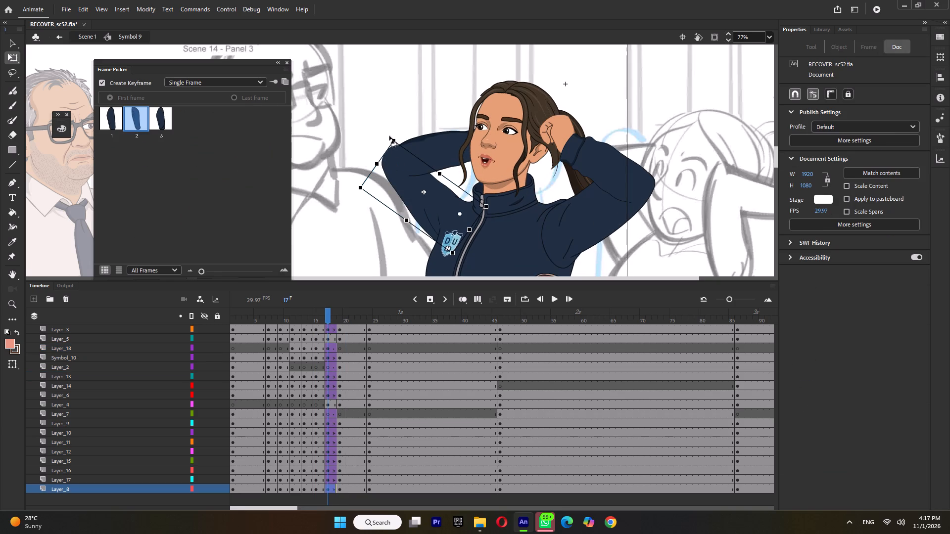
{"action": "left_click_drag", "start_coordinate": [387, 140], "coordinate": [394, 136]}
{"action": "left_click", "coordinate": [417, 149]}
{"action": "scroll", "coordinate": [417, 154], "scroll_direction": "up", "scroll_amount": 5, "text": "ctrl"}
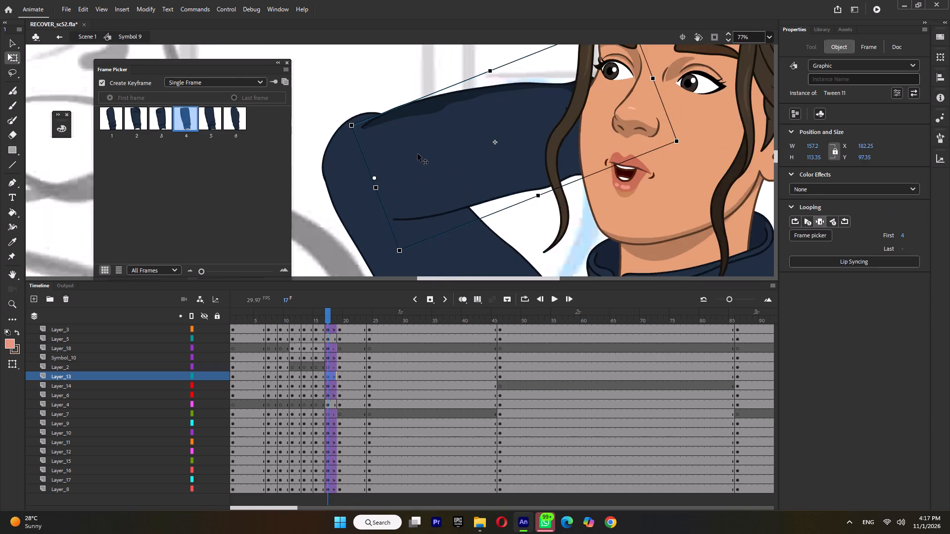
{"action": "scroll", "coordinate": [418, 154], "scroll_direction": "up", "scroll_amount": 2, "text": "ctrl"}
{"action": "left_click_drag", "start_coordinate": [425, 148], "coordinate": [408, 136]}
Remove the classic tween on frames 17 and 18 across all layers.
{"action": "scroll", "coordinate": [409, 137], "scroll_direction": "down", "scroll_amount": 5, "text": "ctrl"}
{"action": "double_click", "coordinate": [332, 312]}
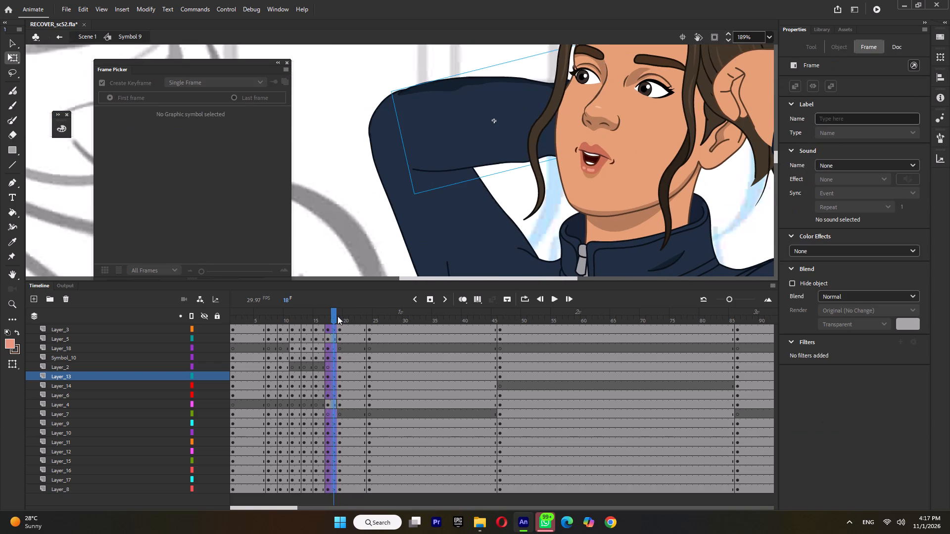
{"action": "key", "text": "ctrl+m"}
Set the Layer_13 forearm on frame 17 to pose 6, matching the forearm pose used on frame 19.
{"action": "left_click", "coordinate": [338, 319]}
{"action": "left_click", "coordinate": [460, 121]}
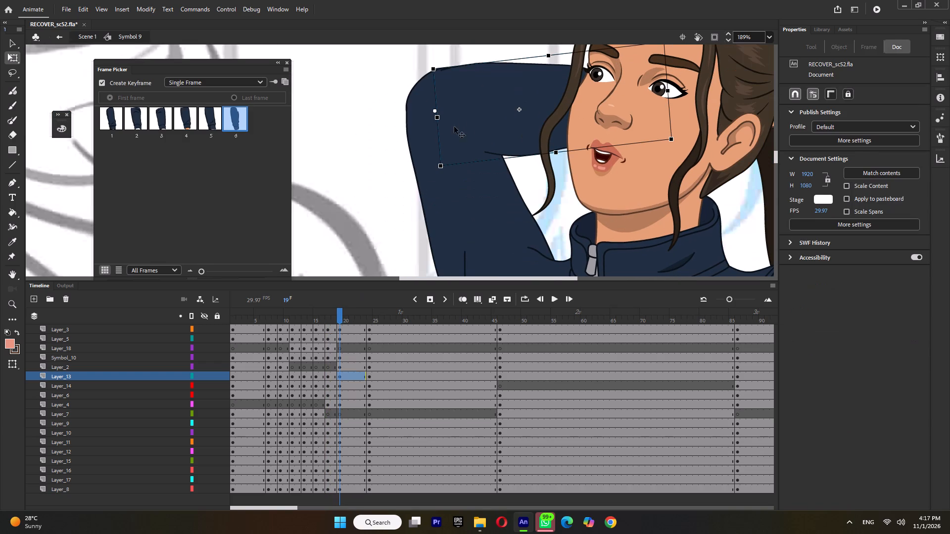
{"action": "left_click", "coordinate": [328, 373]}
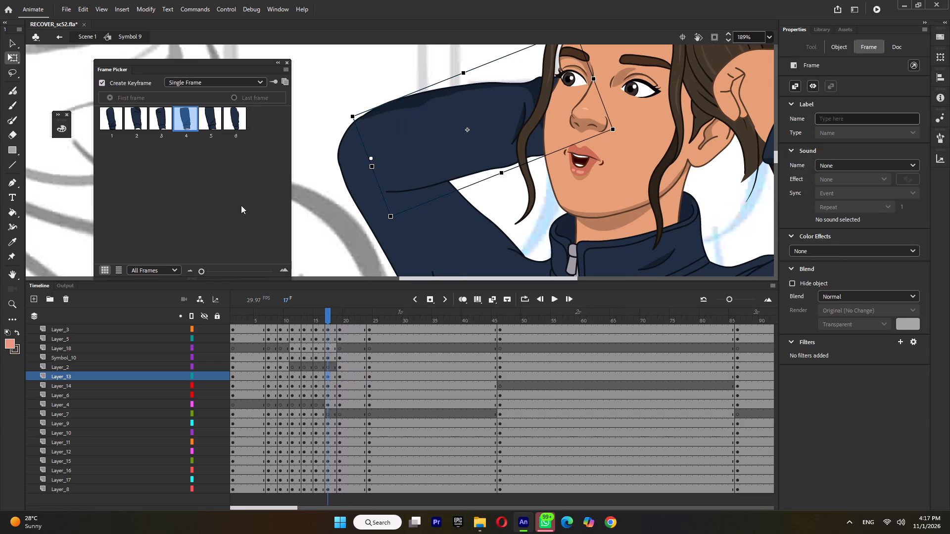
{"action": "left_click", "coordinate": [232, 119]}
{"action": "scroll", "coordinate": [407, 156], "scroll_direction": "down", "scroll_amount": 8, "text": "ctrl"}
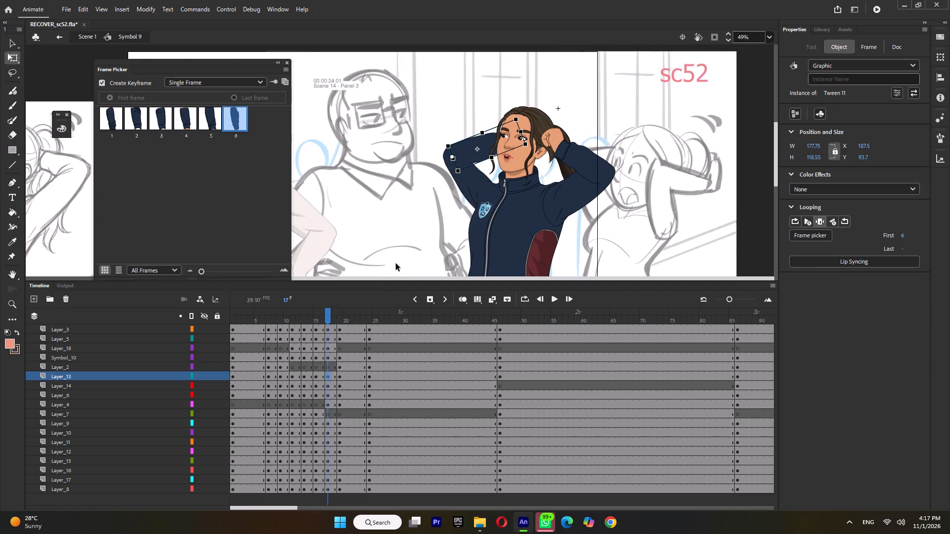
{"action": "left_click", "coordinate": [275, 319]}
{"action": "key", "text": "Return"}
{"action": "key", "text": "Return"}
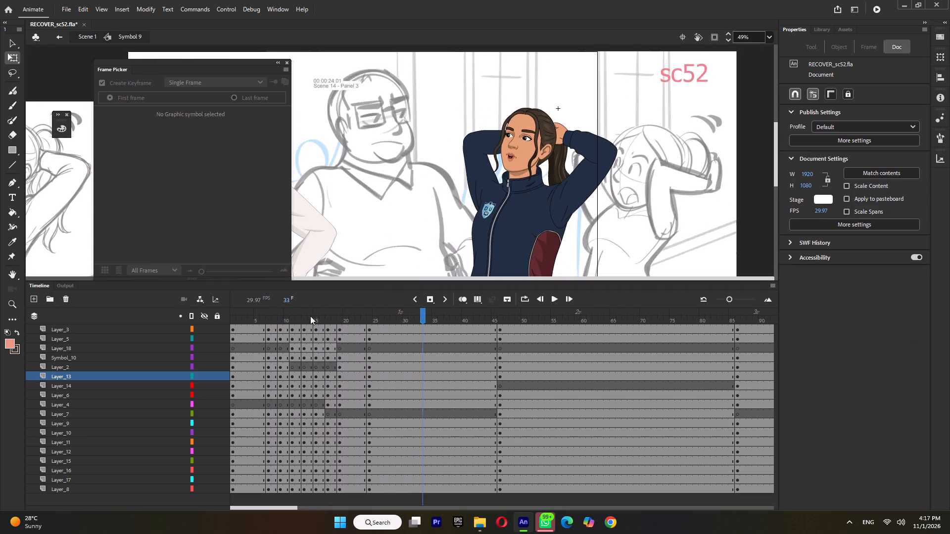
Inside the Symbol 10 head, remove three frames at frame 15 from Layer_6 and Layer_4 so their swap happens earlier.
{"action": "left_click_drag", "start_coordinate": [304, 314], "coordinate": [327, 319]}
{"action": "left_click", "coordinate": [528, 115]}
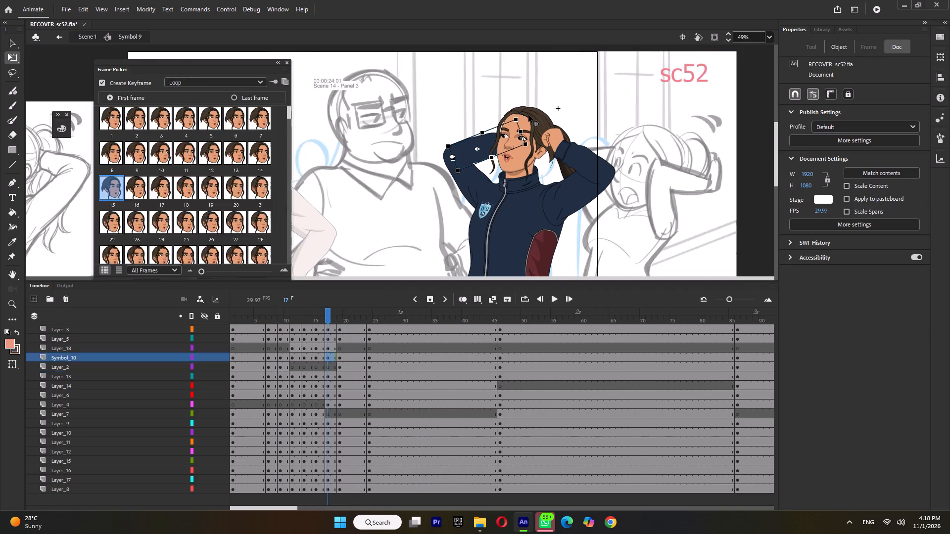
{"action": "left_click", "coordinate": [528, 115]}
{"action": "left_click_drag", "start_coordinate": [316, 367], "coordinate": [316, 374]}
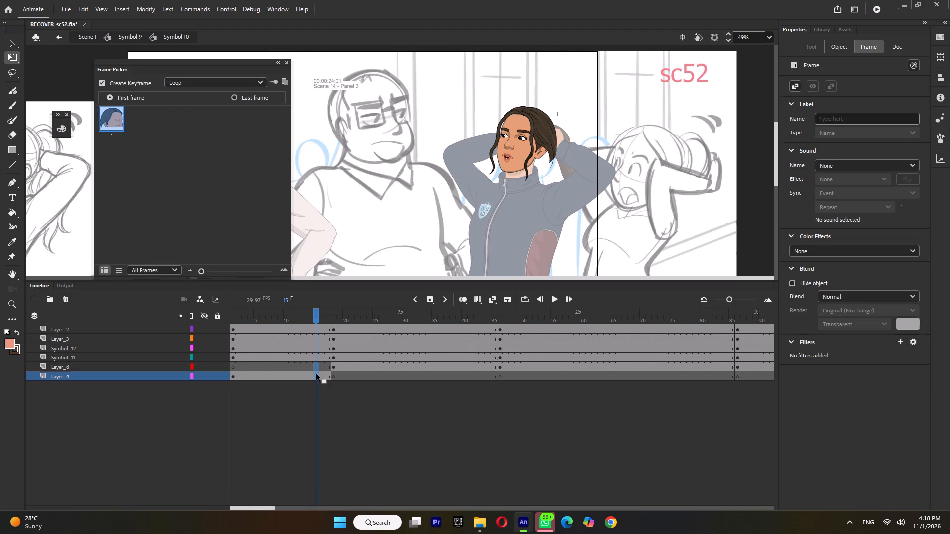
{"action": "key", "text": "shift+F5"}
{"action": "key", "text": "shift+F5"}
{"action": "key", "text": "shift+F5"}
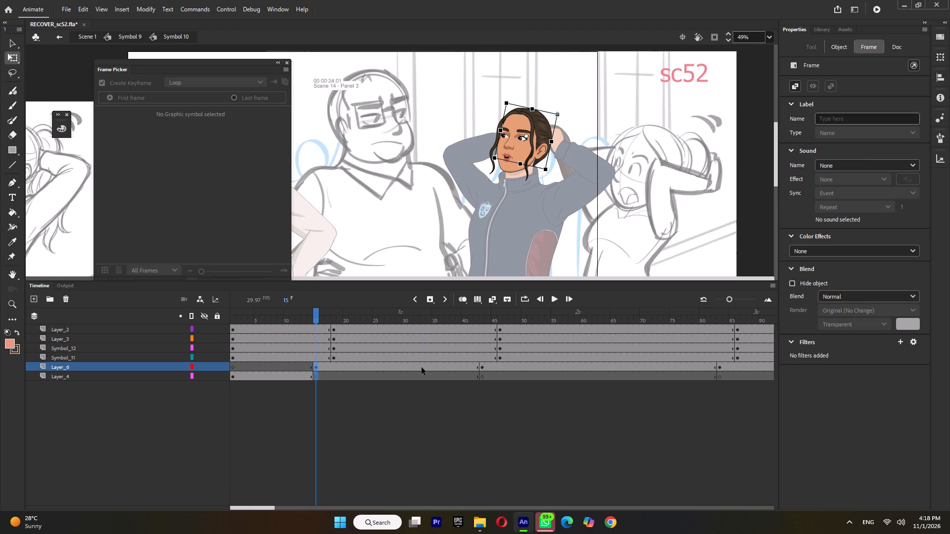
Insert three frames into Layer_6's hold after its frame 15 keyframe, and return to Symbol 9.
{"action": "left_click", "coordinate": [422, 367]}
{"action": "key", "text": "F5"}
{"action": "key", "text": "F5"}
{"action": "key", "text": "F5"}
{"action": "double_click", "coordinate": [375, 170]}
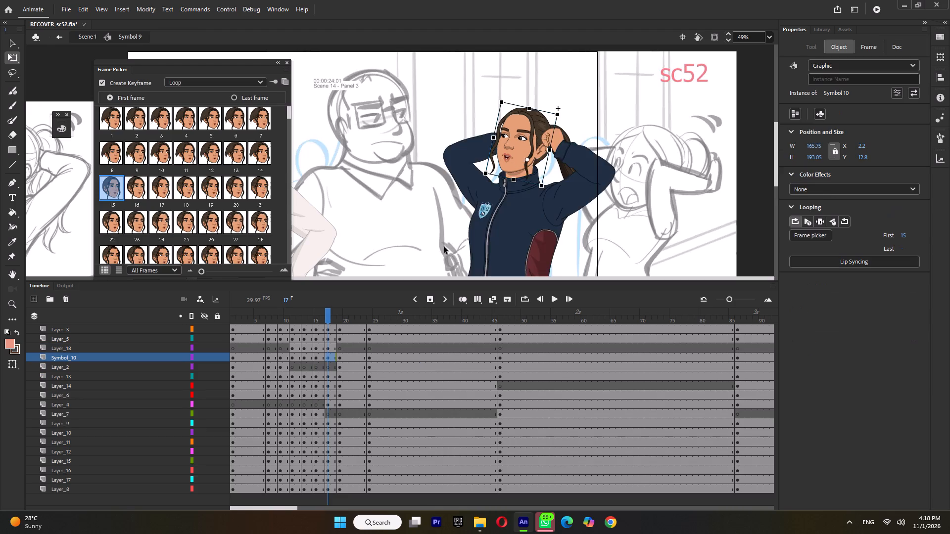
Play back the hands-to-head motion several times to check its timing and the head change.
{"action": "scroll", "coordinate": [444, 247], "scroll_direction": "down", "scroll_amount": 2, "text": "ctrl"}
{"action": "left_click", "coordinate": [267, 313]}
{"action": "key", "text": "Return"}
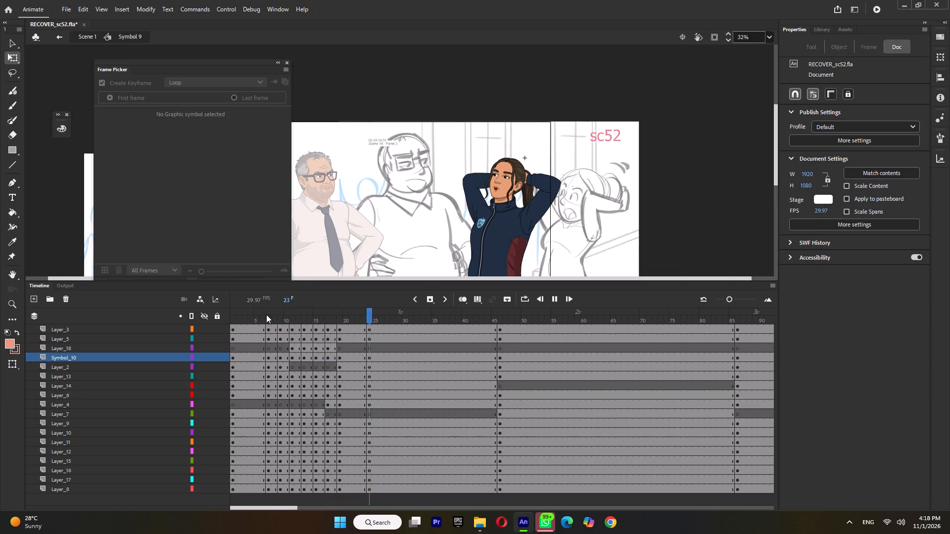
{"action": "key", "text": "Return"}
{"action": "left_click_drag", "start_coordinate": [269, 313], "coordinate": [185, 332]}
{"action": "key", "text": "Return"}
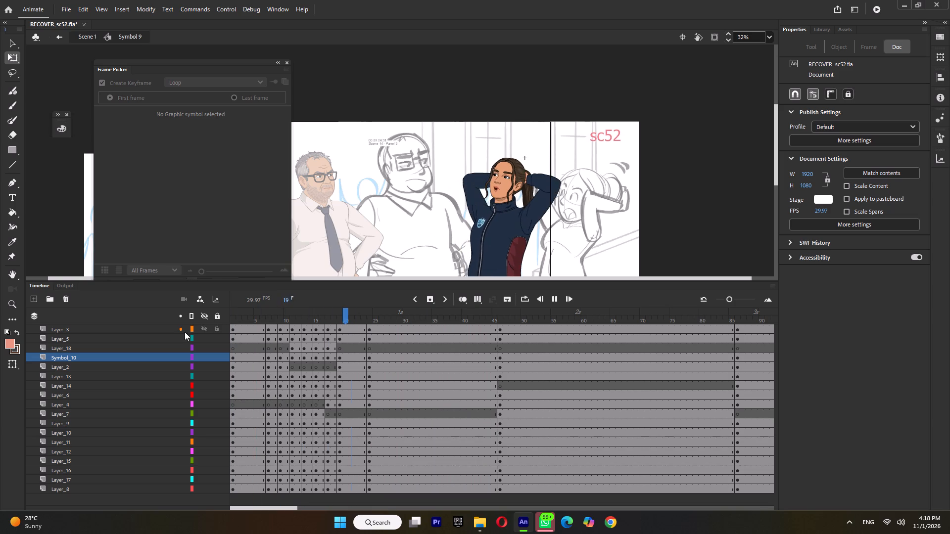
{"action": "key", "text": "Return"}
{"action": "left_click", "coordinate": [230, 325]}
{"action": "key", "text": "Return"}
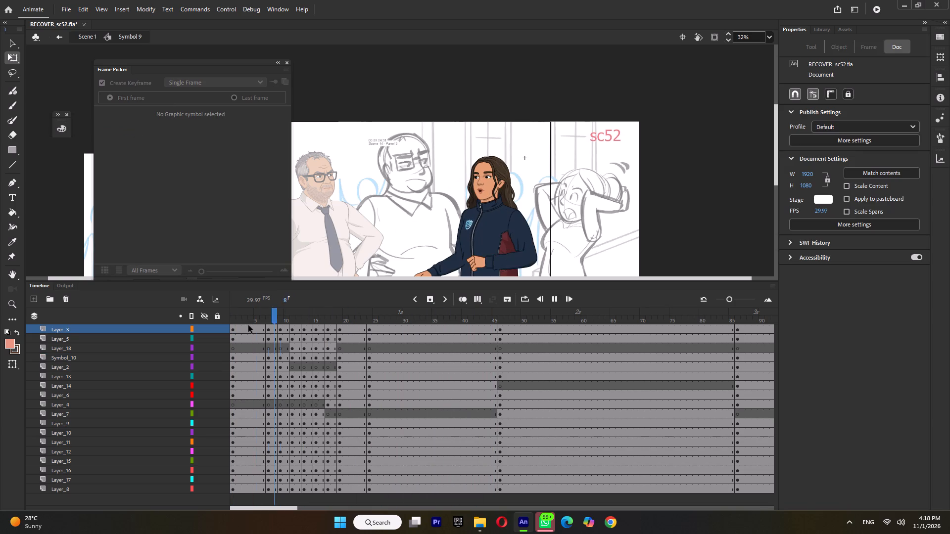
{"action": "key", "text": "Return"}
Create a classic tween on all layers between the poses at frames 19 and 24.
{"action": "left_click_drag", "start_coordinate": [275, 319], "coordinate": [346, 328]}
{"action": "double_click", "coordinate": [351, 321]}
{"action": "double_click", "coordinate": [356, 318]}
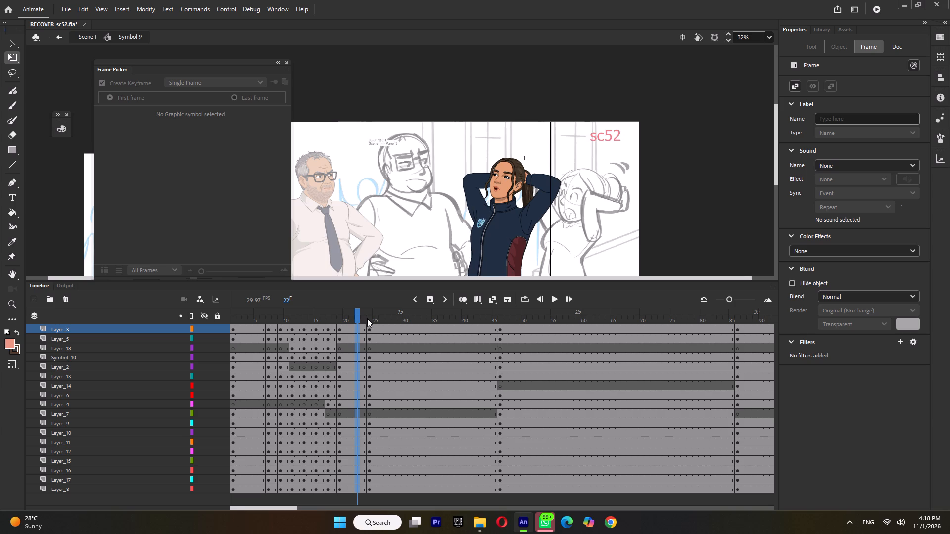
{"action": "key", "text": "ctrl+m"}
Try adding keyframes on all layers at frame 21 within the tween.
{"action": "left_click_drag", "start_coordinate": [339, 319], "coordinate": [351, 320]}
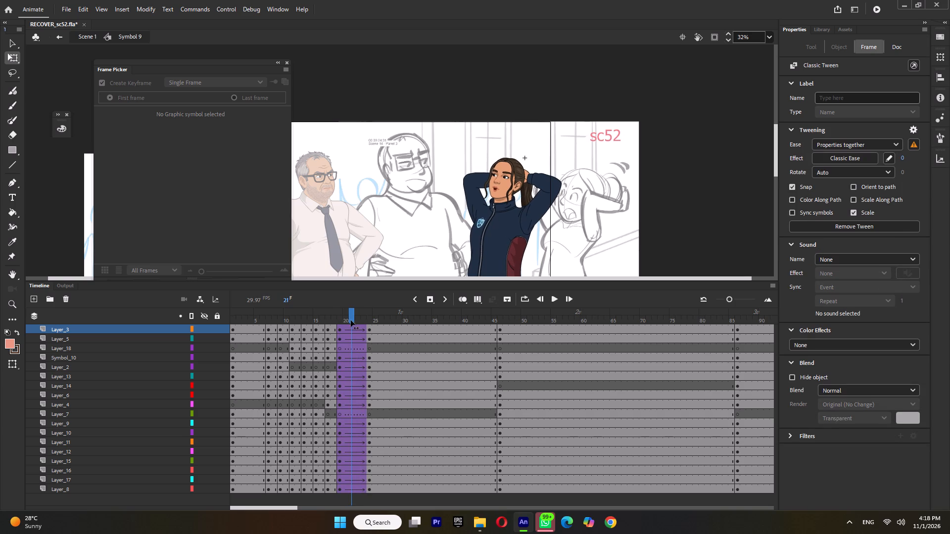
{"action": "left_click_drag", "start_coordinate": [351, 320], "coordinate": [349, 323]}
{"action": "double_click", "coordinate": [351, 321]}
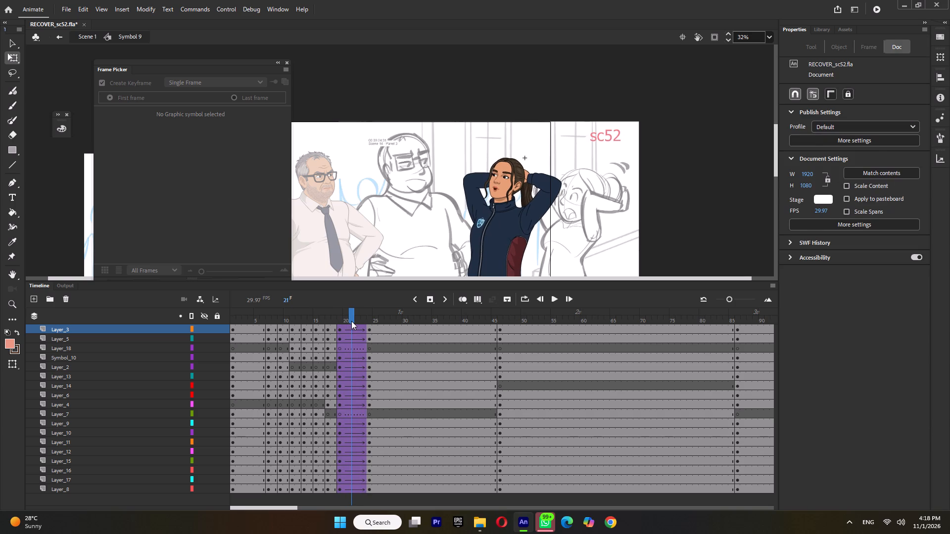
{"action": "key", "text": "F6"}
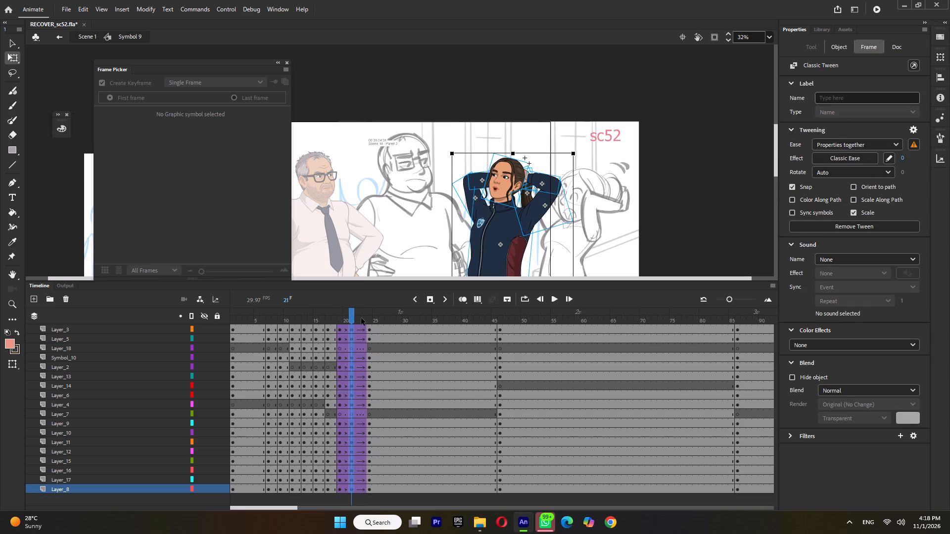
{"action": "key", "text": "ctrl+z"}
Shift the final settle pose to frame 25 by keyframing all layers there and clearing the keyframes at frame 24.
{"action": "double_click", "coordinate": [375, 315]}
{"action": "key", "text": "F6"}
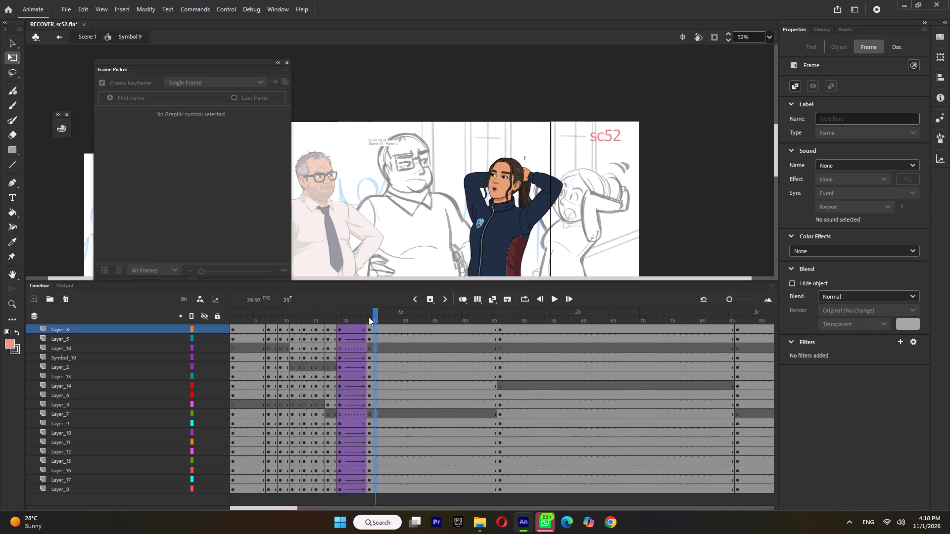
{"action": "double_click", "coordinate": [369, 316]}
{"action": "key", "text": "shift+F6"}
Insert in-between keyframes on all layers at frames 23 and 21.
{"action": "double_click", "coordinate": [360, 315]}
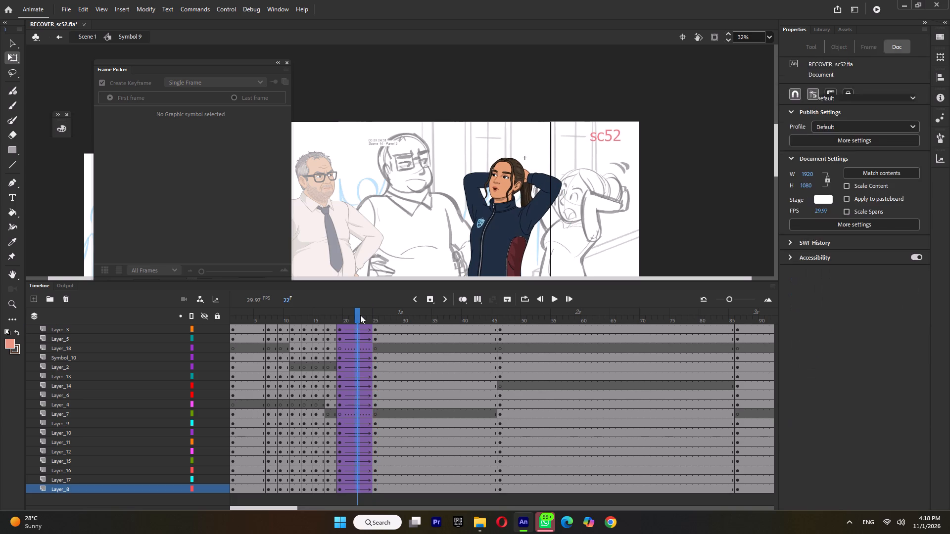
{"action": "double_click", "coordinate": [364, 317]}
{"action": "key", "text": "F6"}
{"action": "double_click", "coordinate": [351, 315]}
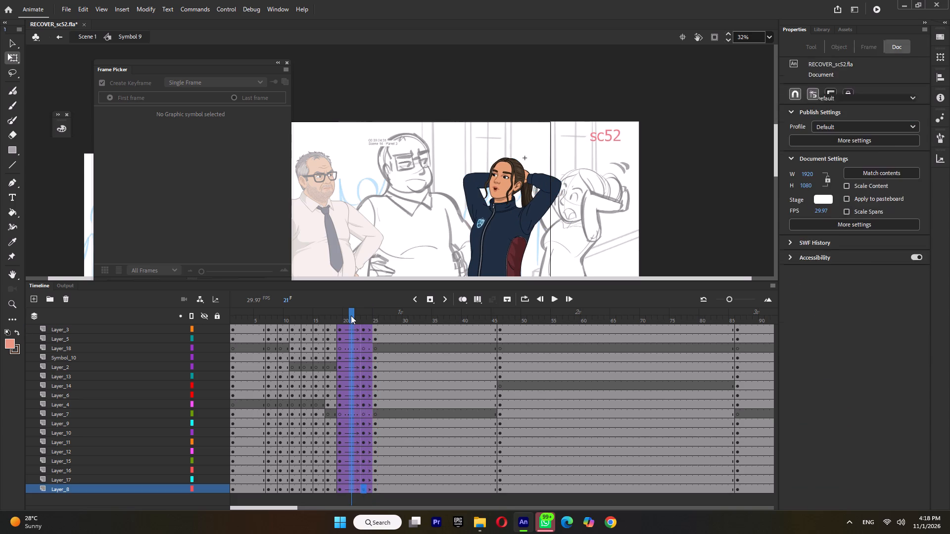
{"action": "key", "text": "F6"}
Remove the classic tweens between frames 19 and 25 on all layers, keeping the keyframed poses.
{"action": "key", "text": "ctrl+m"}
{"action": "double_click", "coordinate": [366, 317]}
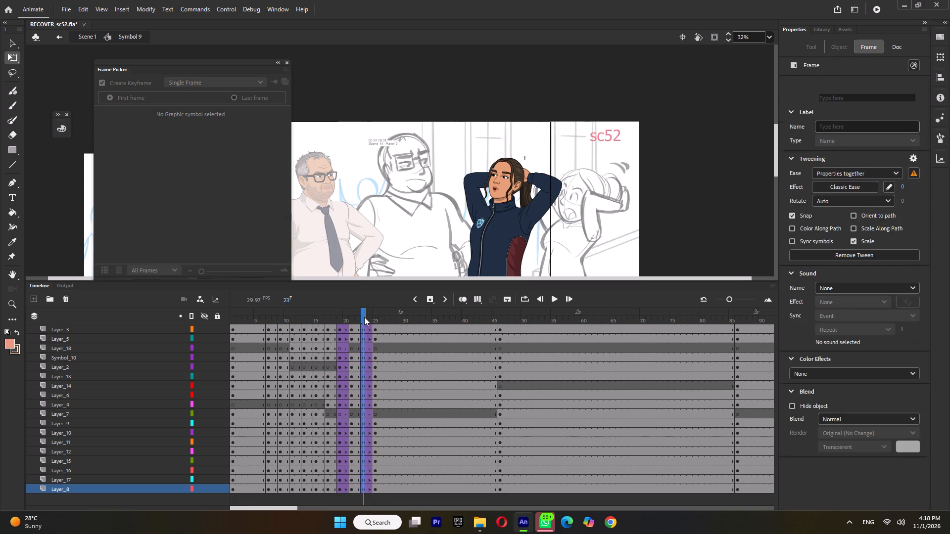
{"action": "key", "text": "ctrl+m"}
{"action": "double_click", "coordinate": [348, 318]}
{"action": "key", "text": "ctrl+m"}
Play back and scrub the arm raise to examine the timing of its early frames.
{"action": "left_click_drag", "start_coordinate": [331, 315], "coordinate": [270, 326]}
{"action": "key", "text": "Return"}
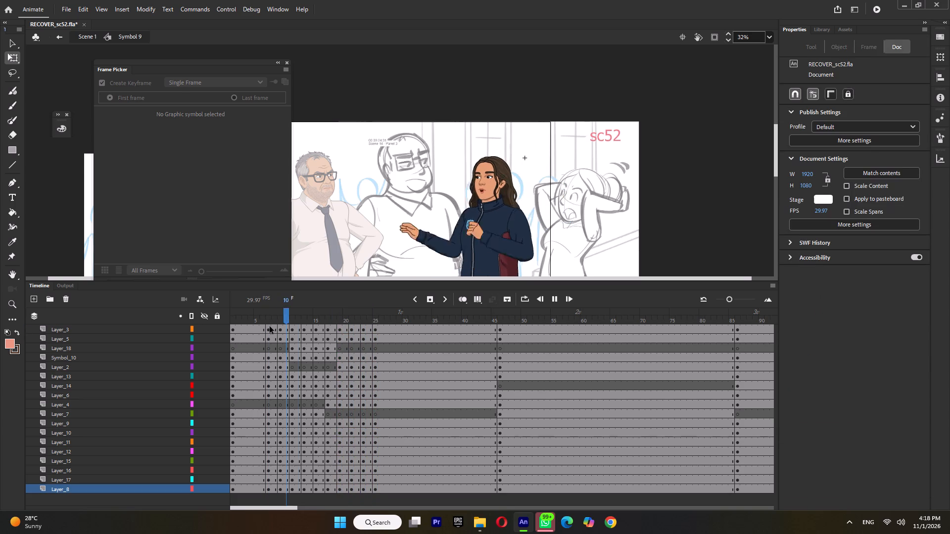
{"action": "key", "text": "Return"}
{"action": "left_click_drag", "start_coordinate": [279, 318], "coordinate": [255, 325]}
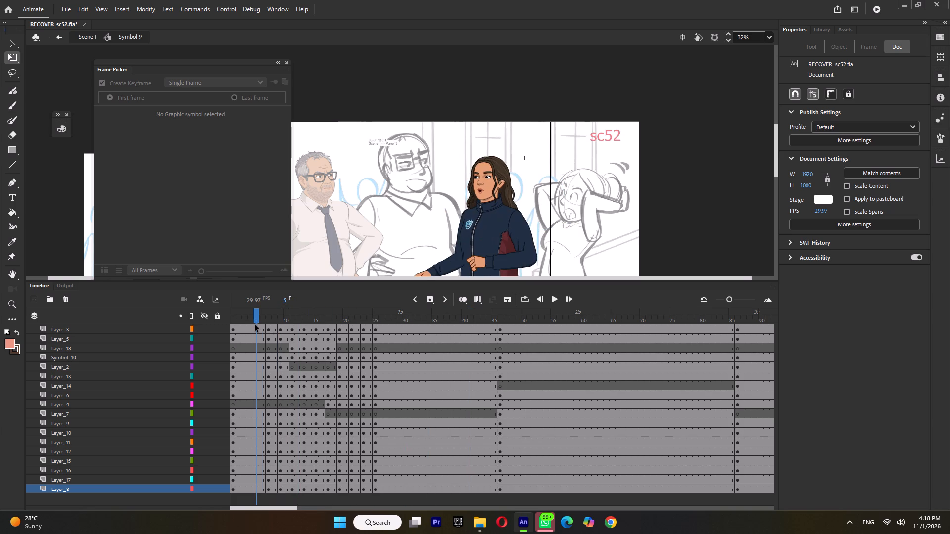
{"action": "key", "text": "Return"}
{"action": "left_click_drag", "start_coordinate": [262, 320], "coordinate": [272, 323]}
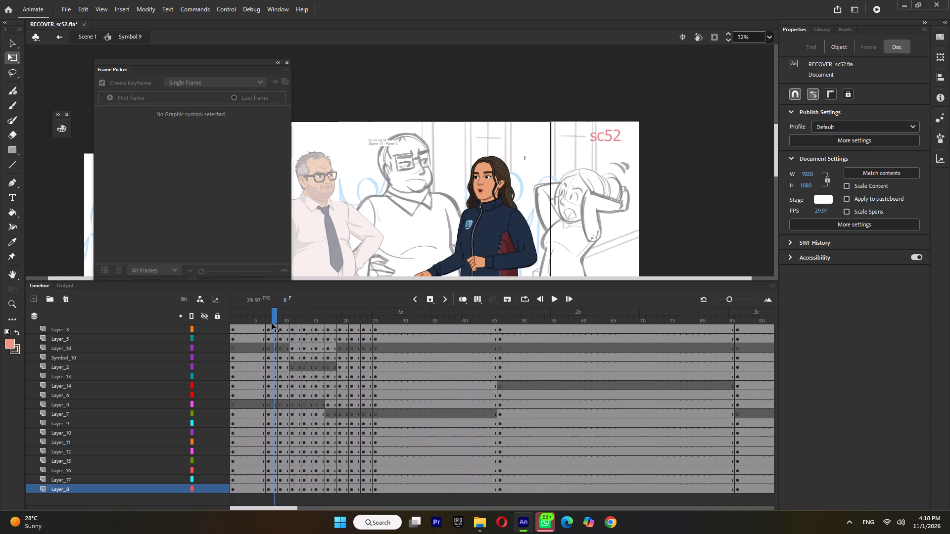
{"action": "left_click_drag", "start_coordinate": [272, 323], "coordinate": [311, 334]}
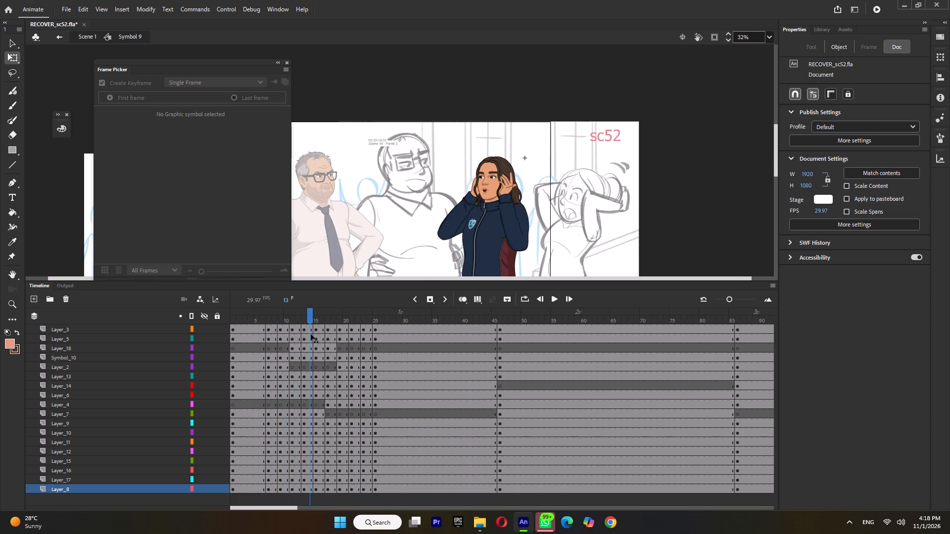
{"action": "left_click_drag", "start_coordinate": [311, 334], "coordinate": [292, 342]}
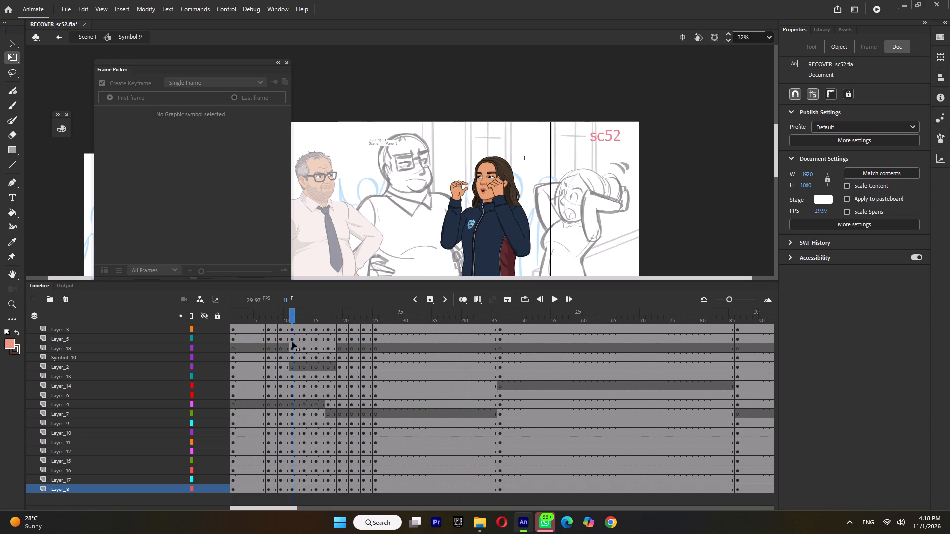
{"action": "left_click_drag", "start_coordinate": [292, 342], "coordinate": [283, 347]}
Move frames 7 to 9 on all layers two frames earlier, so they start at frame 5.
{"action": "left_click_drag", "start_coordinate": [266, 327], "coordinate": [284, 454]}
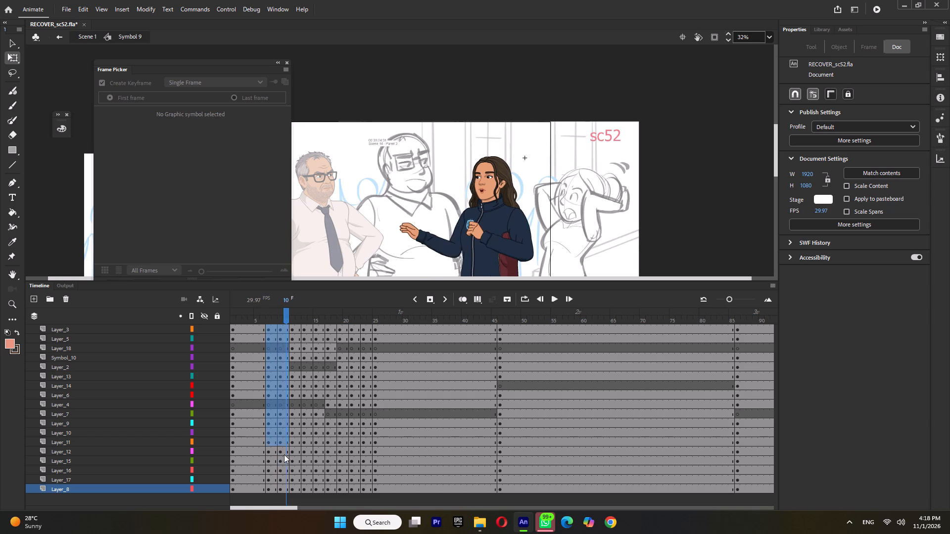
{"action": "left_click_drag", "start_coordinate": [284, 454], "coordinate": [280, 520]}
{"action": "left_click_drag", "start_coordinate": [272, 328], "coordinate": [271, 328]}
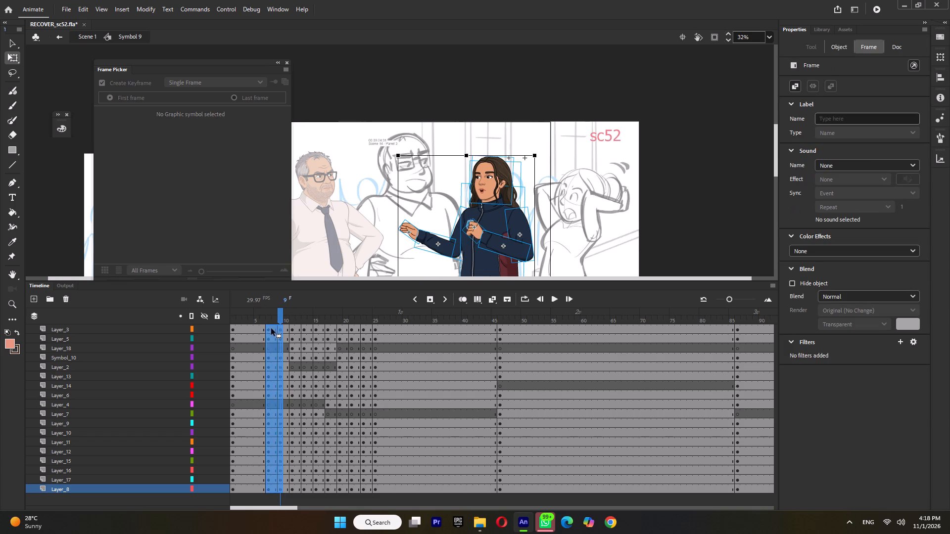
{"action": "left_click_drag", "start_coordinate": [271, 328], "coordinate": [261, 329]}
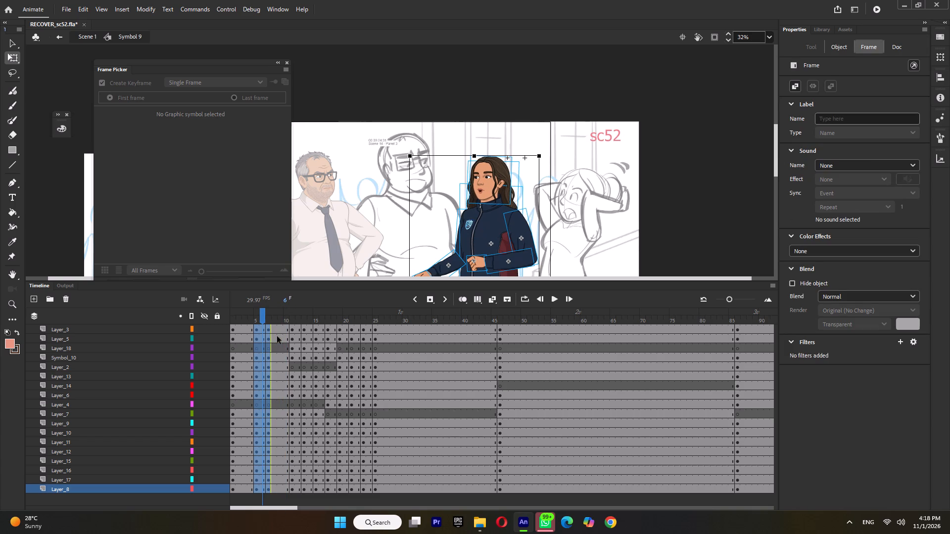
Add an in-between keyframe at frame 9 on all layers using classic tweens from frame 7 to 11, and remove the tweens.
{"action": "left_click", "coordinate": [279, 319]}
{"action": "double_click", "coordinate": [279, 319]}
{"action": "key", "text": "ctrl+m"}
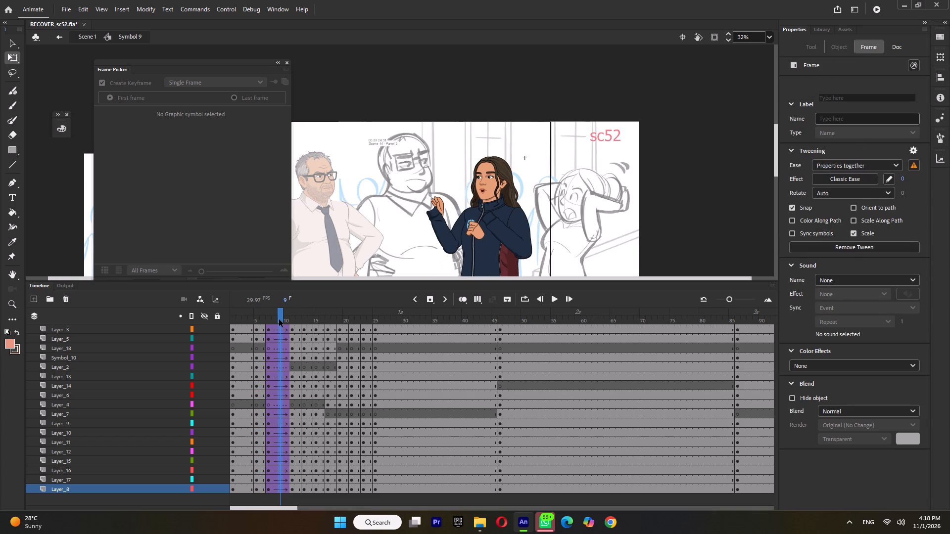
{"action": "key", "text": "F6"}
{"action": "key", "text": "ctrl+m"}
{"action": "double_click", "coordinate": [275, 316]}
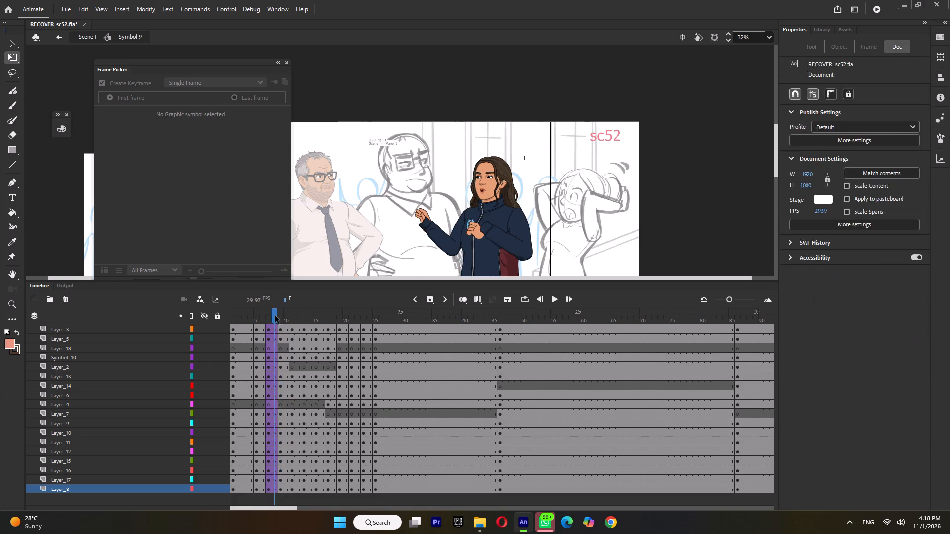
{"action": "key", "text": "ctrl+m"}
{"action": "left_click", "coordinate": [267, 317]}
{"action": "left_click", "coordinate": [279, 318]}
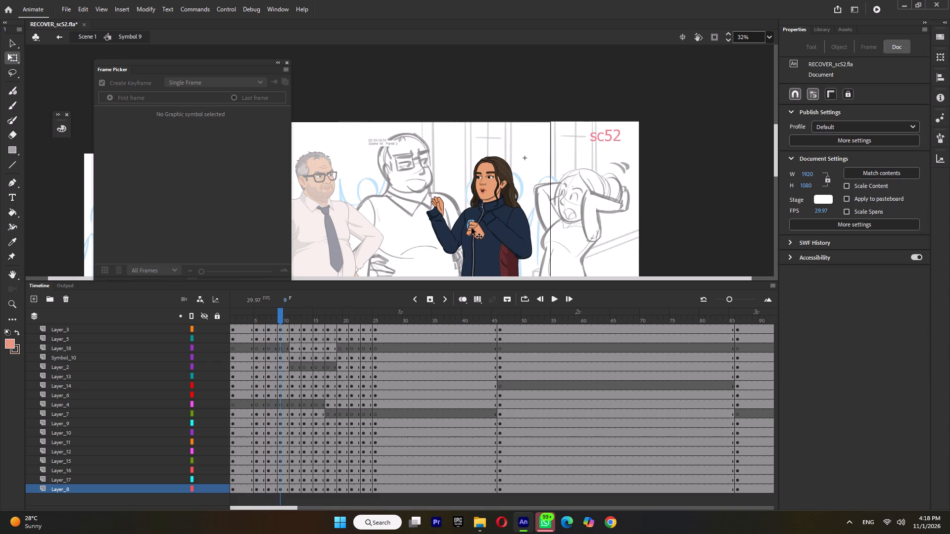
At frame 9, move the woman's chest-level hand up onto the end of its sleeve, just below her chin.
{"action": "left_click", "coordinate": [472, 227]}
{"action": "scroll", "coordinate": [475, 228], "scroll_direction": "up", "scroll_amount": 6, "text": "ctrl"}
{"action": "left_click_drag", "start_coordinate": [486, 236], "coordinate": [499, 183]}
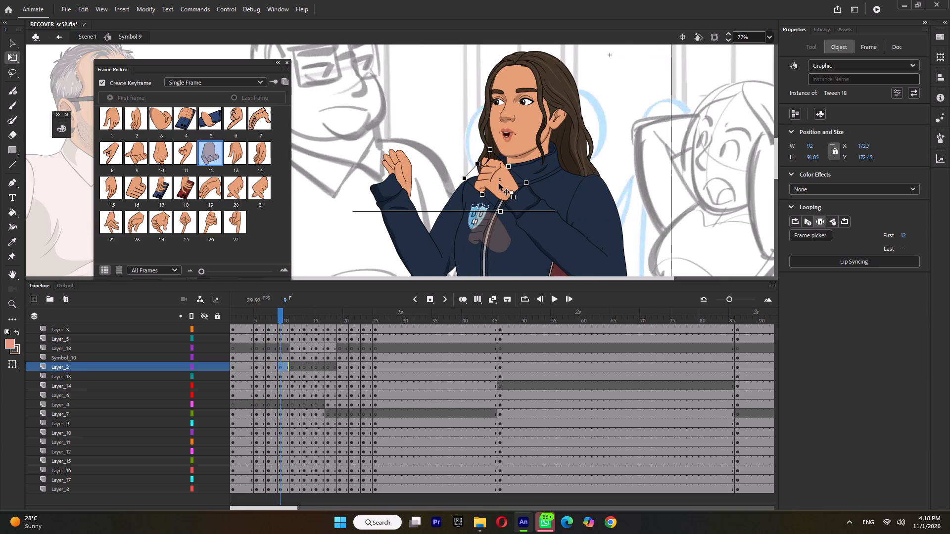
{"action": "left_click_drag", "start_coordinate": [499, 183], "coordinate": [500, 183]}
At frame 9, rotate the other, outstretched forearm more upright and move its hand up onto the sleeve cuff.
{"action": "left_click", "coordinate": [400, 206]}
{"action": "left_click_drag", "start_coordinate": [396, 170], "coordinate": [412, 169]}
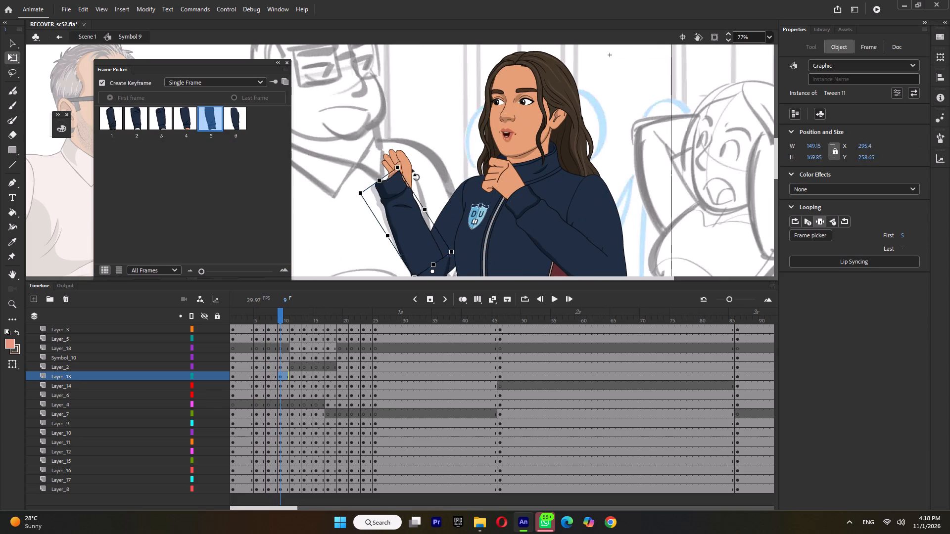
{"action": "left_click_drag", "start_coordinate": [412, 169], "coordinate": [420, 168]}
{"action": "left_click", "coordinate": [400, 151]}
{"action": "left_click_drag", "start_coordinate": [402, 160], "coordinate": [408, 135]}
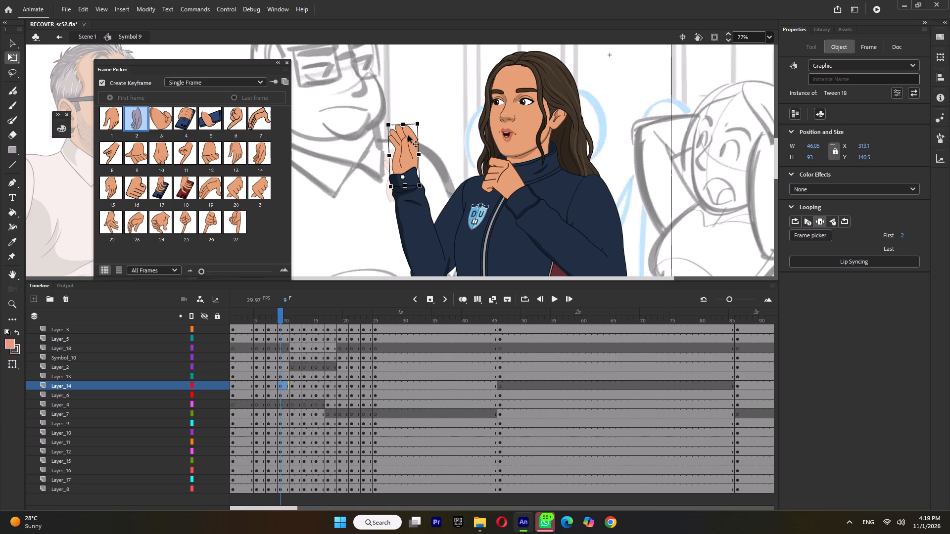
{"action": "left_click_drag", "start_coordinate": [408, 135], "coordinate": [406, 135]}
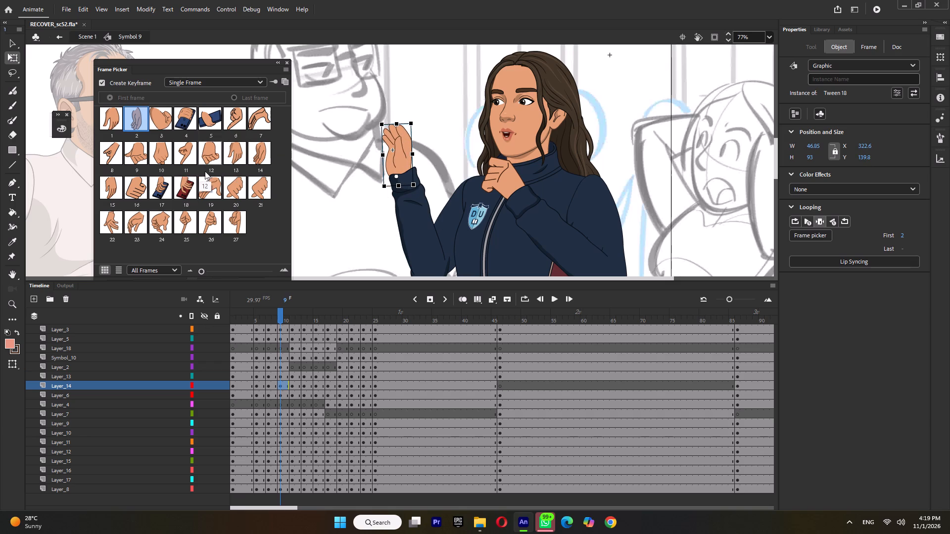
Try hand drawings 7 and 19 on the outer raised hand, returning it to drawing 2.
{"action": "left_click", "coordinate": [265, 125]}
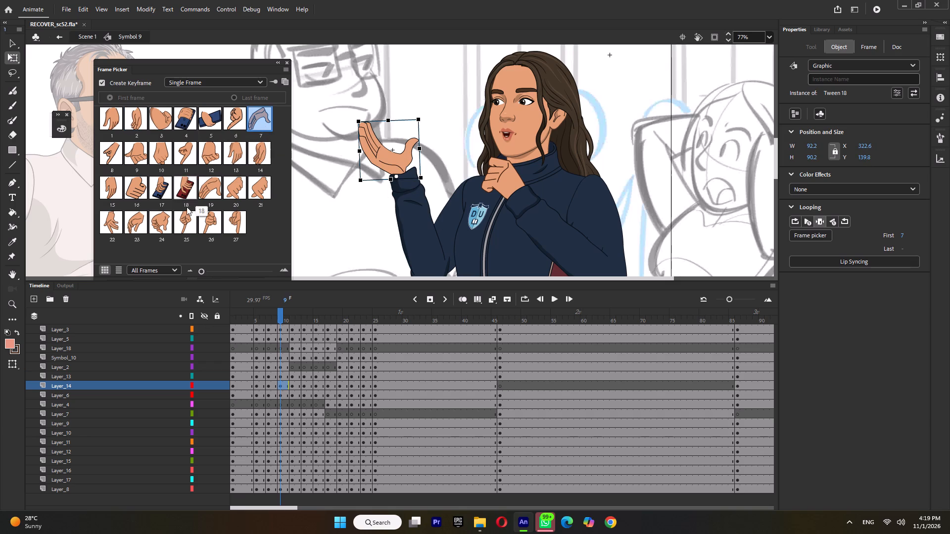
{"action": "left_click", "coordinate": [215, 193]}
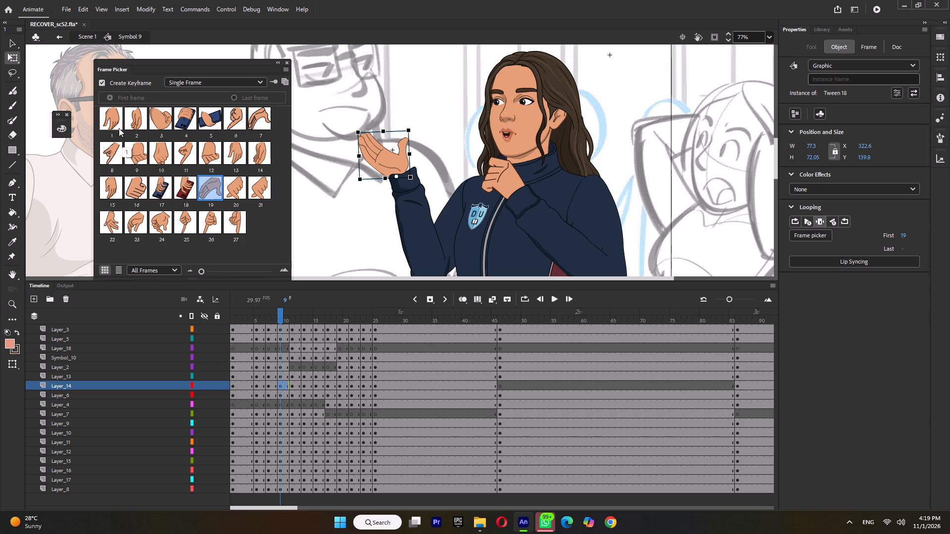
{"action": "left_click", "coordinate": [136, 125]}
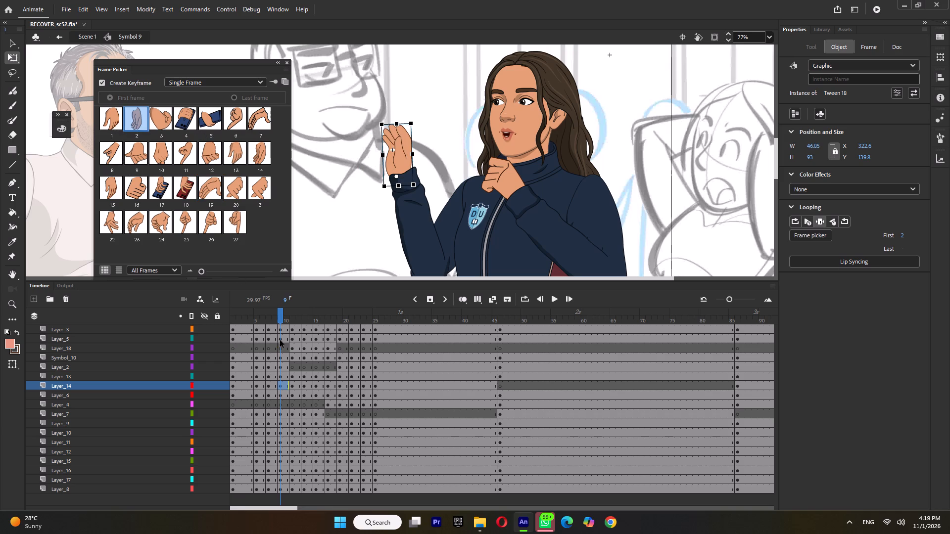
Compare neighbouring frames, switch the outer raised hand at frame 9 to drawing 24, and rotate and reposition it on the wrist.
{"action": "left_click", "coordinate": [273, 316]}
{"action": "left_click", "coordinate": [279, 316]}
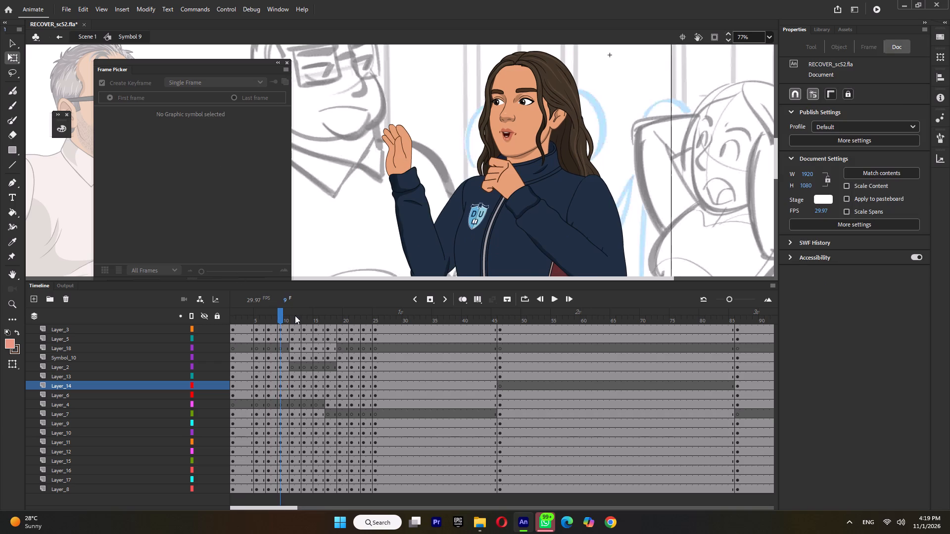
{"action": "left_click", "coordinate": [292, 316]}
{"action": "left_click", "coordinate": [279, 317]}
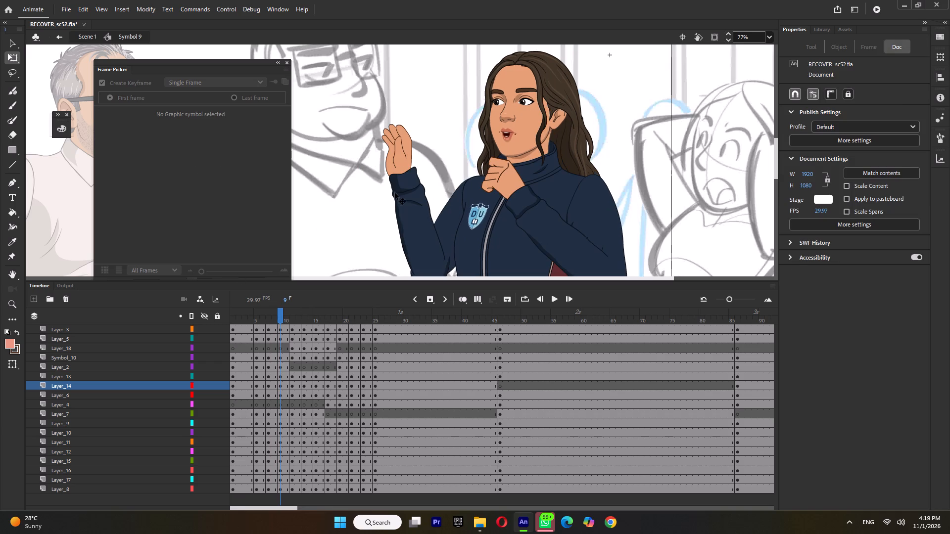
{"action": "left_click", "coordinate": [394, 147]}
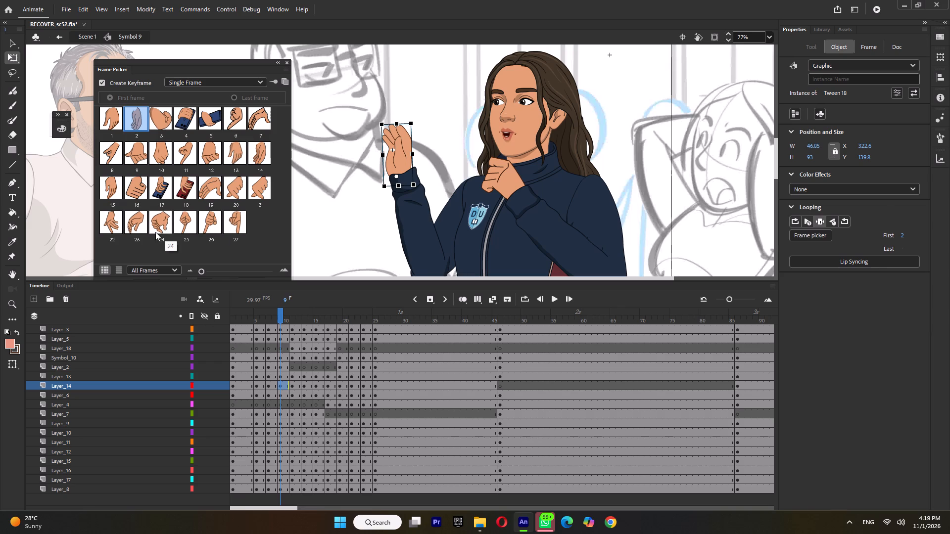
{"action": "left_click", "coordinate": [161, 223]}
{"action": "left_click_drag", "start_coordinate": [410, 125], "coordinate": [424, 132]}
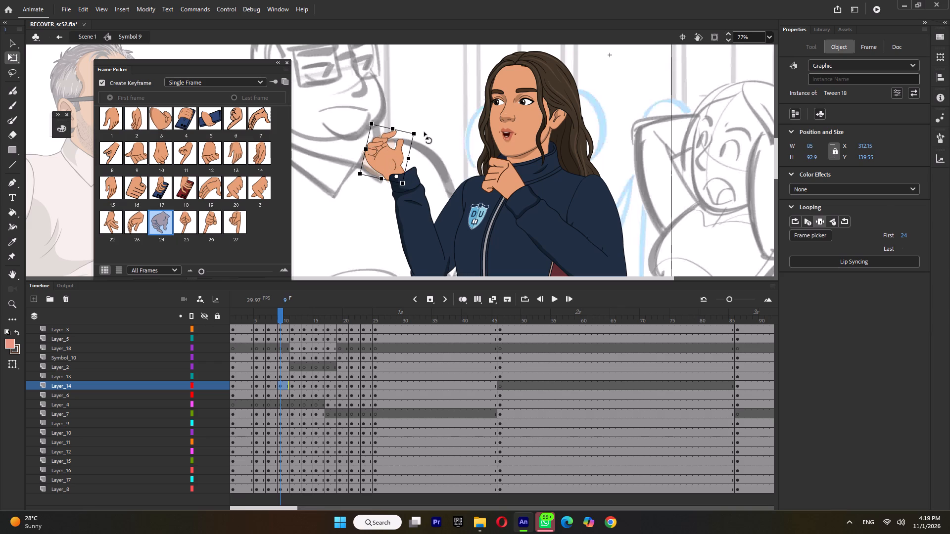
{"action": "left_click_drag", "start_coordinate": [424, 132], "coordinate": [424, 133]}
{"action": "left_click_drag", "start_coordinate": [394, 157], "coordinate": [404, 158]}
Shift the outer forearm and hand together slightly down and left at frame 9 to align the elbow, and save the file.
{"action": "scroll", "coordinate": [403, 159], "scroll_direction": "down", "scroll_amount": 3, "text": "ctrl"}
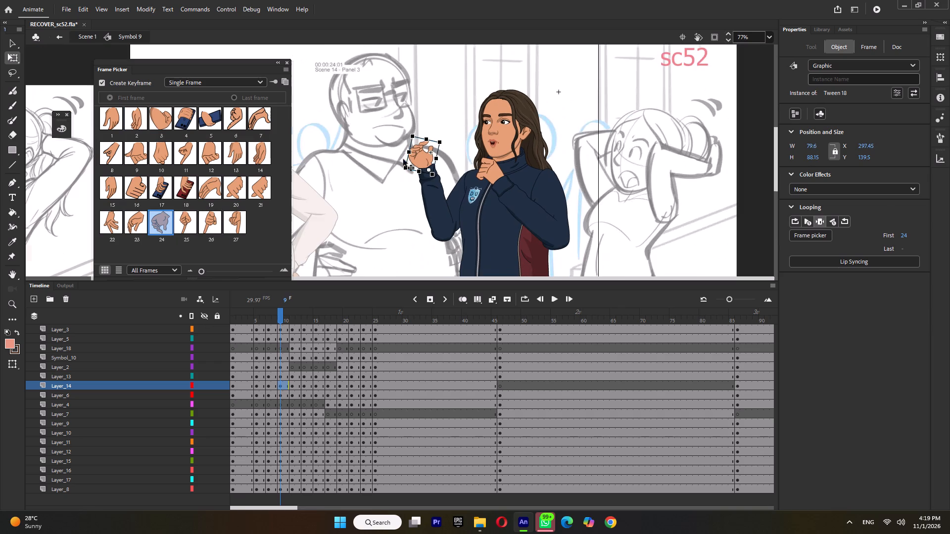
{"action": "left_click", "coordinate": [434, 205], "text": "shift"}
{"action": "scroll", "coordinate": [440, 235], "scroll_direction": "up", "scroll_amount": 11, "text": "ctrl"}
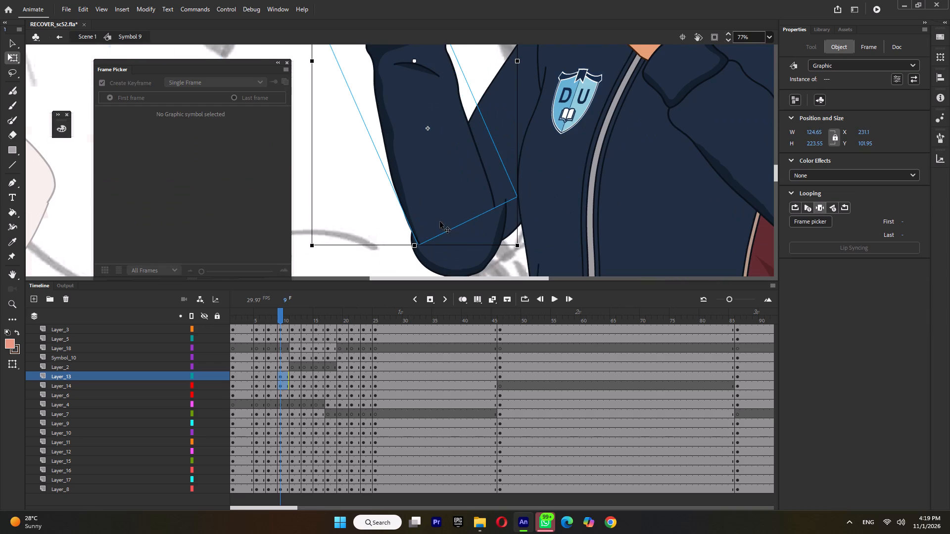
{"action": "left_click_drag", "start_coordinate": [446, 192], "coordinate": [441, 201]}
{"action": "key", "text": "Left"}
{"action": "key", "text": "Left"}
{"action": "key", "text": "Left"}
{"action": "key", "text": "Left"}
{"action": "key", "text": "Left"}
{"action": "key", "text": "Left"}
{"action": "key", "text": "Left"}
{"action": "key", "text": "Left"}
{"action": "key", "text": "Left"}
{"action": "key", "text": "Left"}
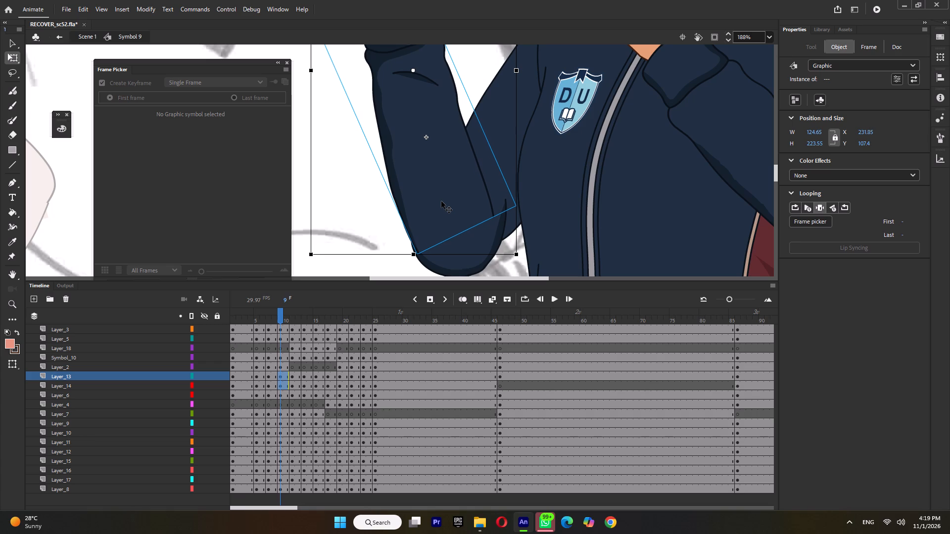
{"action": "key", "text": "Left"}
{"action": "scroll", "coordinate": [441, 194], "scroll_direction": "down", "scroll_amount": 9, "text": "ctrl"}
{"action": "key", "text": "ctrl+s"}
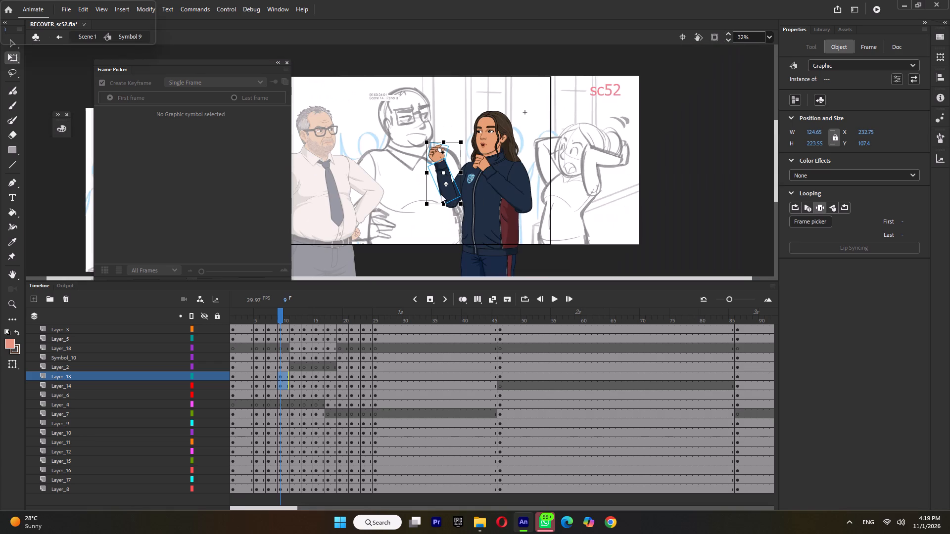
At frame 9, move the front forearm and its hand together slightly down and left to align with the upper arm's elbow.
{"action": "left_click", "coordinate": [518, 199]}
{"action": "scroll", "coordinate": [537, 214], "scroll_direction": "up", "scroll_amount": 5, "text": "ctrl"}
{"action": "scroll", "coordinate": [637, 220], "scroll_direction": "up", "scroll_amount": 6, "text": "ctrl"}
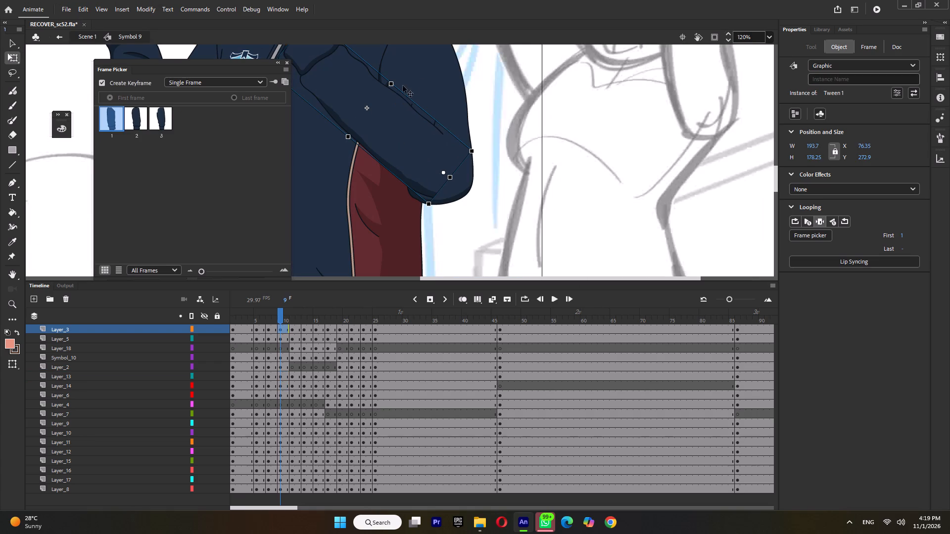
{"action": "left_click", "coordinate": [437, 90]}
{"action": "left_click", "coordinate": [377, 108]}
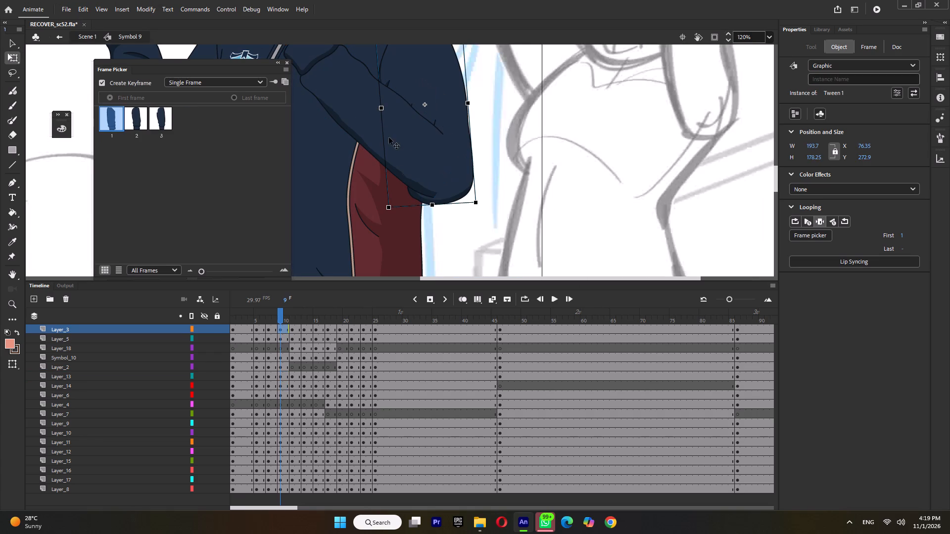
{"action": "scroll", "coordinate": [413, 196], "scroll_direction": "down", "scroll_amount": 5, "text": "ctrl"}
{"action": "left_click", "coordinate": [484, 119], "text": "shift"}
{"action": "scroll", "coordinate": [559, 205], "scroll_direction": "up", "scroll_amount": 5, "text": "ctrl"}
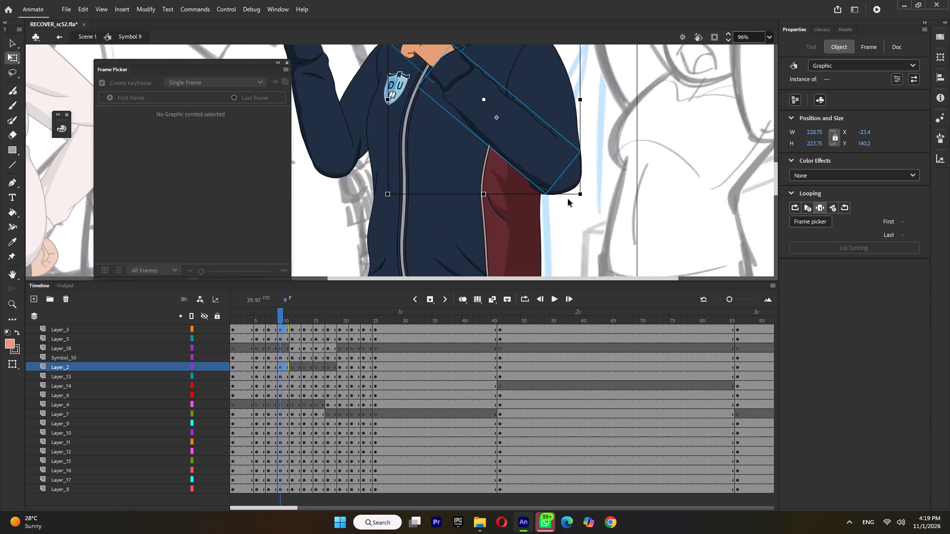
{"action": "scroll", "coordinate": [568, 199], "scroll_direction": "up", "scroll_amount": 4, "text": "ctrl"}
{"action": "scroll", "coordinate": [532, 179], "scroll_direction": "up", "scroll_amount": 3, "text": "ctrl"}
{"action": "left_click_drag", "start_coordinate": [533, 118], "coordinate": [510, 133]}
Play back the arm raise from its early frames and examine the motion through to frame 25.
{"action": "scroll", "coordinate": [510, 133], "scroll_direction": "down", "scroll_amount": 14, "text": "ctrl"}
{"action": "left_click", "coordinate": [250, 321]}
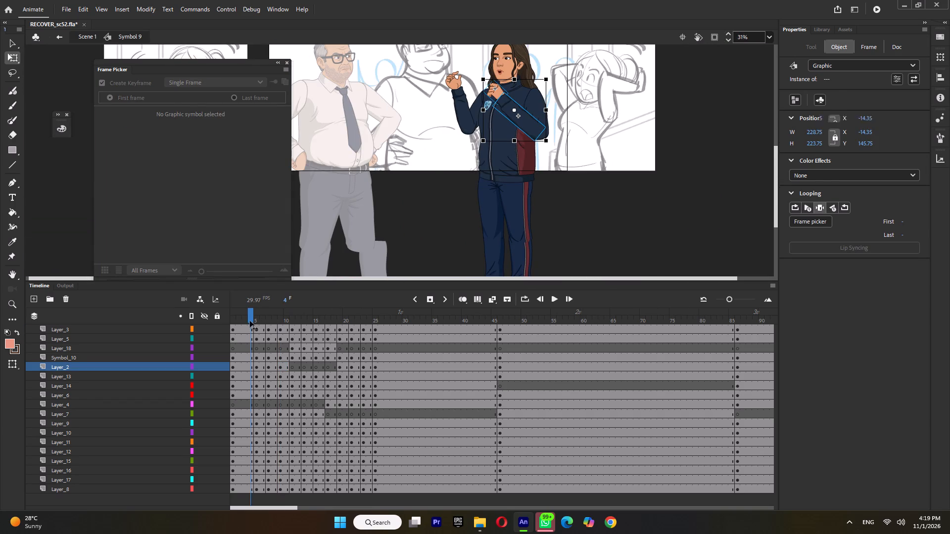
{"action": "key", "text": "Return"}
{"action": "left_click", "coordinate": [250, 321]}
{"action": "key", "text": "Return"}
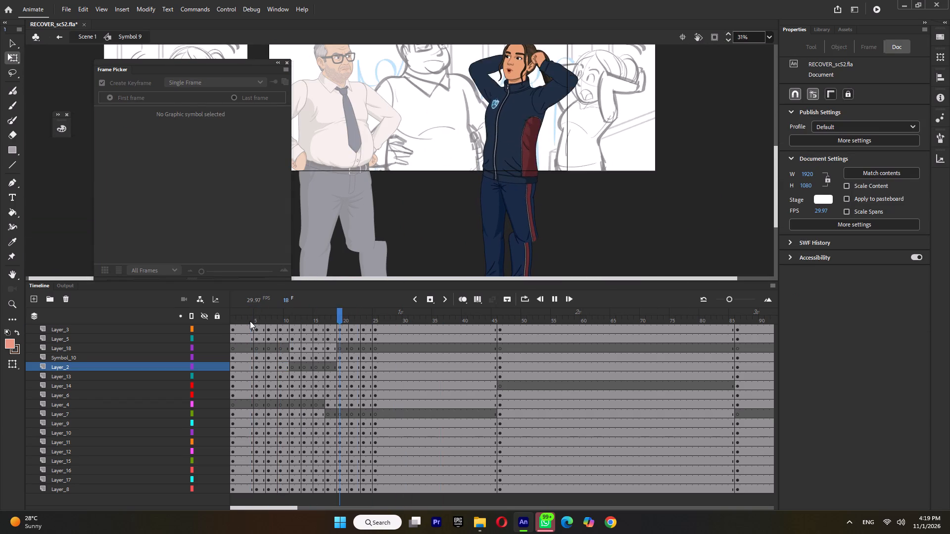
{"action": "key", "text": "Return"}
{"action": "left_click", "coordinate": [258, 315]}
{"action": "key", "text": "Return"}
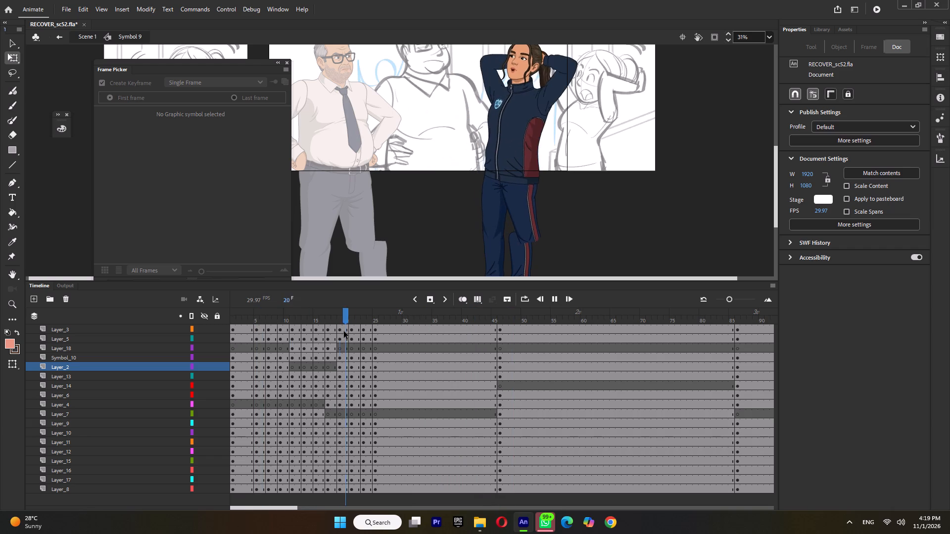
{"action": "key", "text": "Return"}
{"action": "left_click", "coordinate": [340, 320]}
{"action": "left_click", "coordinate": [374, 321]}
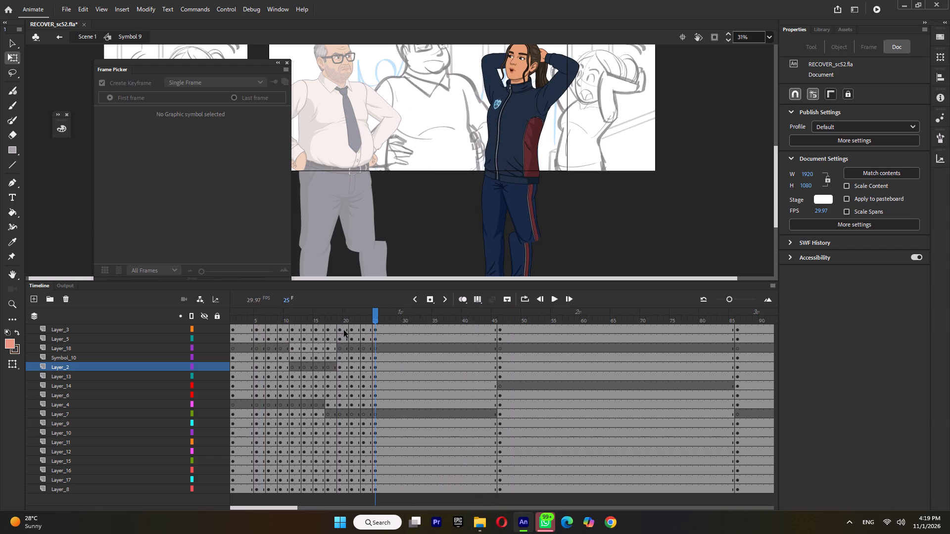
Copy frames 19 to 25 on all layers.
{"action": "left_click_drag", "start_coordinate": [340, 329], "coordinate": [376, 508]}
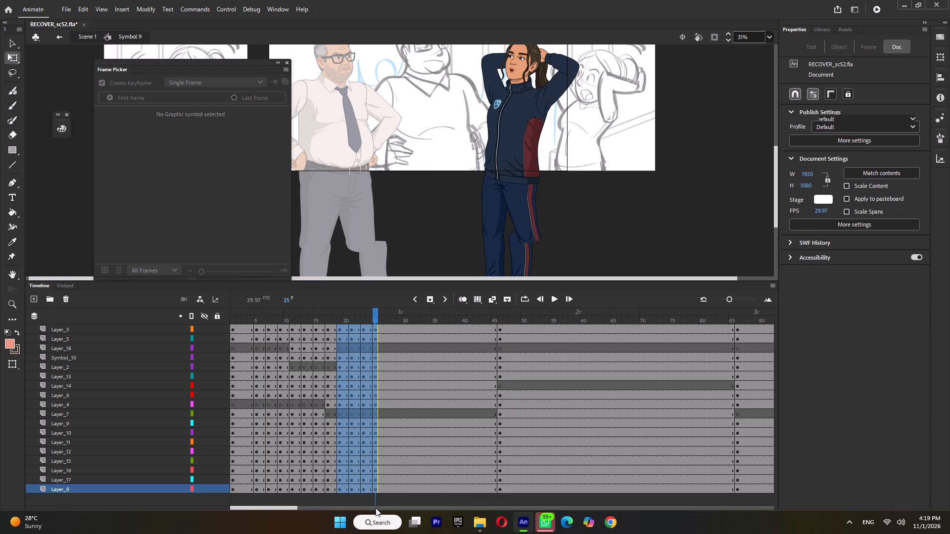
{"action": "right_click", "coordinate": [355, 365]}
{"action": "left_click", "coordinate": [385, 215]}
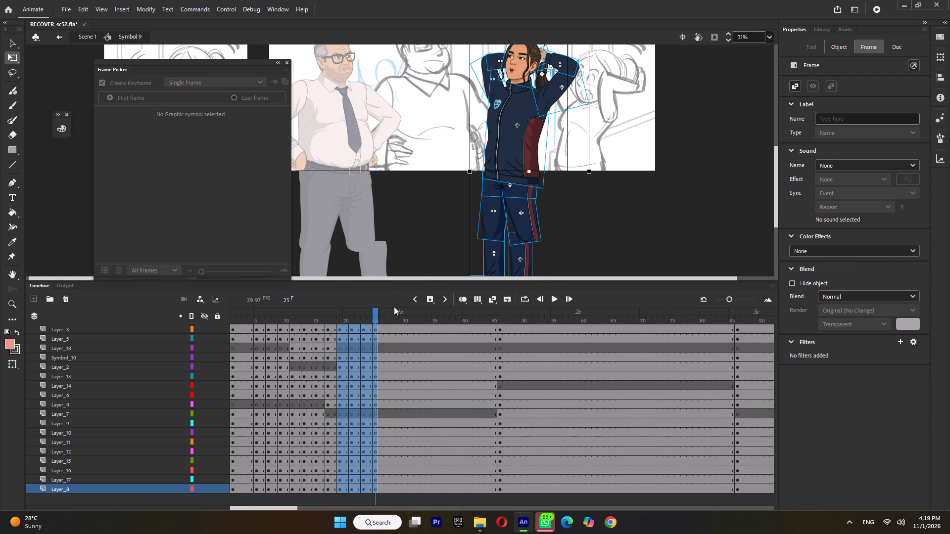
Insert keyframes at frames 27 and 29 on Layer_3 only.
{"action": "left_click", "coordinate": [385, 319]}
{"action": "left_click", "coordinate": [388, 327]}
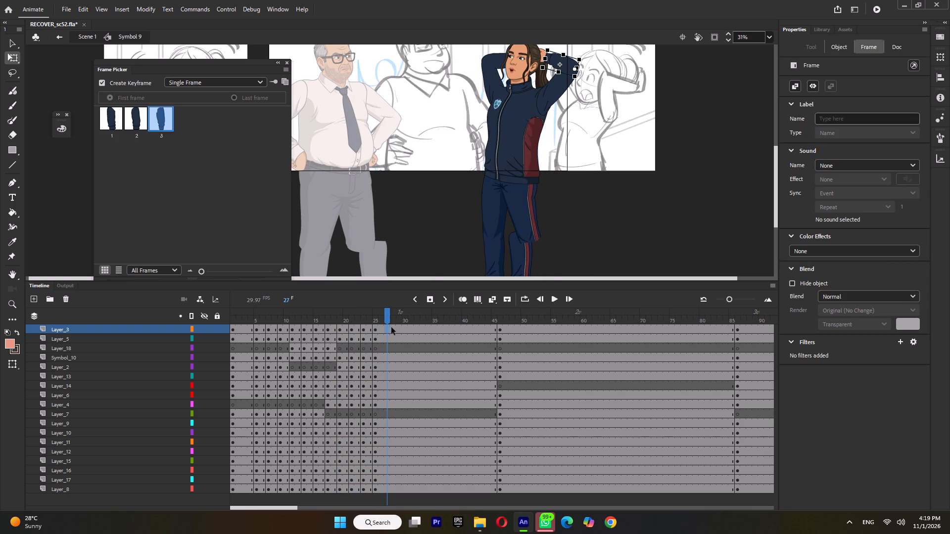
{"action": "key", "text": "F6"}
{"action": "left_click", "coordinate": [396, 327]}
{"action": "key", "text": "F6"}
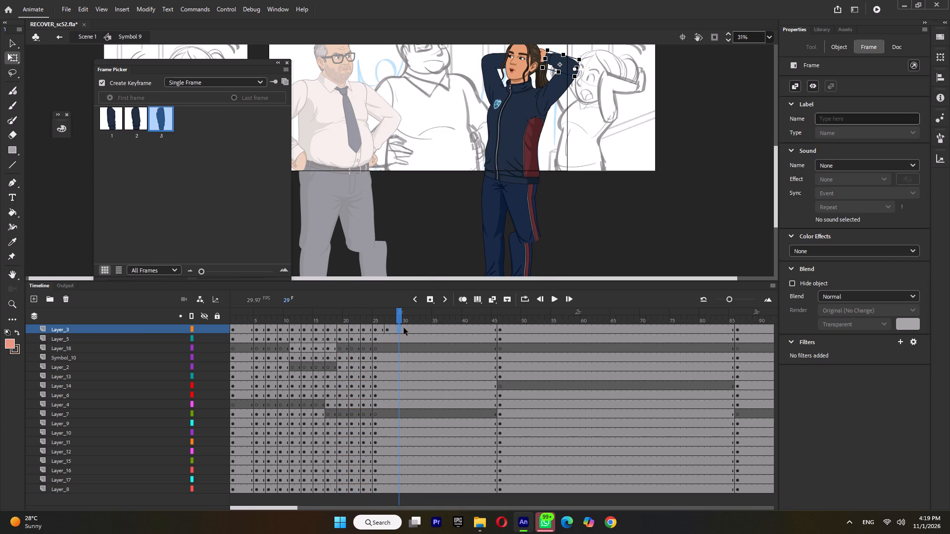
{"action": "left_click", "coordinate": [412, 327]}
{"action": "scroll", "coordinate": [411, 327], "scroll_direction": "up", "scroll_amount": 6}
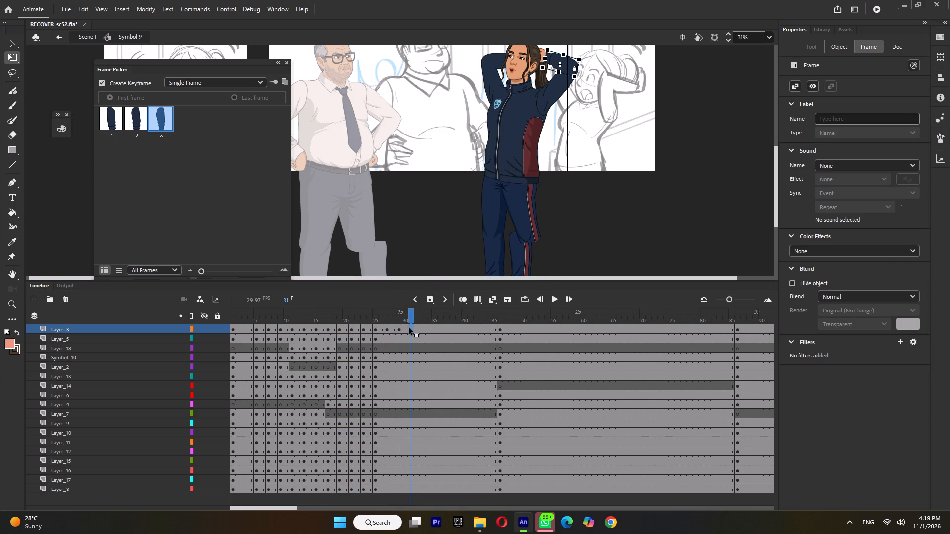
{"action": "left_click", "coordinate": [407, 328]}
Paste the copied frames on all layers, starting at frame 31.
{"action": "left_click_drag", "start_coordinate": [413, 326], "coordinate": [435, 528]}
{"action": "right_click", "coordinate": [433, 482]}
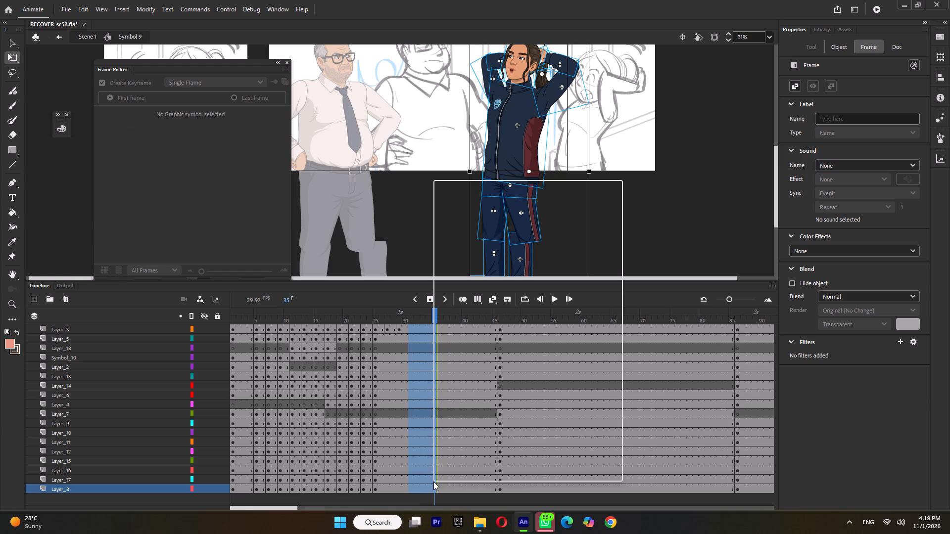
{"action": "left_click", "coordinate": [472, 353]}
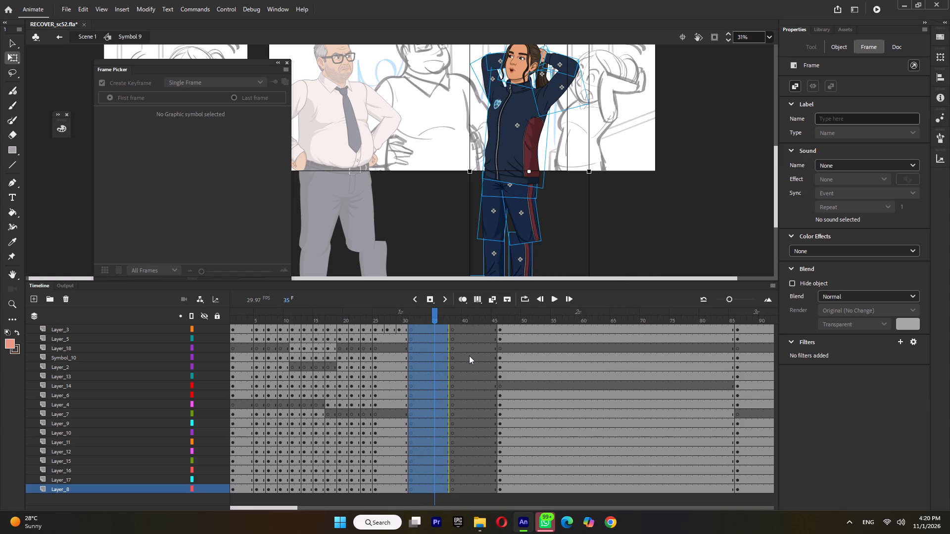
Clear the extra keyframes at frame 38 on all layers and at frames 27 and 29 on Layer_3.
{"action": "double_click", "coordinate": [453, 321]}
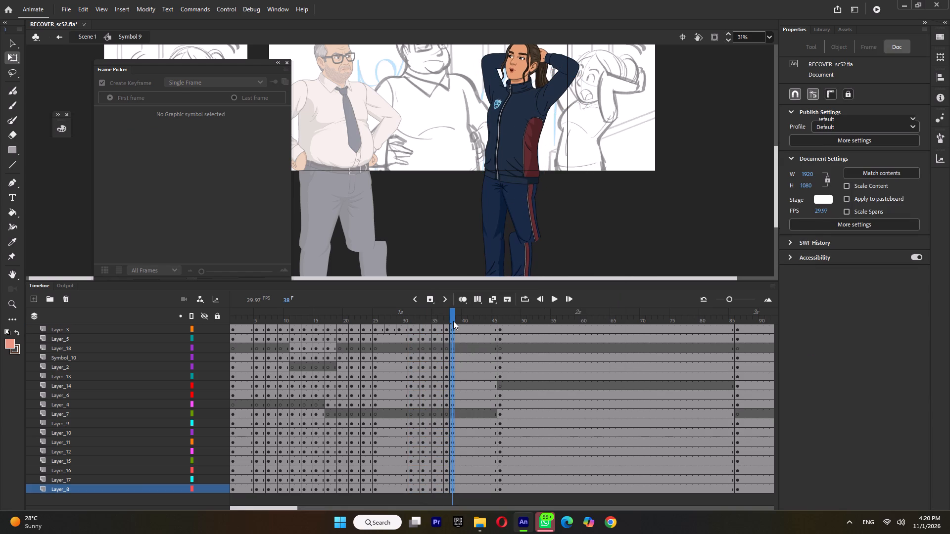
{"action": "key", "text": "shift+F6"}
{"action": "double_click", "coordinate": [385, 321]}
{"action": "key", "text": "shift+F6"}
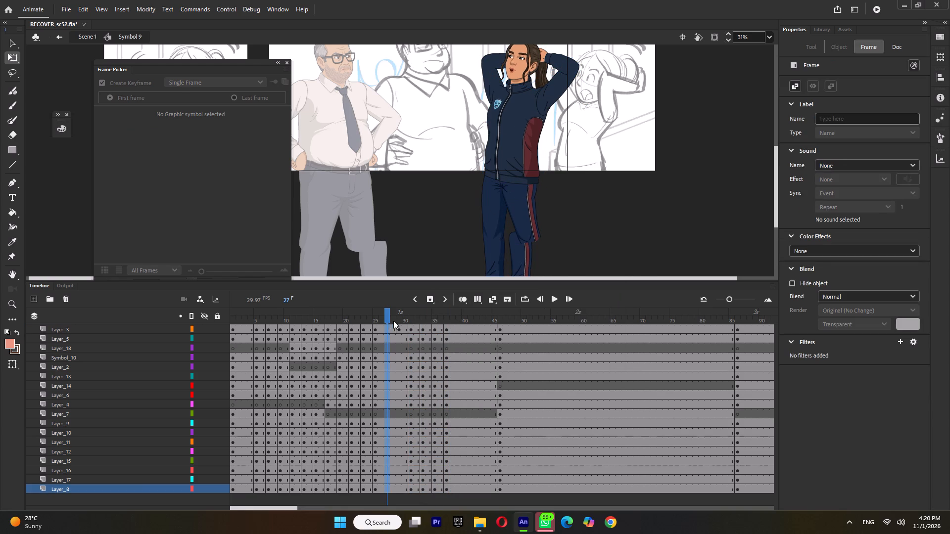
{"action": "double_click", "coordinate": [399, 319]}
{"action": "key", "text": "shift+F6"}
Create a classic tween over frames 25 to 30 on all layers and insert keyframes at frames 27 and 29.
{"action": "key", "text": "ctrl+m"}
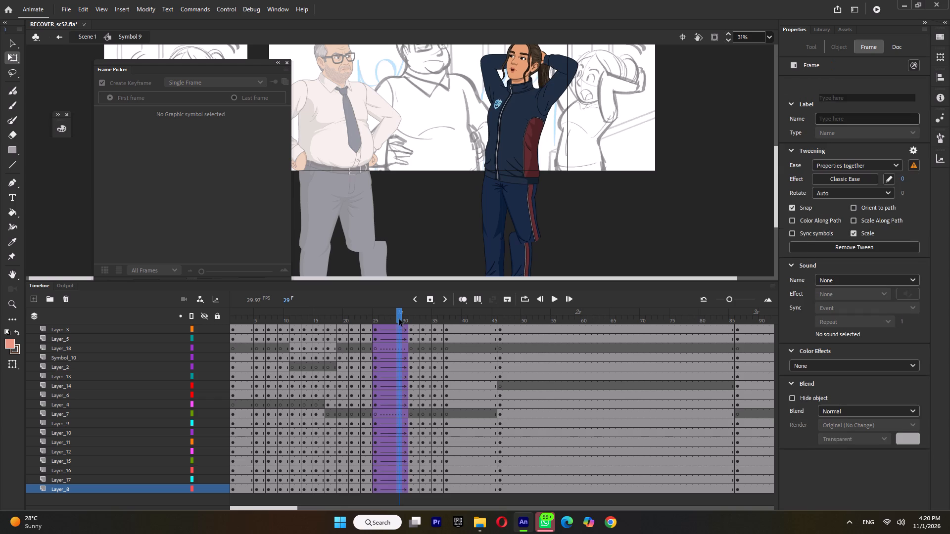
{"action": "key", "text": "F6"}
{"action": "double_click", "coordinate": [387, 317]}
{"action": "key", "text": "F6"}
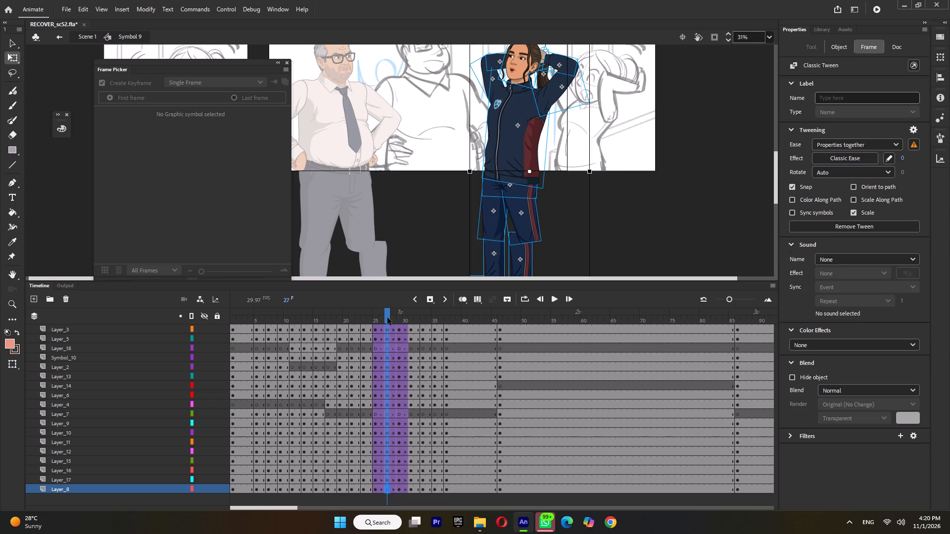
Remove the classic tweens from the spans between frames 25 and 30 on all layers, keeping the keyframes.
{"action": "left_click_drag", "start_coordinate": [376, 327], "coordinate": [413, 506]}
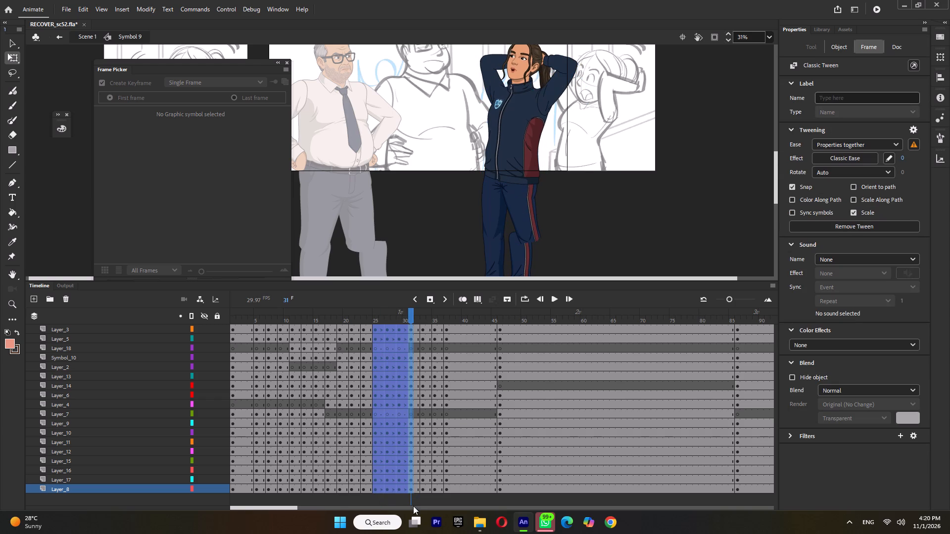
{"action": "left_click_drag", "start_coordinate": [413, 506], "coordinate": [413, 509]}
{"action": "left_click_drag", "start_coordinate": [427, 312], "coordinate": [477, 328]}
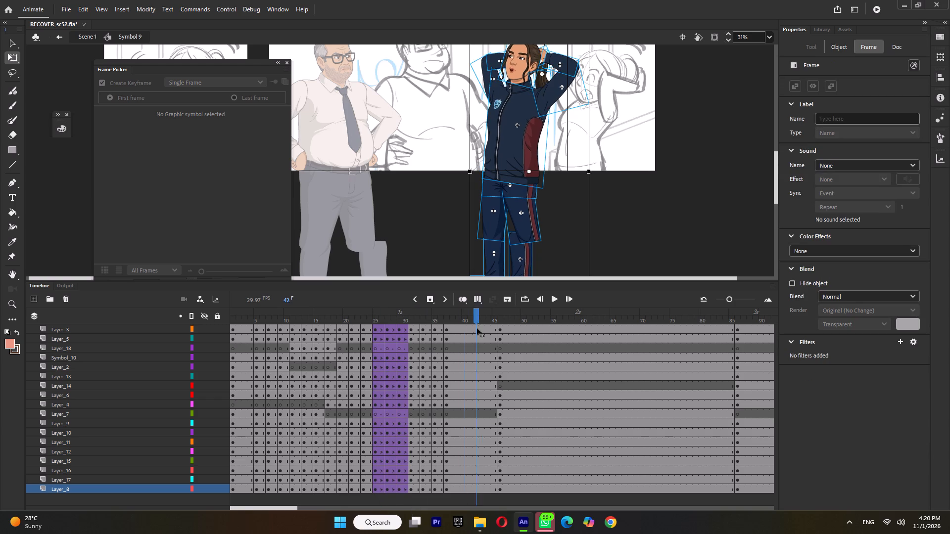
{"action": "left_click_drag", "start_coordinate": [477, 328], "coordinate": [438, 340]}
{"action": "double_click", "coordinate": [379, 316]}
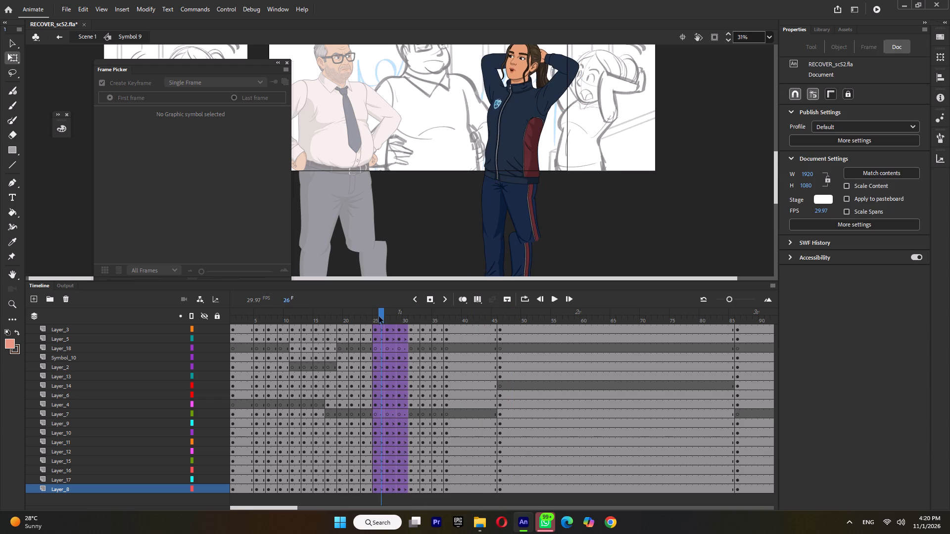
{"action": "key", "text": "ctrl+m"}
{"action": "double_click", "coordinate": [390, 317]}
{"action": "key", "text": "ctrl+m"}
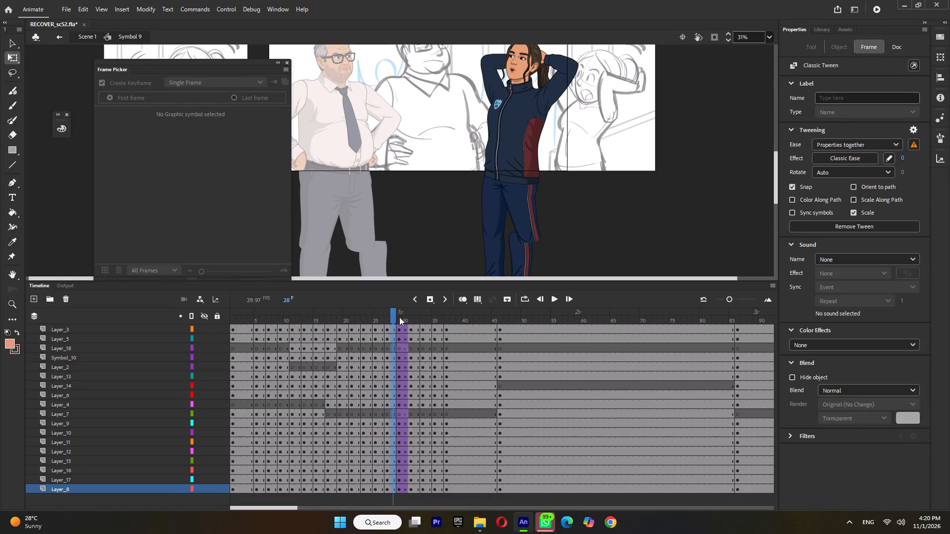
{"action": "double_click", "coordinate": [402, 316]}
{"action": "key", "text": "ctrl+m"}
Play the woman's hands-to-head motion from the beginning several times to examine its timing.
{"action": "scroll", "coordinate": [413, 239], "scroll_direction": "down", "scroll_amount": 8, "text": "ctrl"}
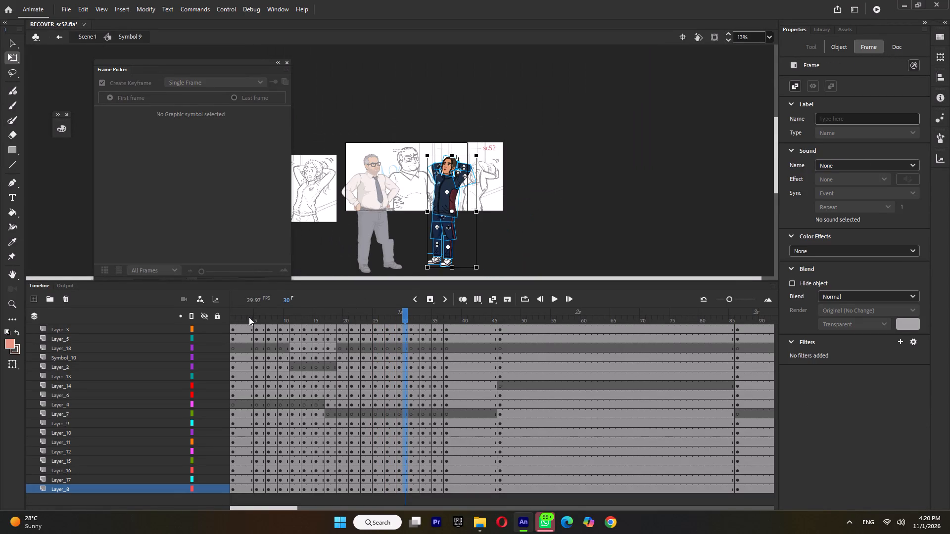
{"action": "left_click", "coordinate": [250, 316]}
{"action": "key", "text": "Return"}
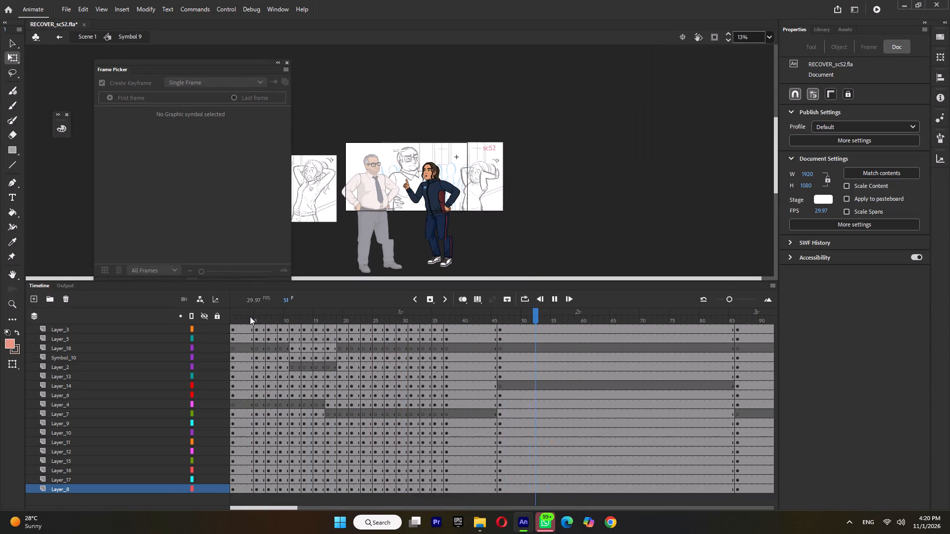
{"action": "key", "text": "Return"}
{"action": "left_click_drag", "start_coordinate": [265, 315], "coordinate": [214, 321]}
{"action": "key", "text": "Return"}
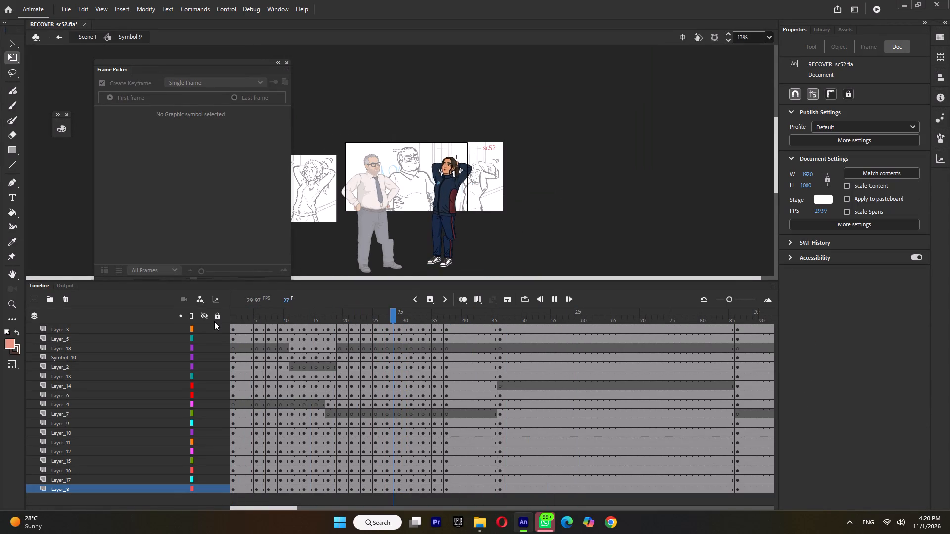
{"action": "key", "text": "Return"}
{"action": "left_click_drag", "start_coordinate": [265, 315], "coordinate": [201, 322]}
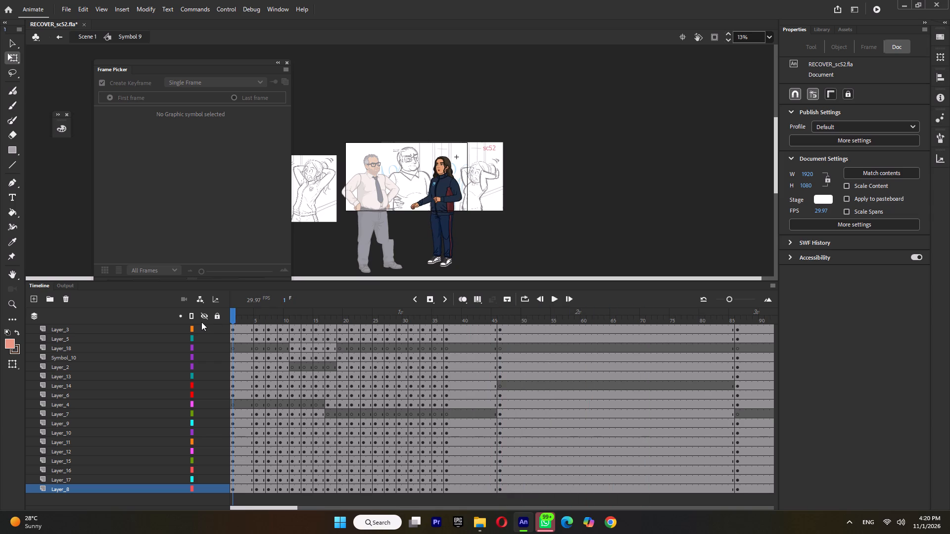
{"action": "key", "text": "Return"}
{"action": "key", "text": "Return"}
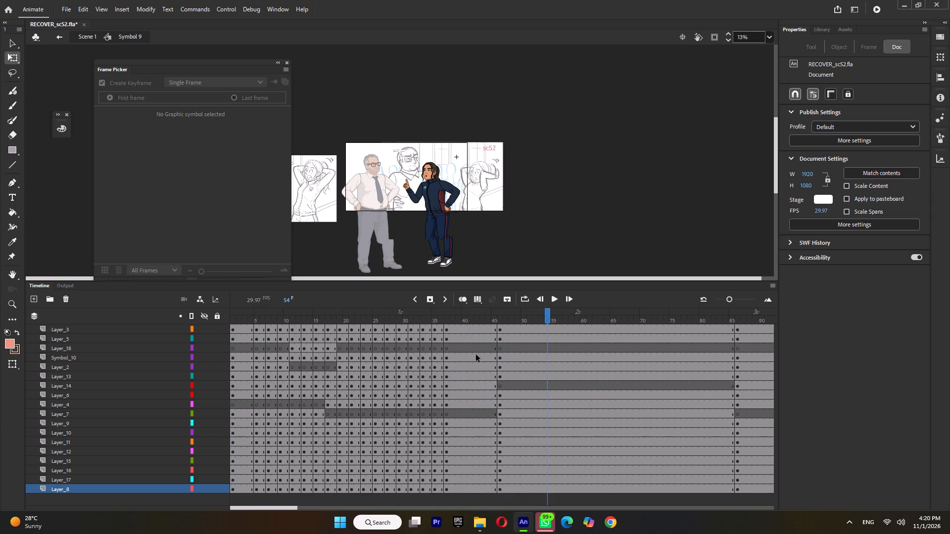
Examine the settle frames and the held pose between frames 32 and 44.
{"action": "left_click_drag", "start_coordinate": [445, 314], "coordinate": [415, 333]}
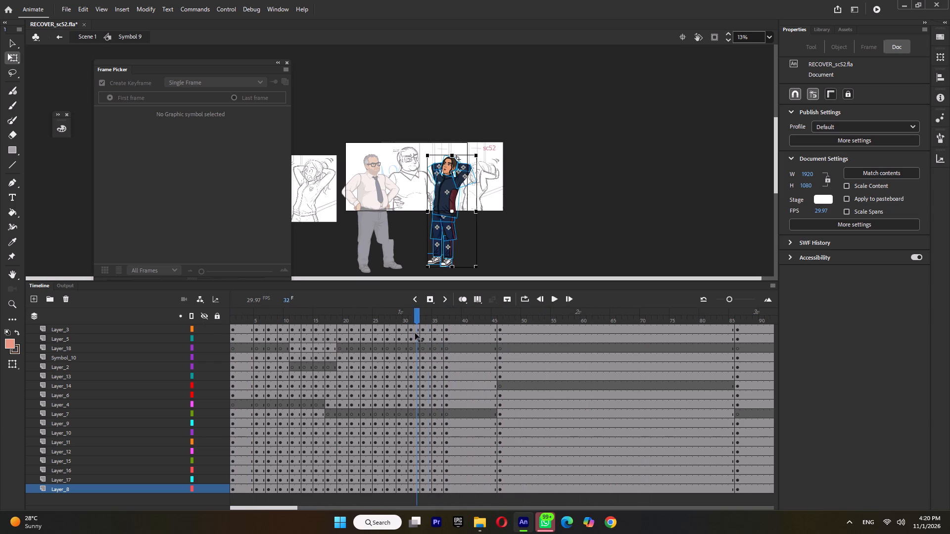
{"action": "left_click_drag", "start_coordinate": [415, 333], "coordinate": [420, 334]}
{"action": "left_click", "coordinate": [450, 321]}
{"action": "left_click", "coordinate": [466, 316]}
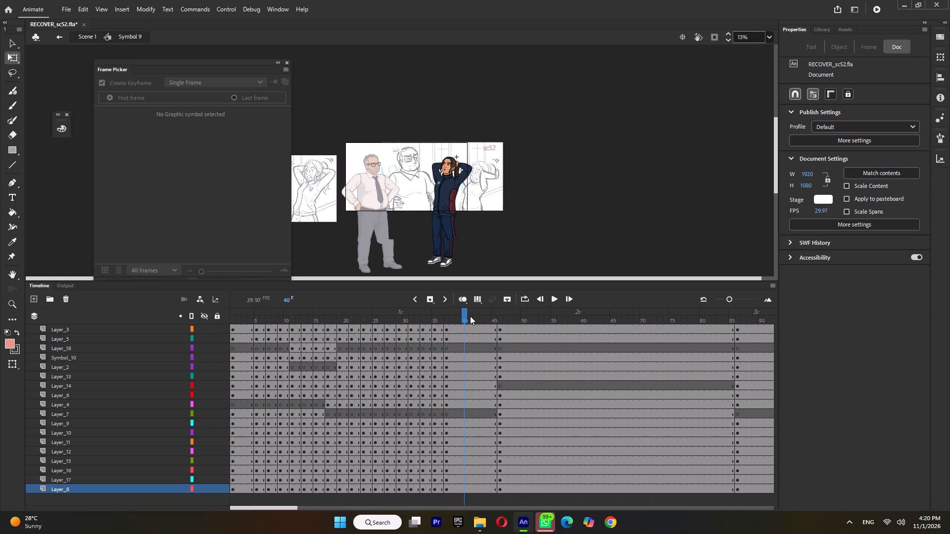
{"action": "double_click", "coordinate": [470, 316]}
{"action": "left_click", "coordinate": [490, 315]}
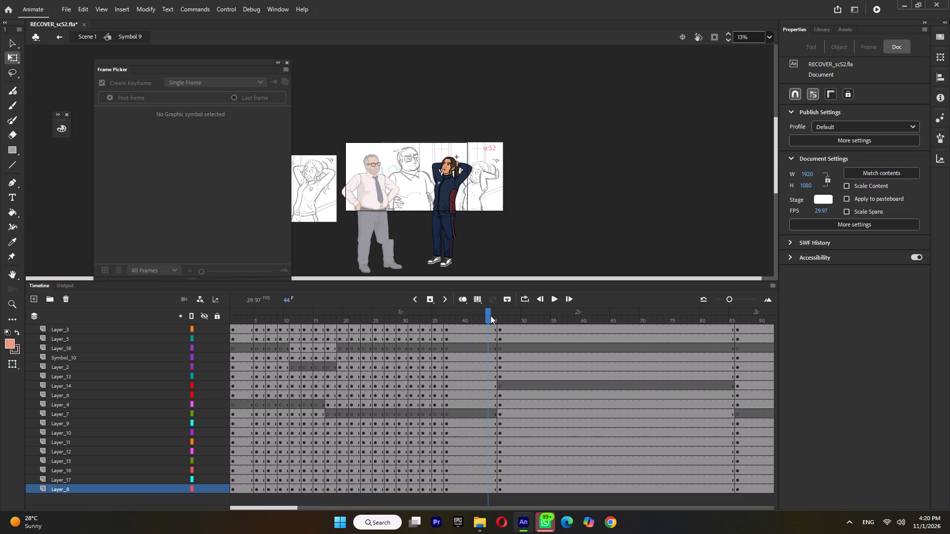
{"action": "left_click", "coordinate": [482, 317]}
{"action": "left_click", "coordinate": [476, 317]}
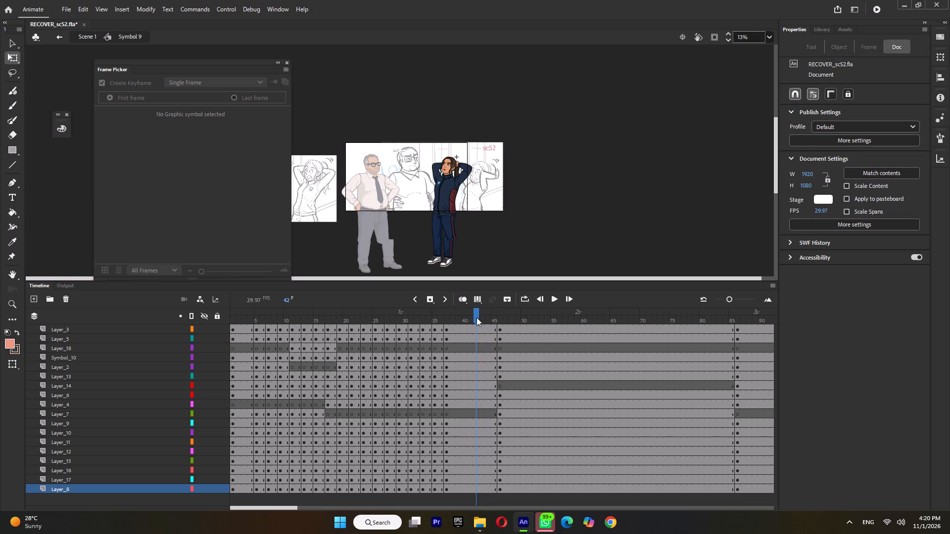
{"action": "left_click", "coordinate": [470, 315]}
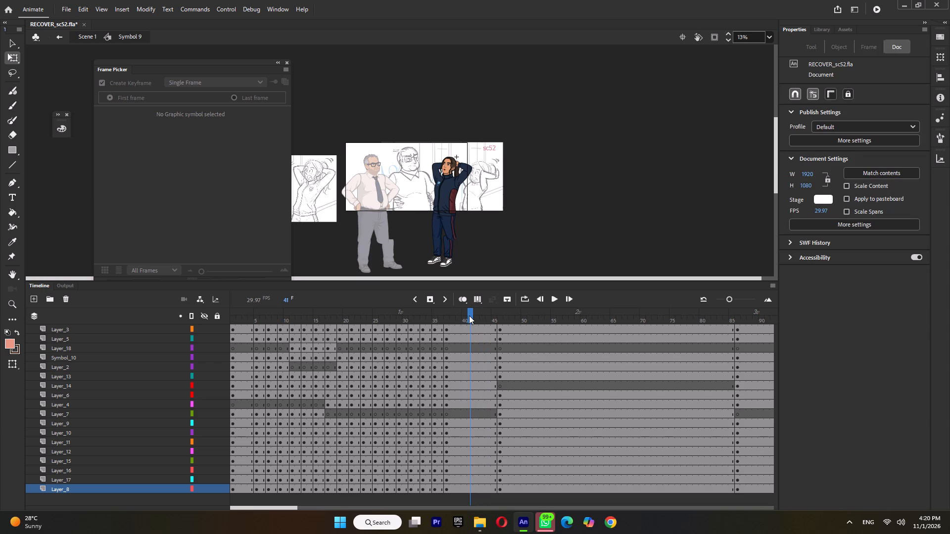
{"action": "left_click", "coordinate": [469, 315]}
Delay the pointing pose on all layers by inserting a keyframe at frame 47 and clearing the one at frame 46.
{"action": "double_click", "coordinate": [505, 316]}
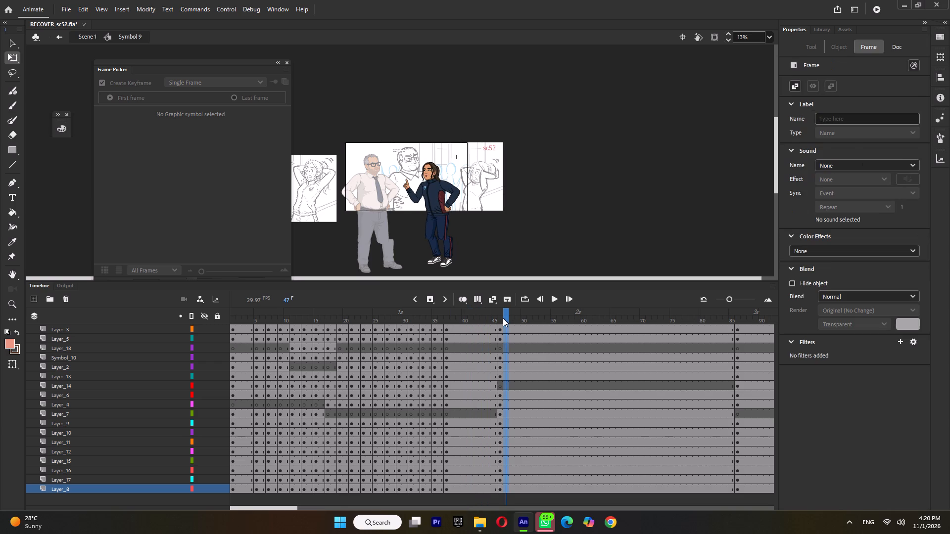
{"action": "key", "text": "F6"}
{"action": "double_click", "coordinate": [500, 316]}
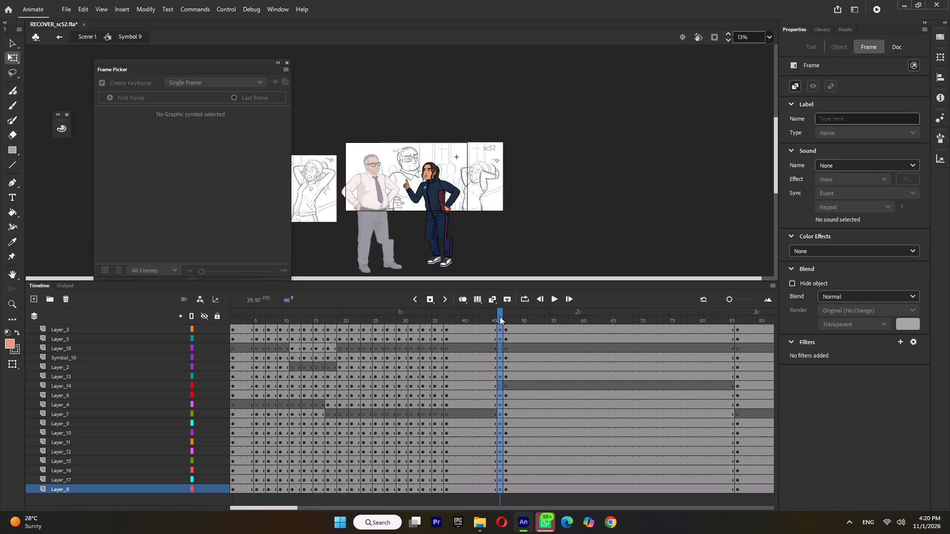
{"action": "key", "text": "shift+F6"}
Insert a keyframe at frame 41 on all layers within the held hands-on-head pose.
{"action": "left_click", "coordinate": [491, 315]}
{"action": "left_click", "coordinate": [488, 326]}
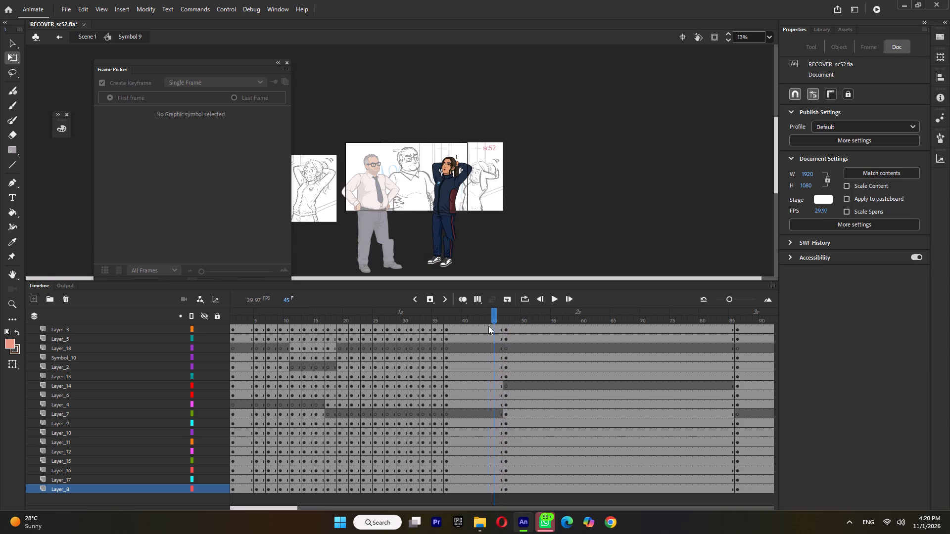
{"action": "left_click", "coordinate": [483, 328]}
{"action": "left_click", "coordinate": [476, 330]}
{"action": "left_click", "coordinate": [473, 329]}
{"action": "double_click", "coordinate": [472, 317]}
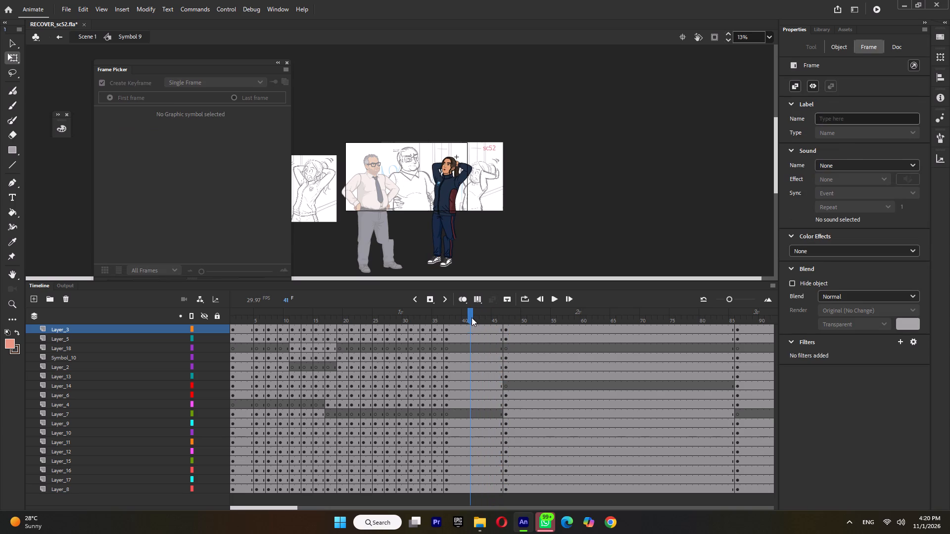
{"action": "key", "text": "F6"}
At frame 41, rotate the woman's body from the thighs up slightly clockwise, with the pivot on the thigh.
{"action": "left_click", "coordinate": [451, 315]}
{"action": "left_click", "coordinate": [470, 316]}
{"action": "left_click_drag", "start_coordinate": [493, 140], "coordinate": [419, 222]}
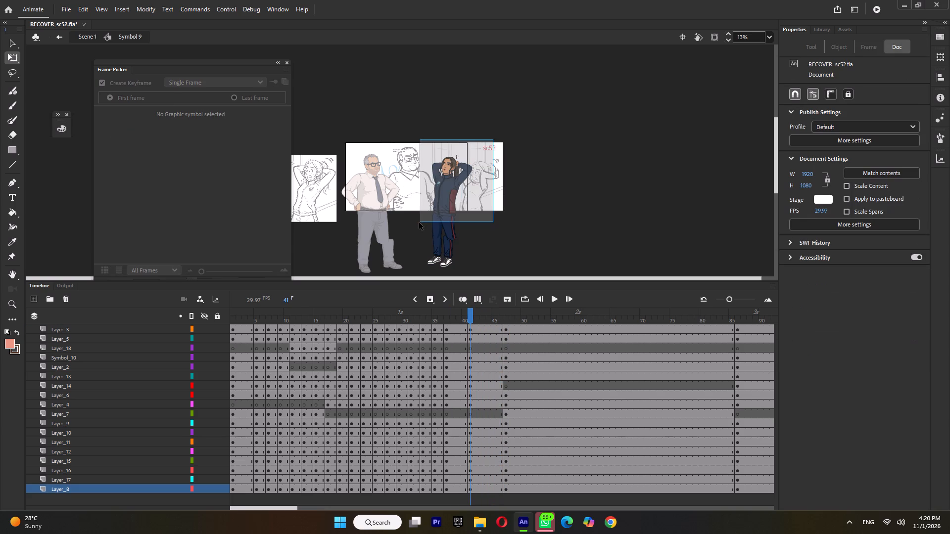
{"action": "left_click_drag", "start_coordinate": [419, 222], "coordinate": [416, 226]}
{"action": "left_click_drag", "start_coordinate": [451, 199], "coordinate": [437, 230]}
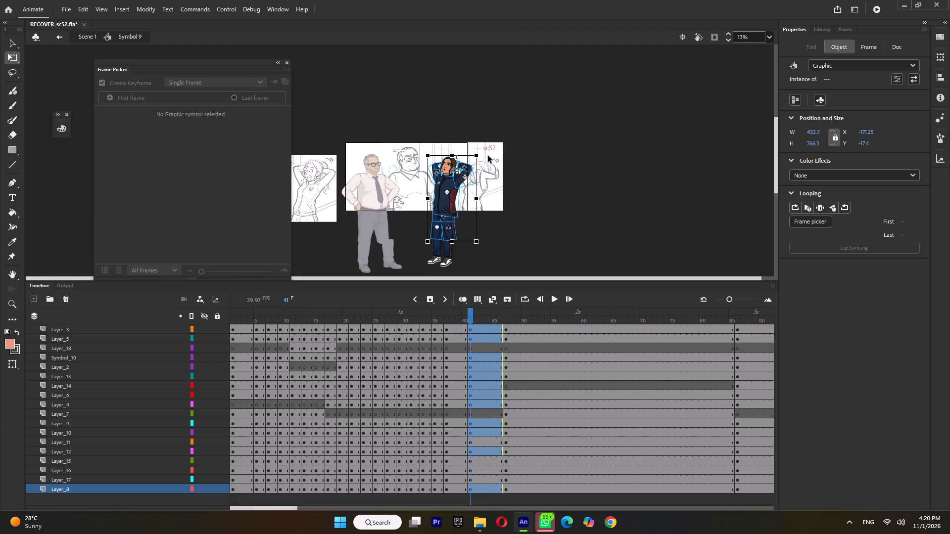
{"action": "scroll", "coordinate": [488, 156], "scroll_direction": "up", "scroll_amount": 8, "text": "ctrl"}
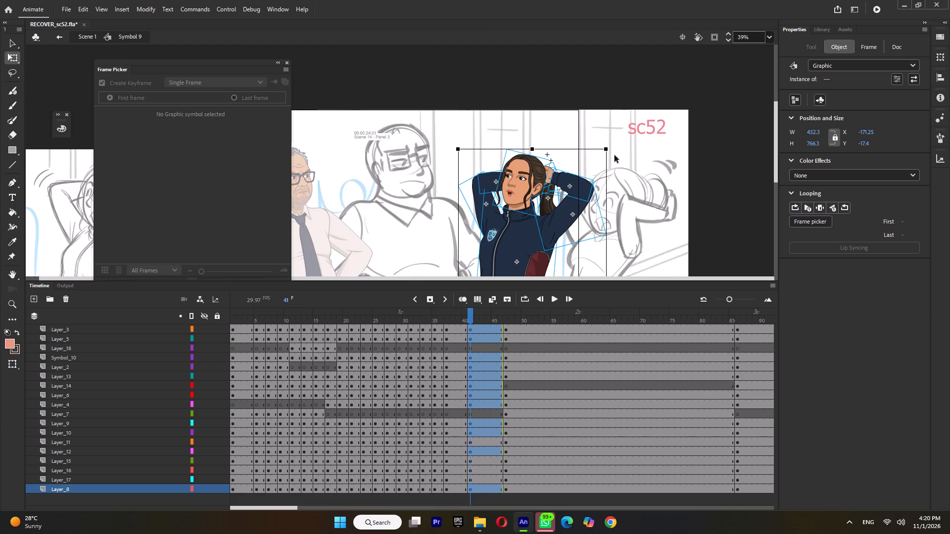
{"action": "scroll", "coordinate": [613, 151], "scroll_direction": "up", "scroll_amount": 3, "text": "ctrl"}
{"action": "middle_click", "coordinate": [613, 151], "text": "ctrl"}
{"action": "left_click_drag", "start_coordinate": [652, 146], "coordinate": [656, 148]}
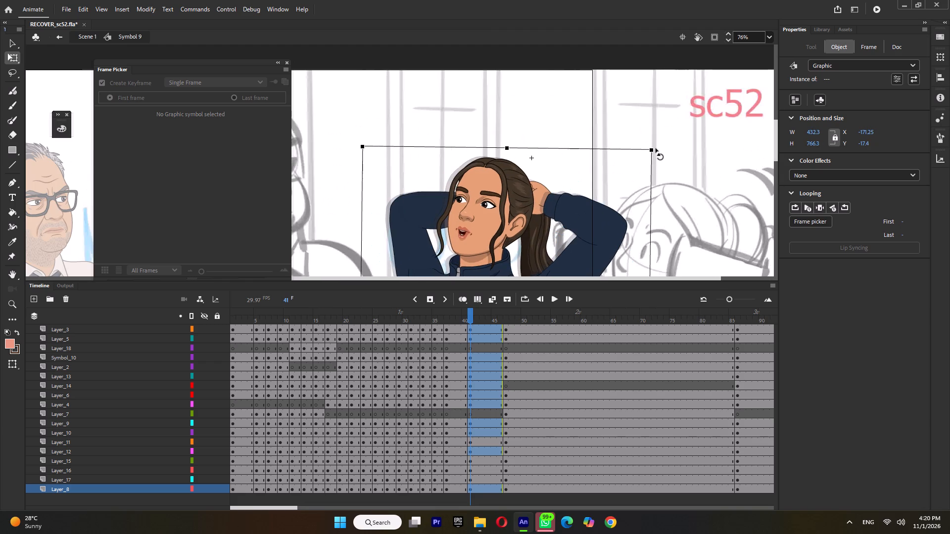
{"action": "left_click_drag", "start_coordinate": [656, 148], "coordinate": [658, 148]}
At frame 41, slightly adjust the tilt of the woman's torso, head and arms, with the pivot at the hips.
{"action": "scroll", "coordinate": [655, 117], "scroll_direction": "down", "scroll_amount": 6, "text": "ctrl"}
{"action": "left_click_drag", "start_coordinate": [665, 115], "coordinate": [434, 235]}
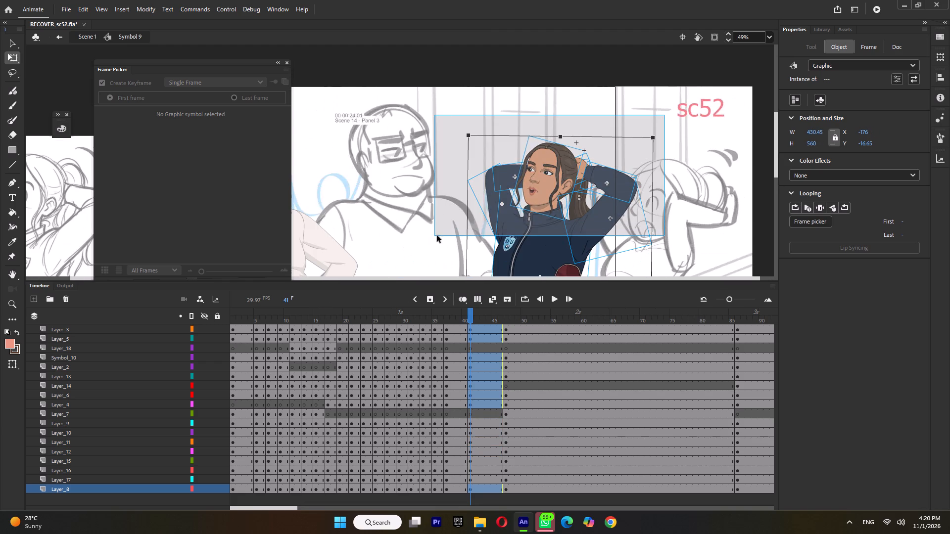
{"action": "scroll", "coordinate": [622, 114], "scroll_direction": "down", "scroll_amount": 9, "text": "ctrl"}
{"action": "left_click_drag", "start_coordinate": [477, 172], "coordinate": [467, 203]}
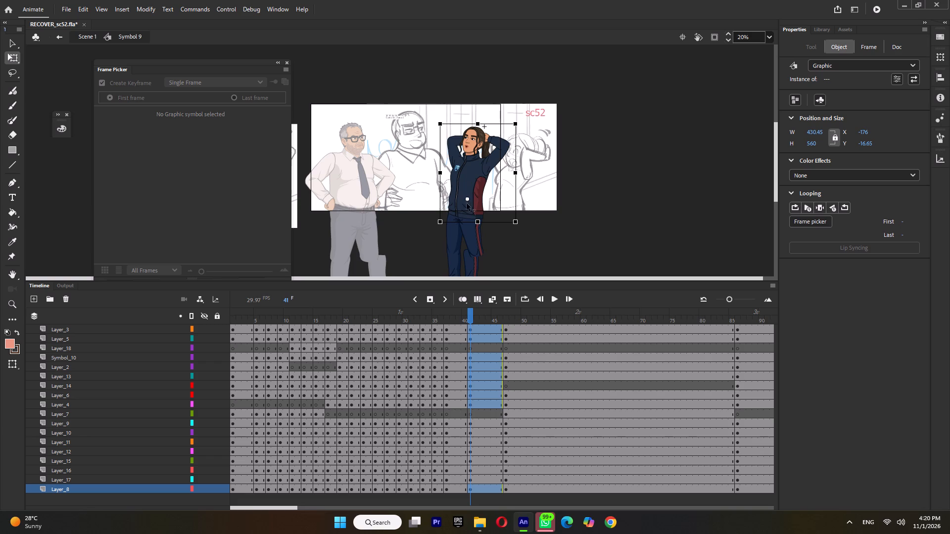
{"action": "left_click_drag", "start_coordinate": [467, 203], "coordinate": [464, 213]}
{"action": "scroll", "coordinate": [462, 127], "scroll_direction": "up", "scroll_amount": 9, "text": "ctrl"}
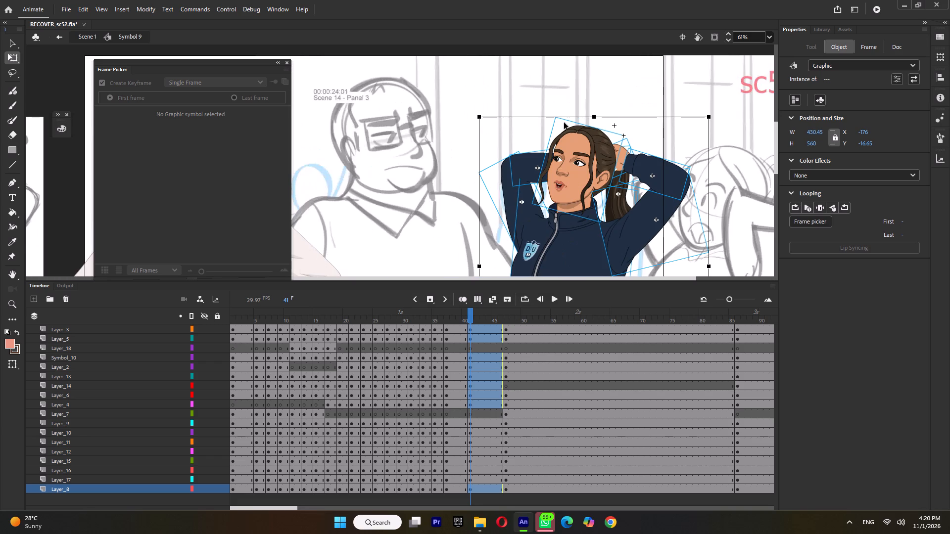
{"action": "scroll", "coordinate": [598, 119], "scroll_direction": "up", "scroll_amount": 4, "text": "ctrl"}
{"action": "left_click_drag", "start_coordinate": [592, 114], "coordinate": [594, 109]}
{"action": "left_click_drag", "start_coordinate": [601, 109], "coordinate": [606, 109]}
{"action": "scroll", "coordinate": [607, 111], "scroll_direction": "down", "scroll_amount": 6, "text": "ctrl"}
{"action": "left_click", "coordinate": [642, 83], "text": "ctrl"}
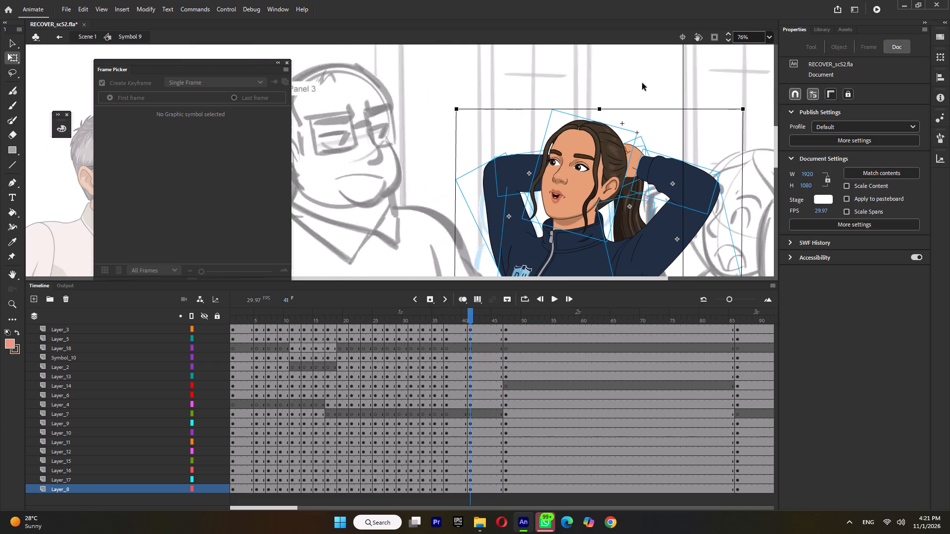
At frame 41, rotate the woman's head and ponytail slightly clockwise about the neck, and compare with the previous pose.
{"action": "scroll", "coordinate": [642, 83], "scroll_direction": "down", "scroll_amount": 1, "text": "ctrl"}
{"action": "left_click", "coordinate": [584, 150], "text": "shift"}
{"action": "left_click", "coordinate": [629, 184], "text": "shift"}
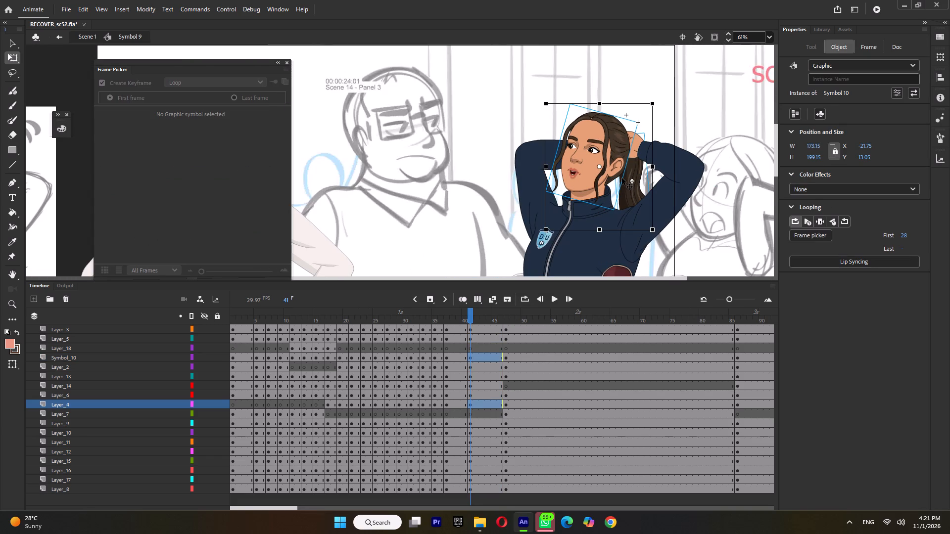
{"action": "left_click_drag", "start_coordinate": [599, 166], "coordinate": [595, 183]}
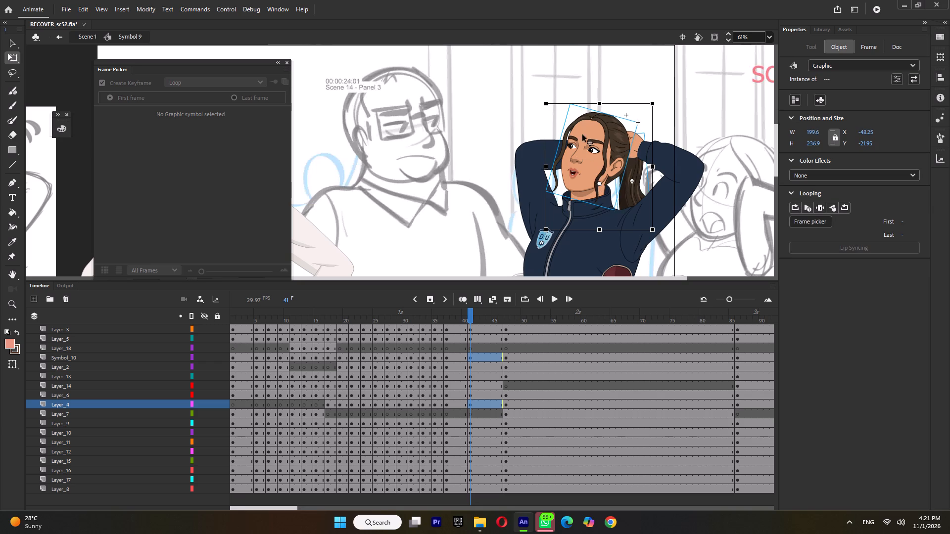
{"action": "scroll", "coordinate": [565, 119], "scroll_direction": "up", "scroll_amount": 6, "text": "ctrl"}
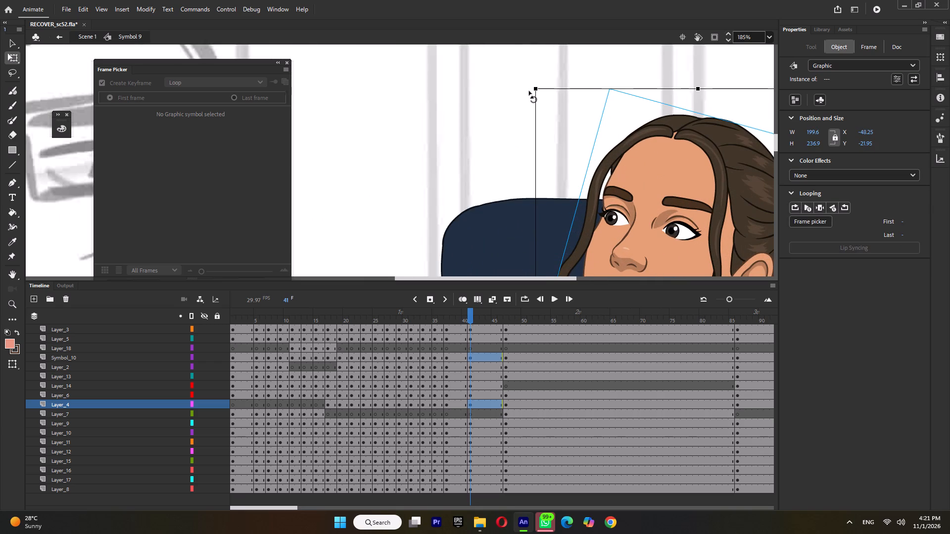
{"action": "left_click_drag", "start_coordinate": [529, 91], "coordinate": [538, 88]}
{"action": "scroll", "coordinate": [546, 69], "scroll_direction": "down", "scroll_amount": 10, "text": "ctrl"}
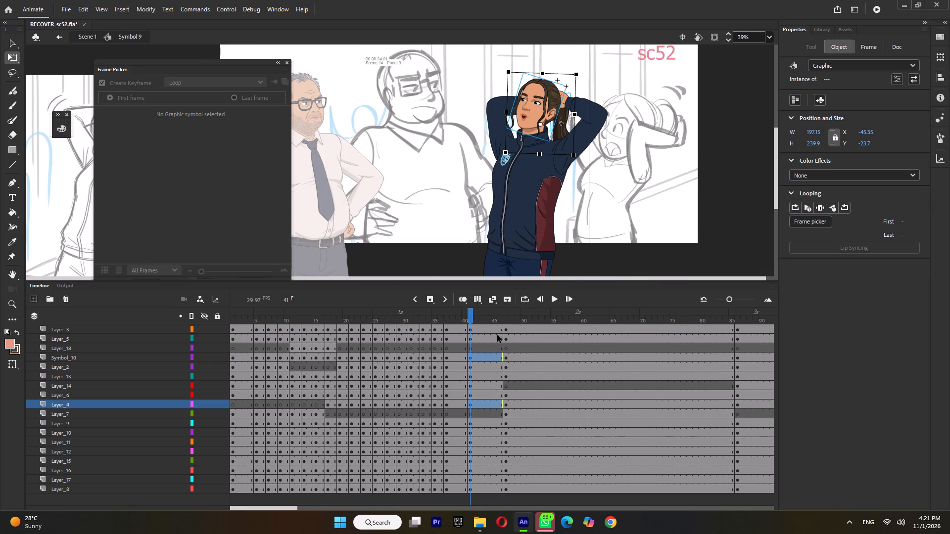
{"action": "left_click", "coordinate": [456, 313]}
{"action": "left_click", "coordinate": [473, 312]}
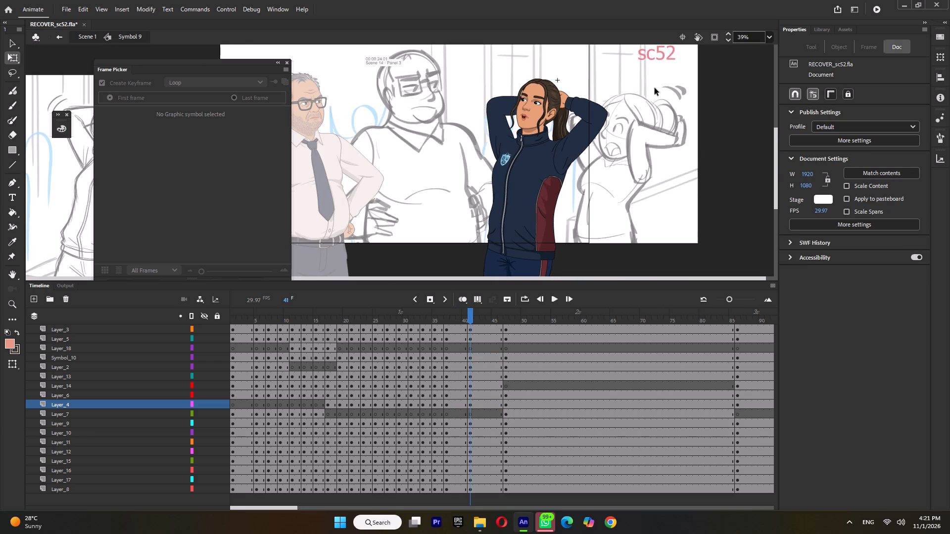
At frame 41, slightly rotate the woman's right upper arm and forearm together, with the pivot at the shoulder.
{"action": "left_click_drag", "start_coordinate": [471, 68], "coordinate": [498, 117]}
{"action": "left_click_drag", "start_coordinate": [508, 128], "coordinate": [508, 140]}
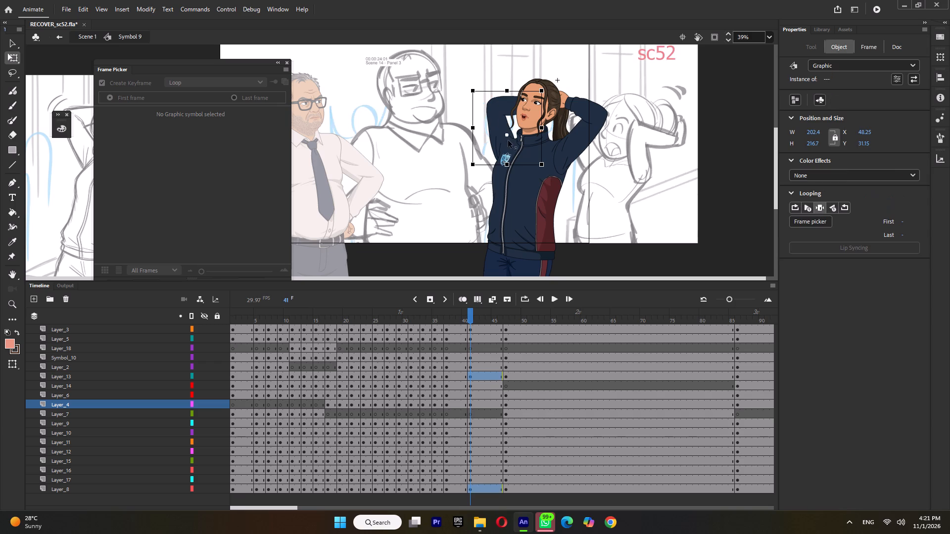
{"action": "left_click_drag", "start_coordinate": [508, 140], "coordinate": [507, 145]}
{"action": "scroll", "coordinate": [544, 90], "scroll_direction": "up", "scroll_amount": 1, "text": "ctrl"}
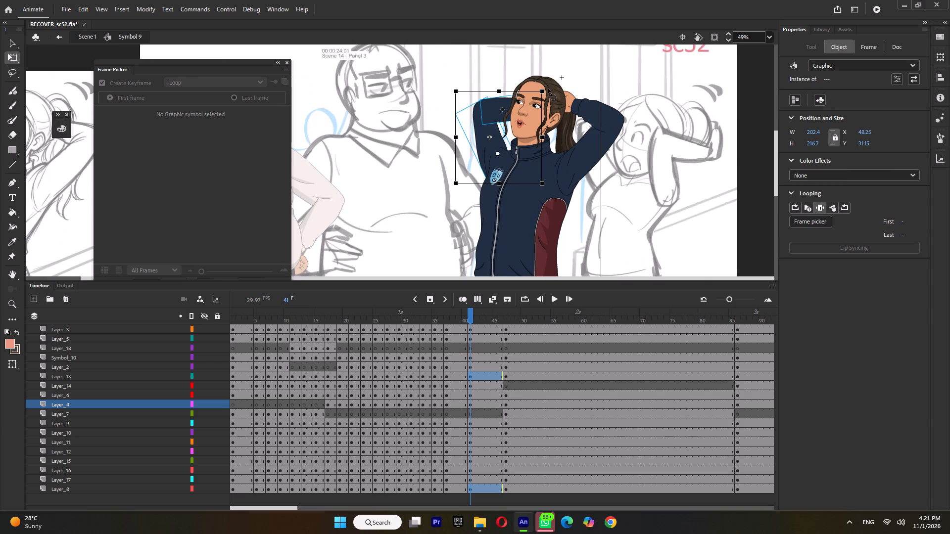
{"action": "left_click_drag", "start_coordinate": [548, 89], "coordinate": [555, 91]}
At frame 41, slightly rotate the woman's whole left arm with its hand, with the pivot at the shoulder.
{"action": "left_click_drag", "start_coordinate": [650, 90], "coordinate": [606, 145]}
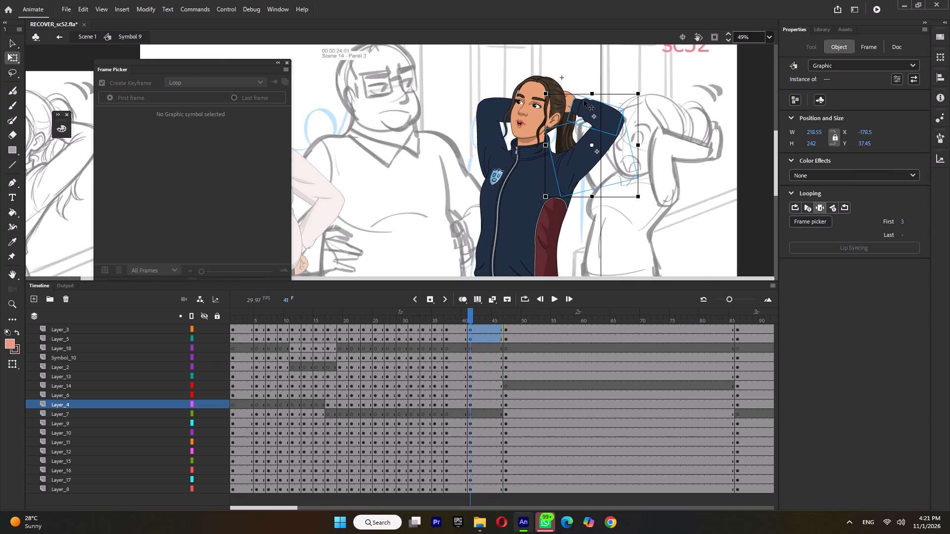
{"action": "left_click", "coordinate": [569, 96], "text": "shift"}
{"action": "left_click_drag", "start_coordinate": [591, 141], "coordinate": [573, 161]}
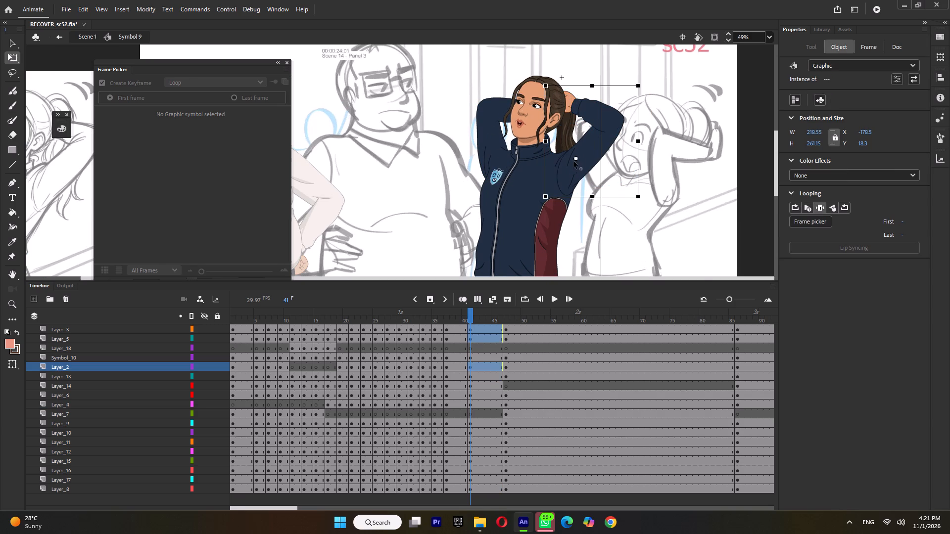
{"action": "left_click_drag", "start_coordinate": [573, 161], "coordinate": [564, 171]}
{"action": "scroll", "coordinate": [644, 81], "scroll_direction": "up", "scroll_amount": 3, "text": "ctrl"}
{"action": "left_click_drag", "start_coordinate": [640, 89], "coordinate": [637, 86]}
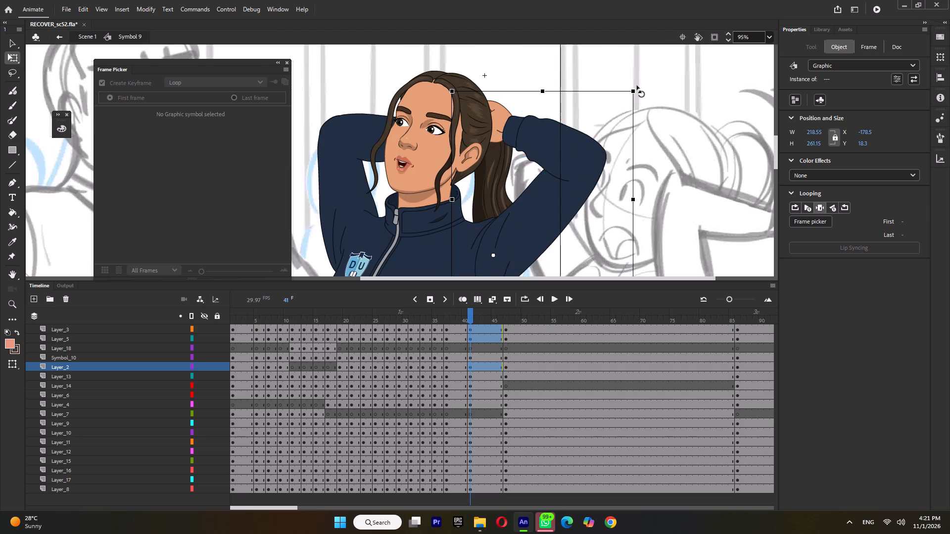
{"action": "left_click_drag", "start_coordinate": [637, 86], "coordinate": [634, 81]}
{"action": "left_click", "coordinate": [643, 78]}
At frame 41, slightly rotate the woman's left forearm and hand together, with the pivot at the elbow.
{"action": "left_click", "coordinate": [560, 201]}
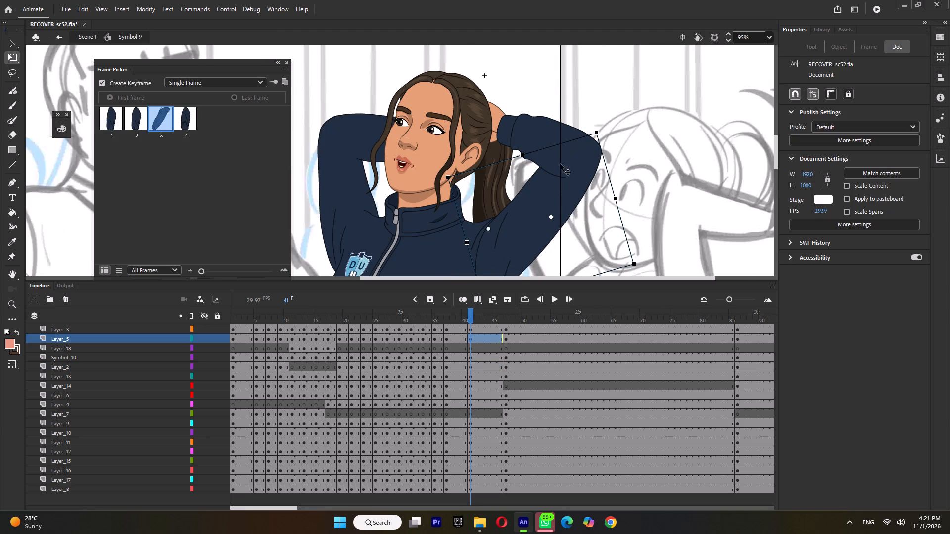
{"action": "left_click", "coordinate": [553, 141]}
{"action": "left_click", "coordinate": [497, 107], "text": "shift"}
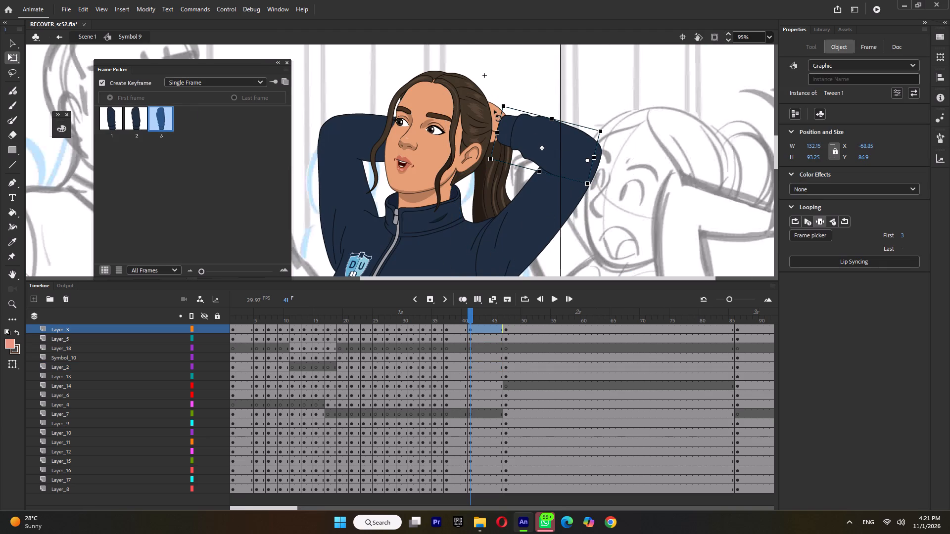
{"action": "left_click", "coordinate": [494, 110], "text": "shift"}
{"action": "left_click", "coordinate": [494, 92], "text": "shift"}
{"action": "left_click", "coordinate": [494, 107], "text": "shift"}
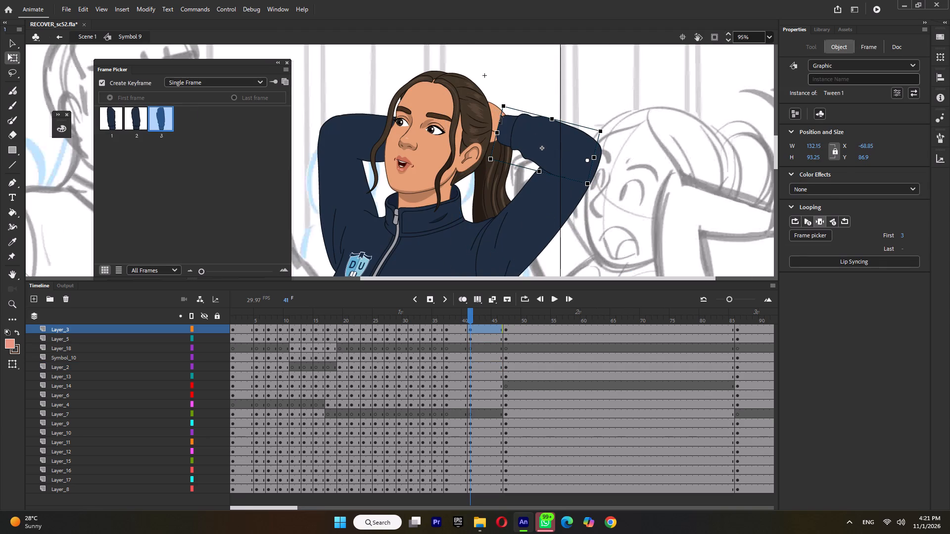
{"action": "left_click", "coordinate": [501, 119], "text": "shift"}
{"action": "left_click_drag", "start_coordinate": [517, 89], "coordinate": [503, 116], "text": "shift"}
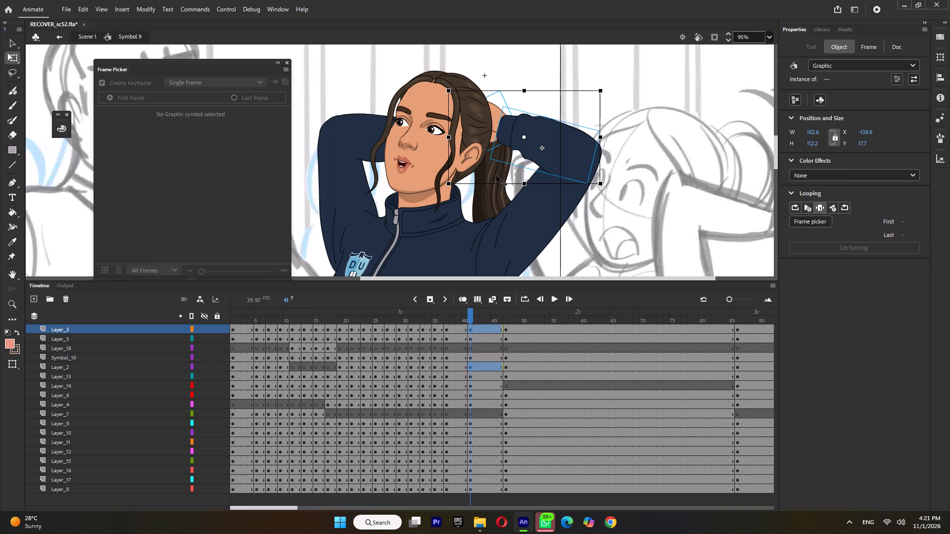
{"action": "left_click_drag", "start_coordinate": [524, 135], "coordinate": [583, 154]}
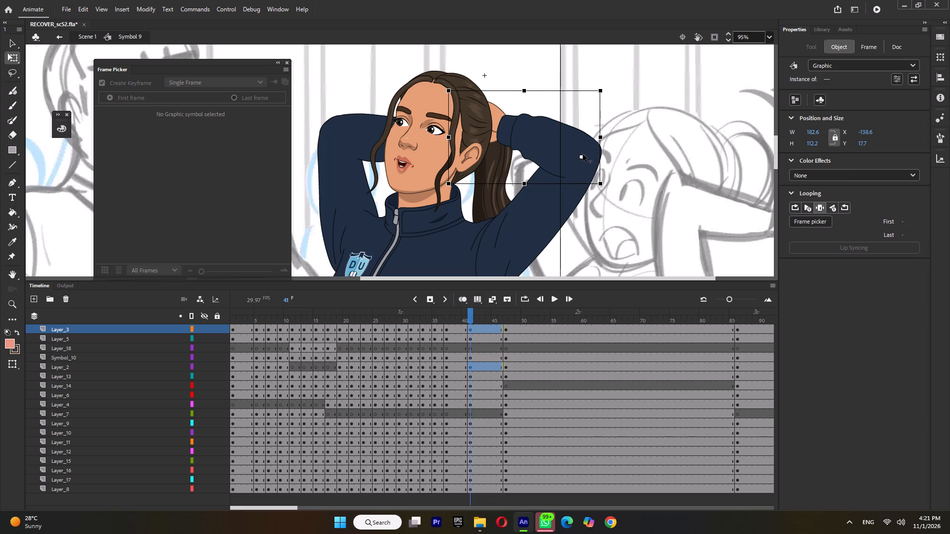
{"action": "left_click_drag", "start_coordinate": [583, 154], "coordinate": [586, 153]}
{"action": "left_click_drag", "start_coordinate": [445, 186], "coordinate": [444, 194]}
At frame 41, slightly rotate the woman's ponytail to follow the head's drift.
{"action": "left_click", "coordinate": [494, 196]}
{"action": "left_click_drag", "start_coordinate": [527, 251], "coordinate": [535, 252]}
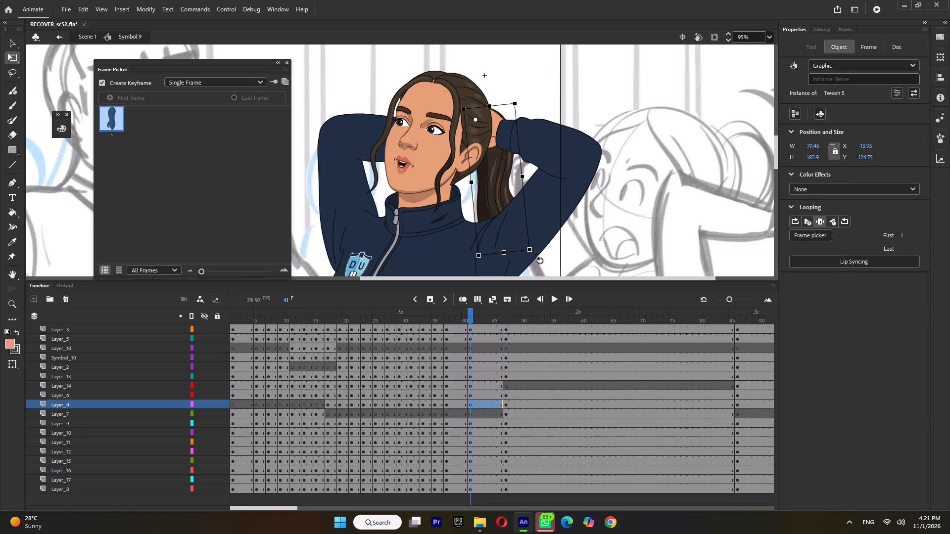
{"action": "left_click_drag", "start_coordinate": [535, 252], "coordinate": [536, 252]}
{"action": "scroll", "coordinate": [533, 187], "scroll_direction": "down", "scroll_amount": 5, "text": "ctrl"}
Generate an in-between keyframe at frame 39 on all layers using a classic tween from frame 37 to 41, and remove the tween.
{"action": "double_click", "coordinate": [457, 314]}
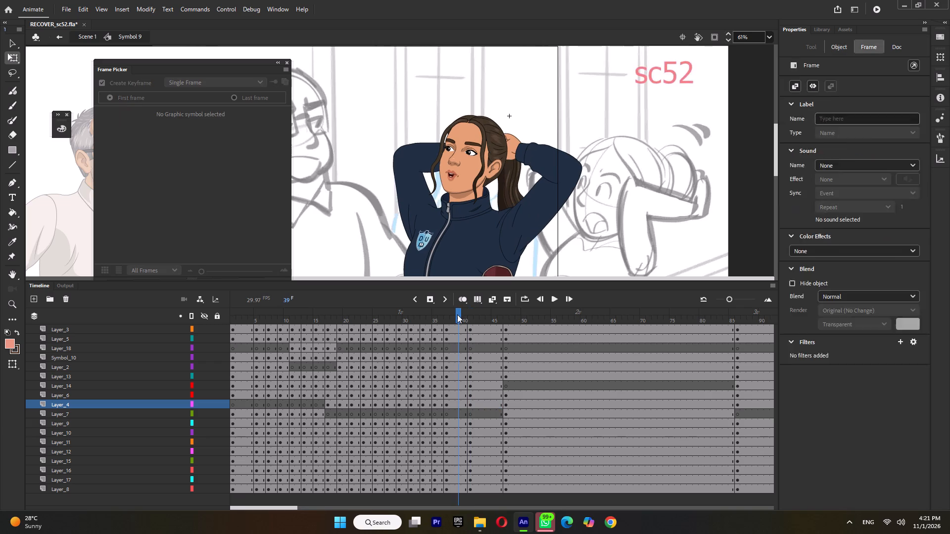
{"action": "key", "text": "ctrl+m"}
{"action": "double_click", "coordinate": [459, 318]}
{"action": "key", "text": "F6"}
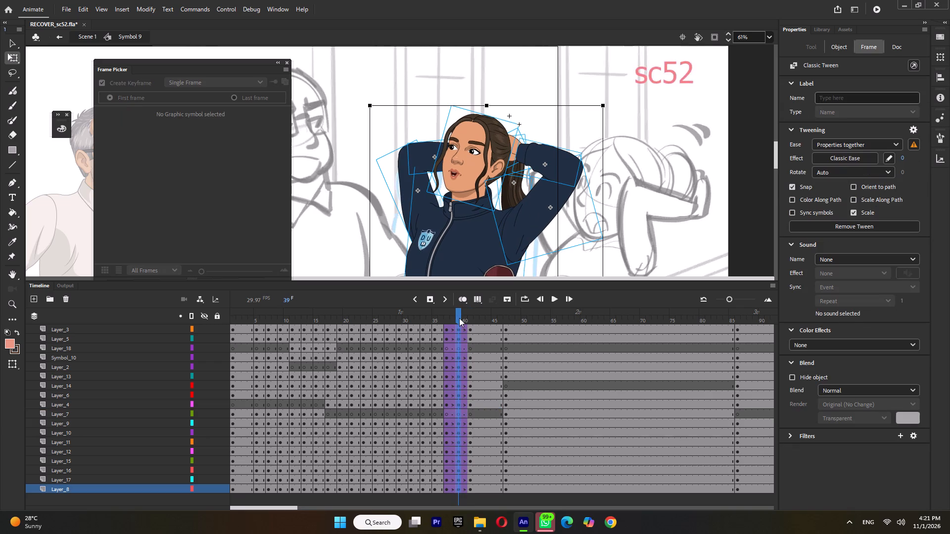
{"action": "key", "text": "ctrl+m"}
{"action": "double_click", "coordinate": [455, 317]}
{"action": "key", "text": "ctrl+m"}
{"action": "left_click", "coordinate": [458, 317]}
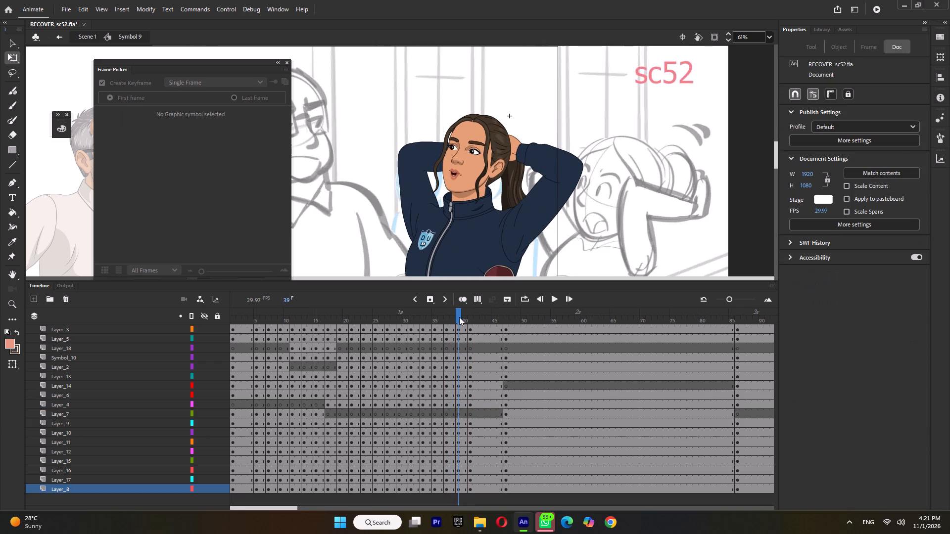
Insert a keyframe at frame 52 on all layers within the held finger-pointing pose.
{"action": "left_click", "coordinate": [474, 317]}
{"action": "left_click", "coordinate": [508, 319]}
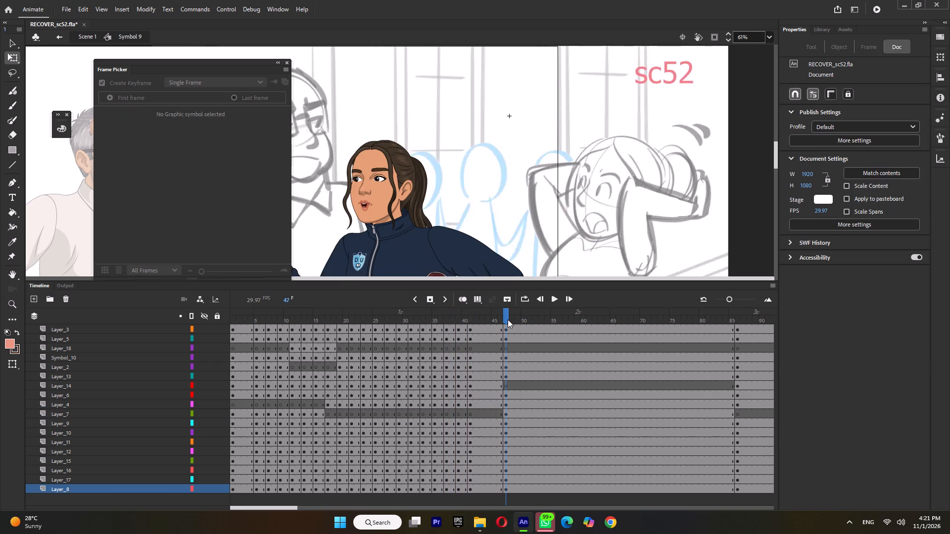
{"action": "scroll", "coordinate": [485, 169], "scroll_direction": "down", "scroll_amount": 7, "text": "ctrl"}
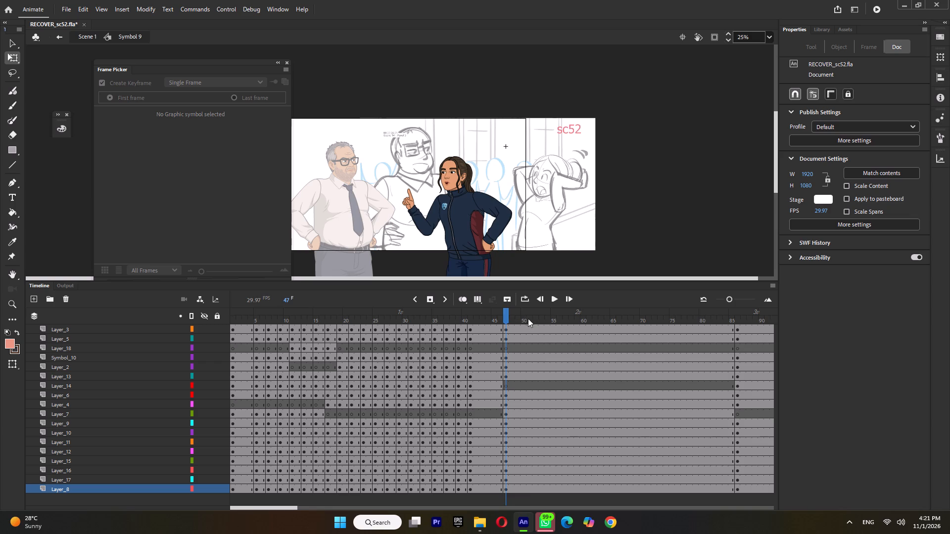
{"action": "left_click", "coordinate": [529, 317]}
{"action": "double_click", "coordinate": [536, 317]}
{"action": "key", "text": "F6"}
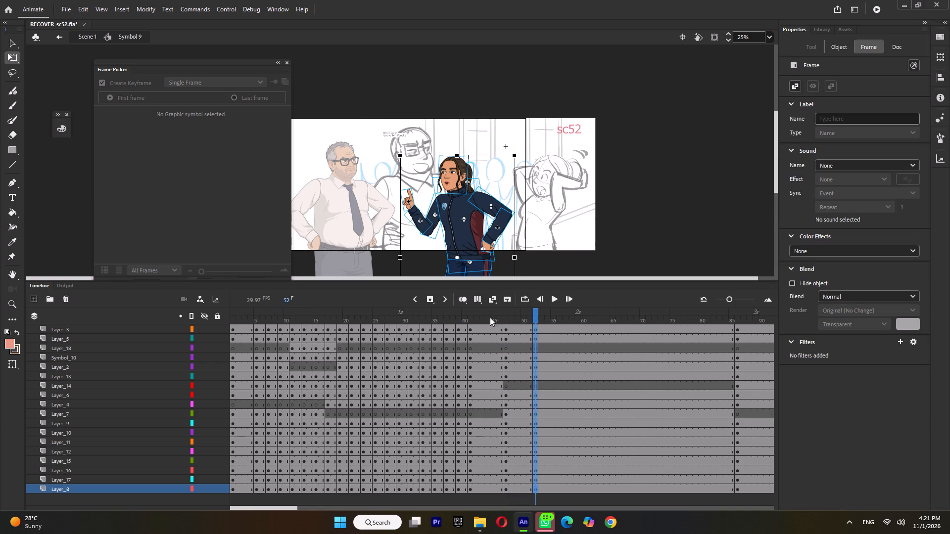
Classic-tween all layers from frame 41 to 47, insert in-between keyframes at frames 45 and 43, and review the poses.
{"action": "double_click", "coordinate": [490, 317]}
{"action": "key", "text": "ctrl+m"}
{"action": "double_click", "coordinate": [493, 316]}
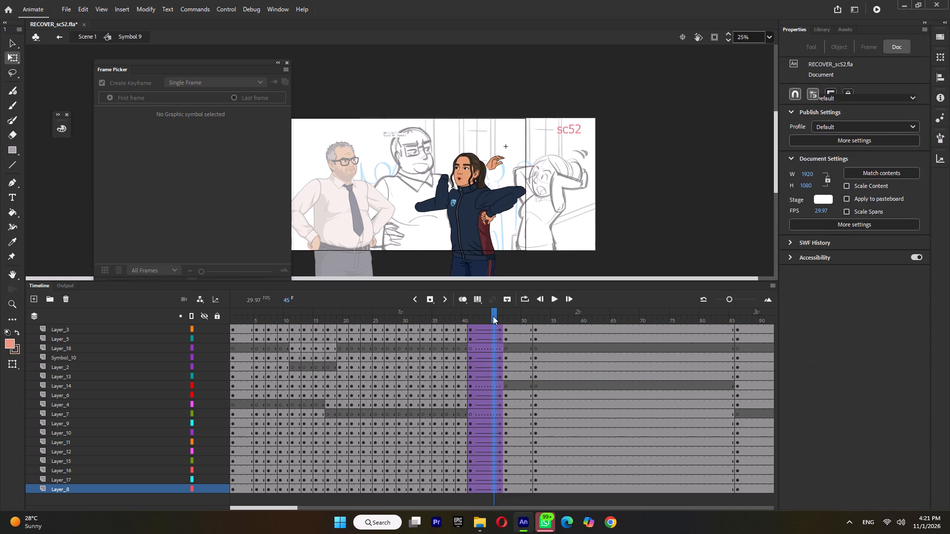
{"action": "key", "text": "F6"}
{"action": "double_click", "coordinate": [480, 316]}
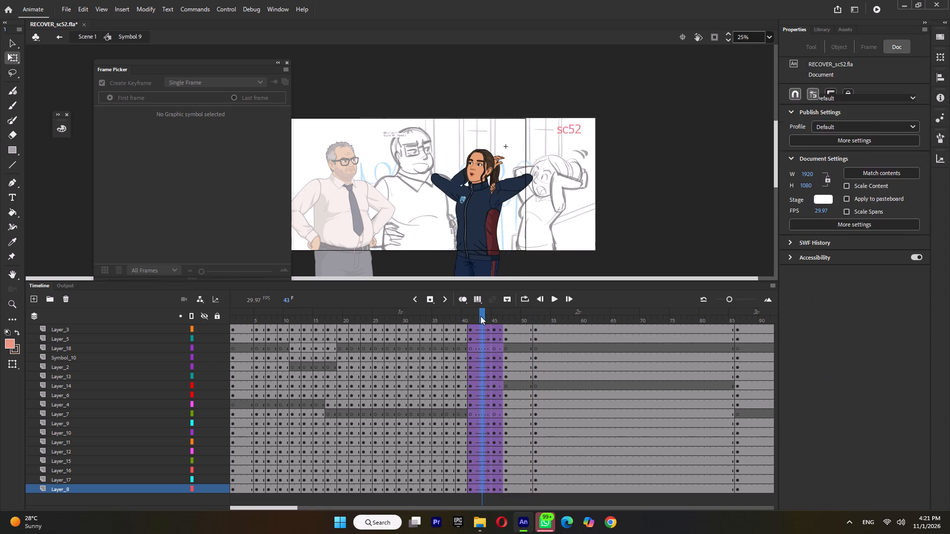
{"action": "key", "text": "F6"}
{"action": "left_click", "coordinate": [474, 318]}
{"action": "left_click", "coordinate": [480, 319]}
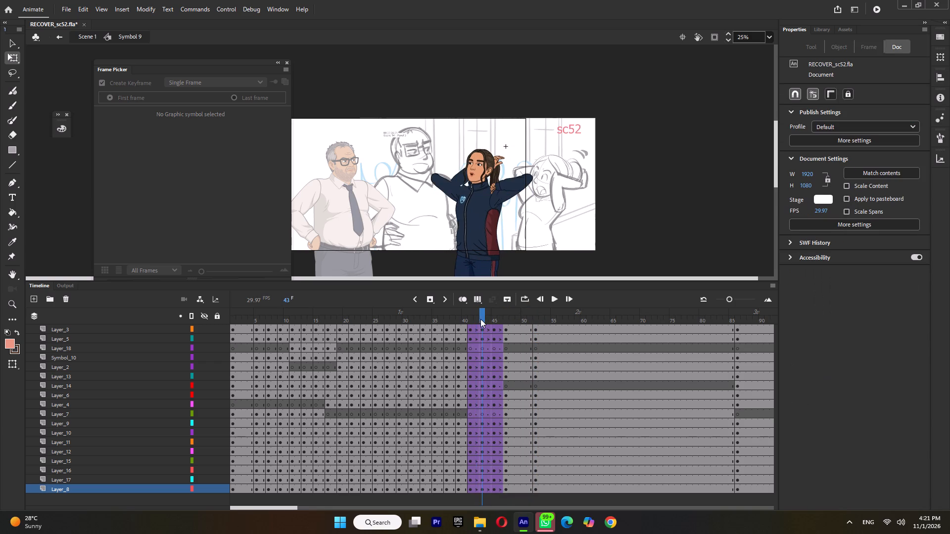
{"action": "left_click", "coordinate": [469, 321]}
{"action": "left_click", "coordinate": [478, 319]}
{"action": "left_click", "coordinate": [496, 317]}
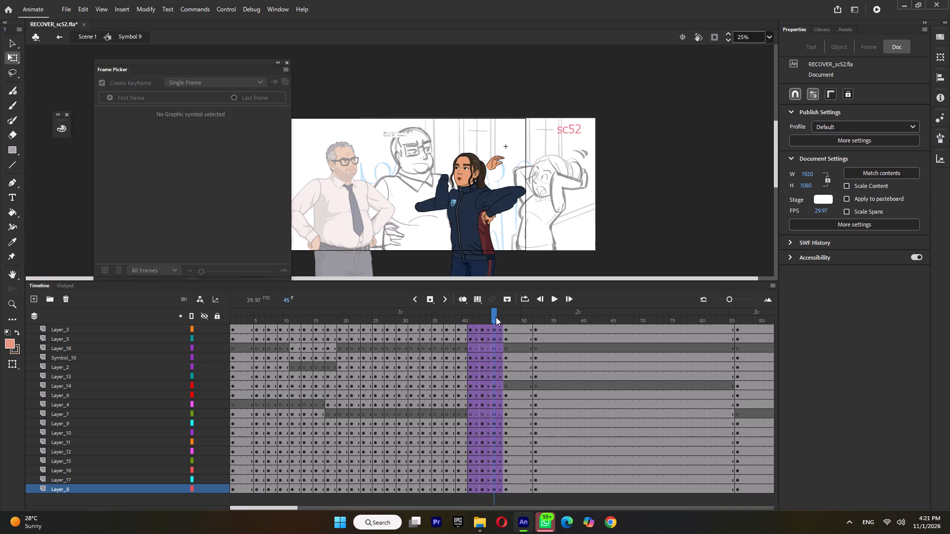
Copy the woman's left upper-arm keyframe on Layer_5 from frame 47 to frame 45.
{"action": "left_click", "coordinate": [507, 318]}
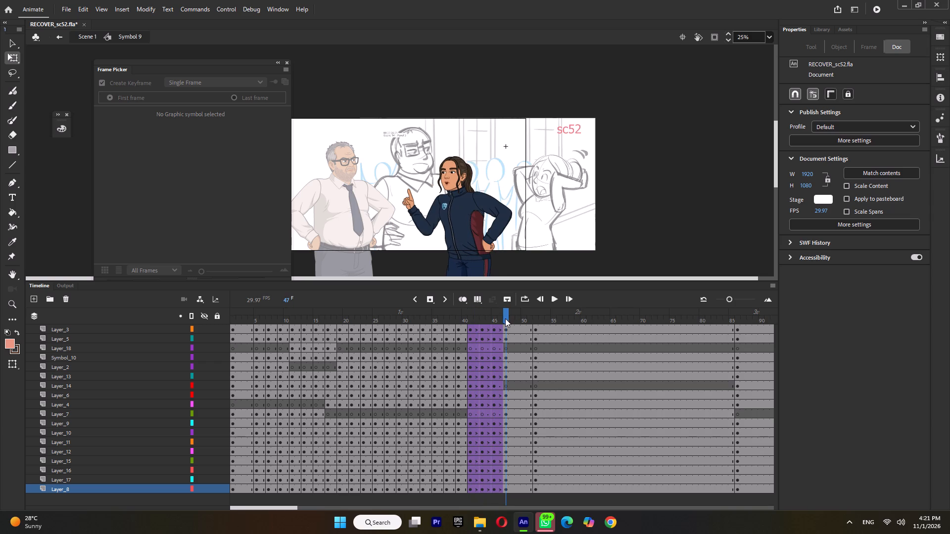
{"action": "left_click", "coordinate": [489, 208]}
{"action": "left_click", "coordinate": [512, 340]}
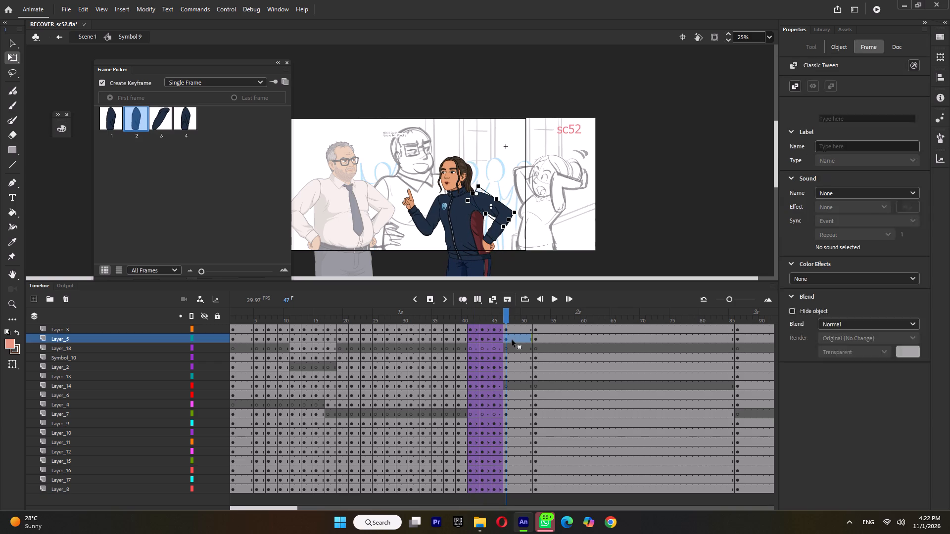
{"action": "left_click_drag", "start_coordinate": [512, 339], "coordinate": [497, 339]}
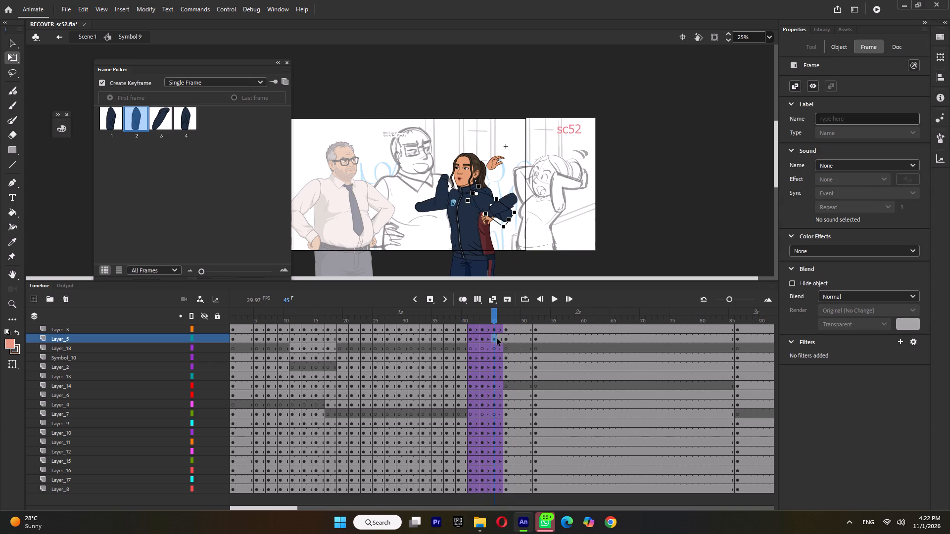
At frame 45, switch the woman's torso symbol to frame 4 to match the pose at frame 47.
{"action": "left_click", "coordinate": [472, 244]}
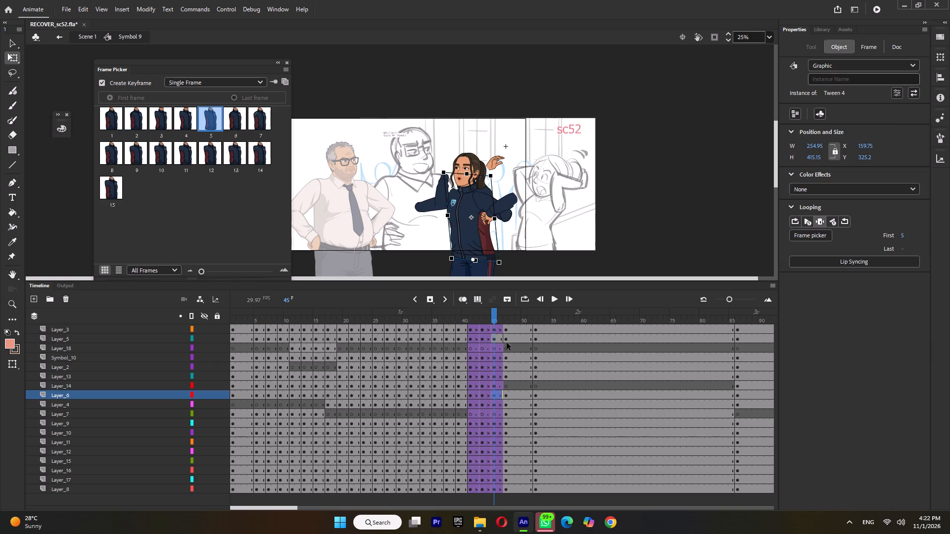
{"action": "left_click", "coordinate": [507, 391]}
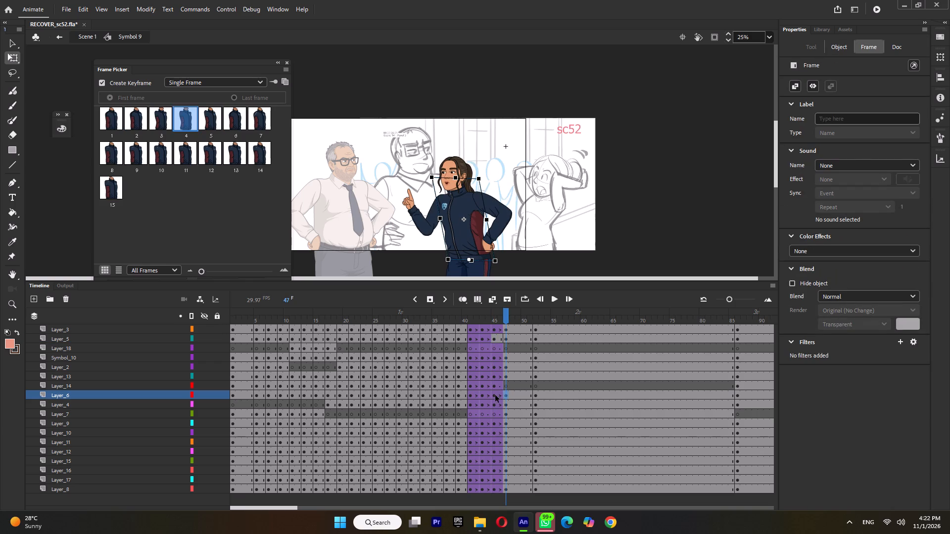
{"action": "left_click", "coordinate": [495, 396]}
{"action": "left_click", "coordinate": [186, 121]}
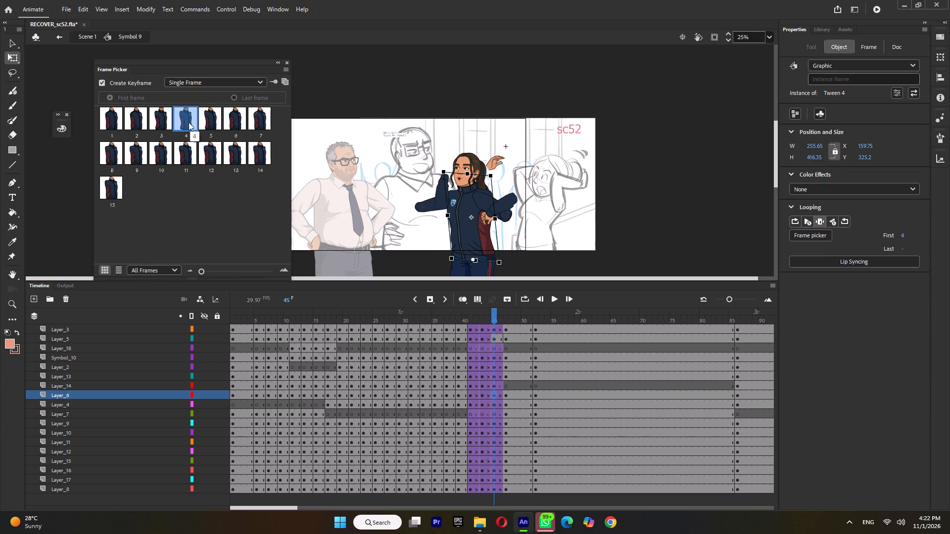
At frame 45, move the copied left upper arm so that it joins the torso at the shoulder.
{"action": "scroll", "coordinate": [482, 209], "scroll_direction": "up", "scroll_amount": 4, "text": "ctrl"}
{"action": "left_click", "coordinate": [523, 197]}
{"action": "scroll", "coordinate": [530, 193], "scroll_direction": "up", "scroll_amount": 2, "text": "ctrl"}
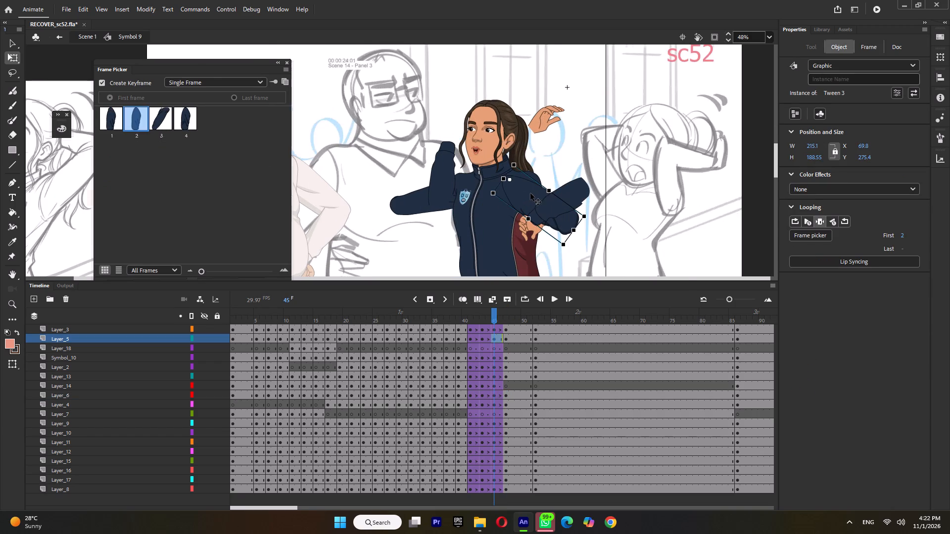
{"action": "scroll", "coordinate": [530, 193], "scroll_direction": "up", "scroll_amount": 2, "text": "ctrl"}
{"action": "left_click_drag", "start_coordinate": [516, 192], "coordinate": [543, 185]}
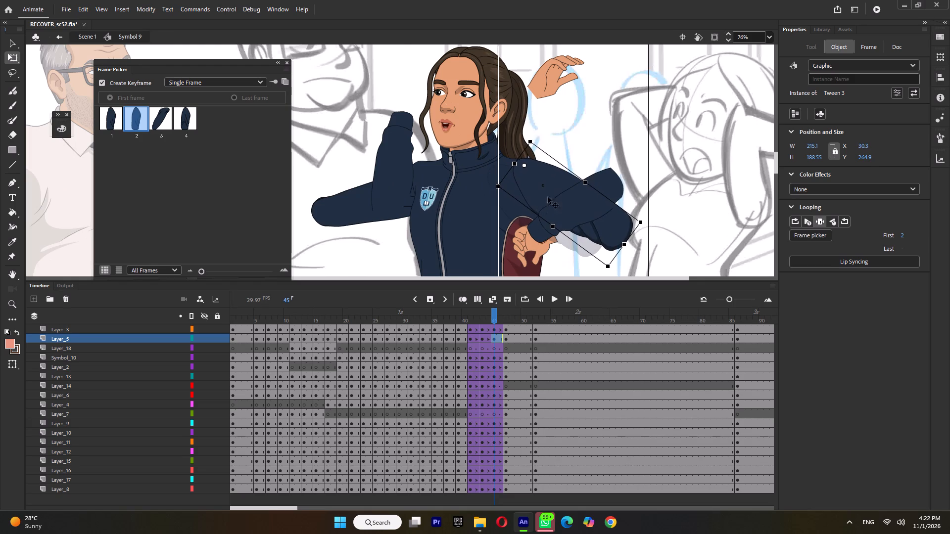
At frame 45, switch the left forearm symbol to frame 1, join it at the elbow and rotate it down towards the hip.
{"action": "left_click", "coordinate": [561, 206]}
{"action": "left_click", "coordinate": [505, 329]}
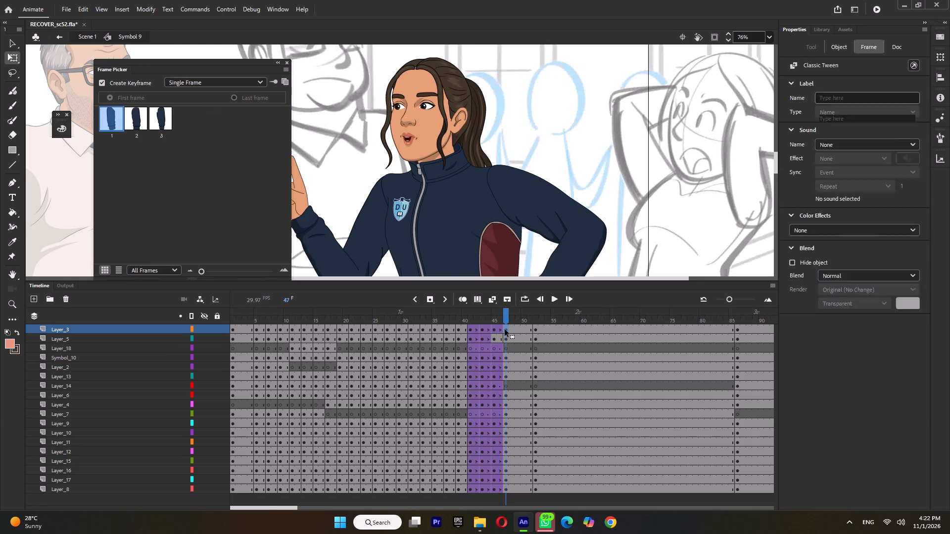
{"action": "left_click", "coordinate": [495, 330]}
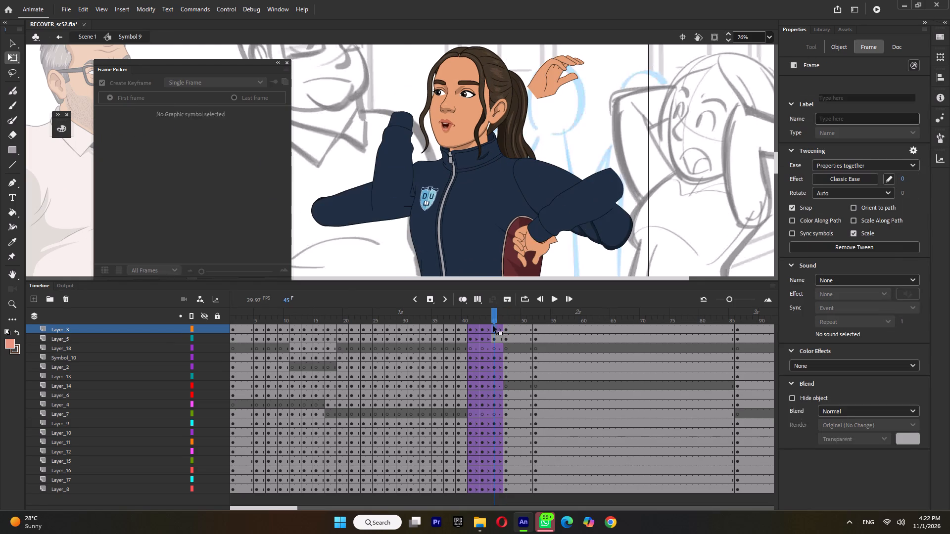
{"action": "left_click", "coordinate": [121, 122]}
{"action": "left_click_drag", "start_coordinate": [595, 208], "coordinate": [600, 258]}
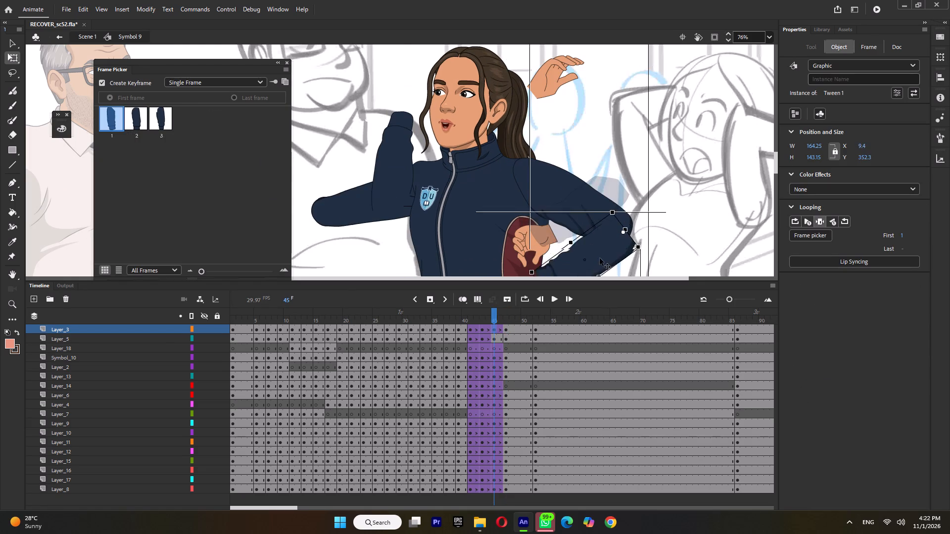
{"action": "left_click_drag", "start_coordinate": [600, 258], "coordinate": [597, 250]}
{"action": "scroll", "coordinate": [612, 207], "scroll_direction": "down", "scroll_amount": 4, "text": "ctrl"}
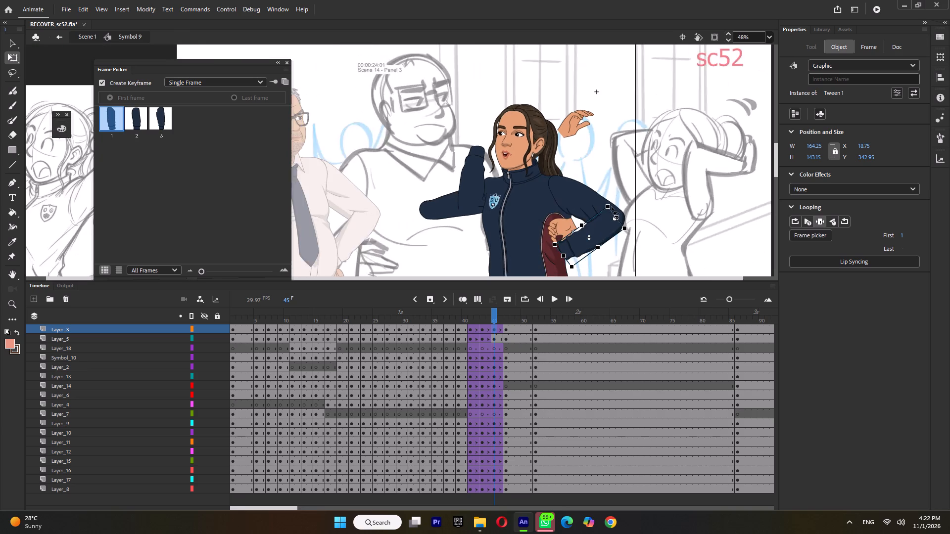
{"action": "left_click_drag", "start_coordinate": [533, 259], "coordinate": [544, 284]}
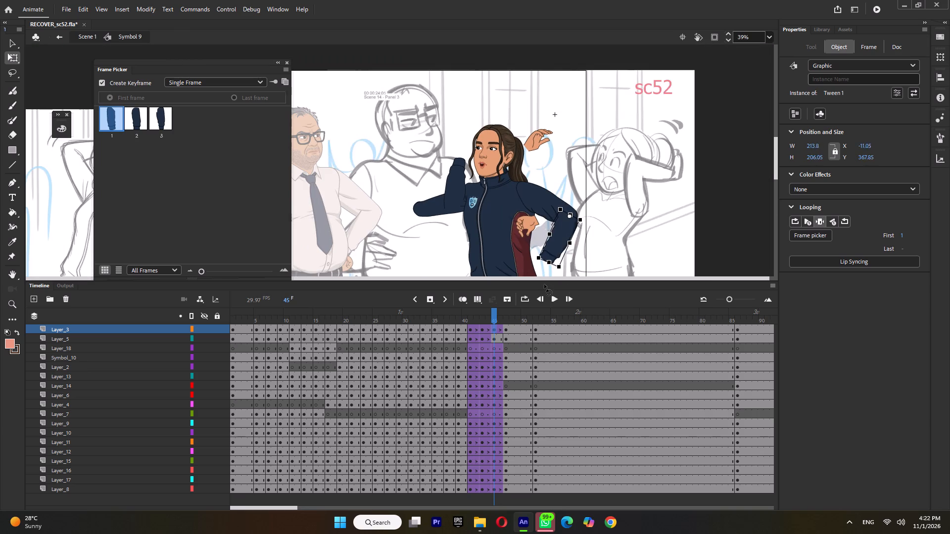
{"action": "left_click_drag", "start_coordinate": [544, 284], "coordinate": [543, 283]}
At frame 45, switch the woman's left hand symbol to frame 3 and place it at the forearm's cuff on the hip.
{"action": "left_click", "coordinate": [518, 226]}
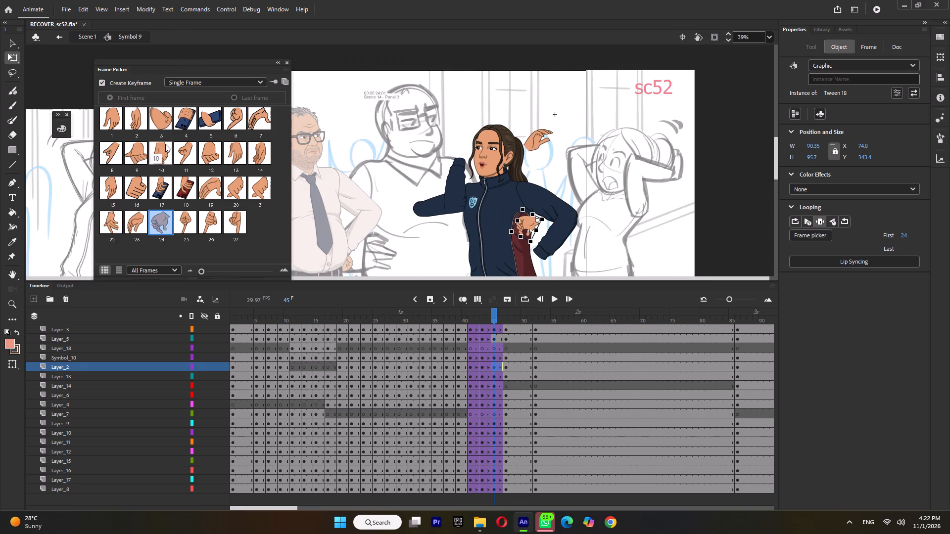
{"action": "left_click", "coordinate": [163, 126]}
{"action": "left_click_drag", "start_coordinate": [539, 229], "coordinate": [544, 264]}
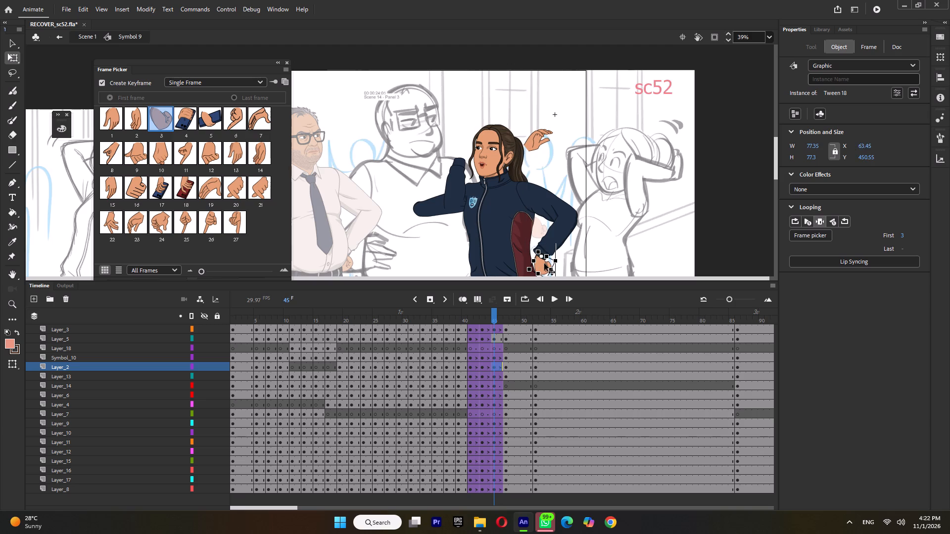
{"action": "left_click_drag", "start_coordinate": [544, 264], "coordinate": [542, 262]}
{"action": "scroll", "coordinate": [543, 263], "scroll_direction": "up", "scroll_amount": 8, "text": "ctrl"}
{"action": "left_click", "coordinate": [540, 263]}
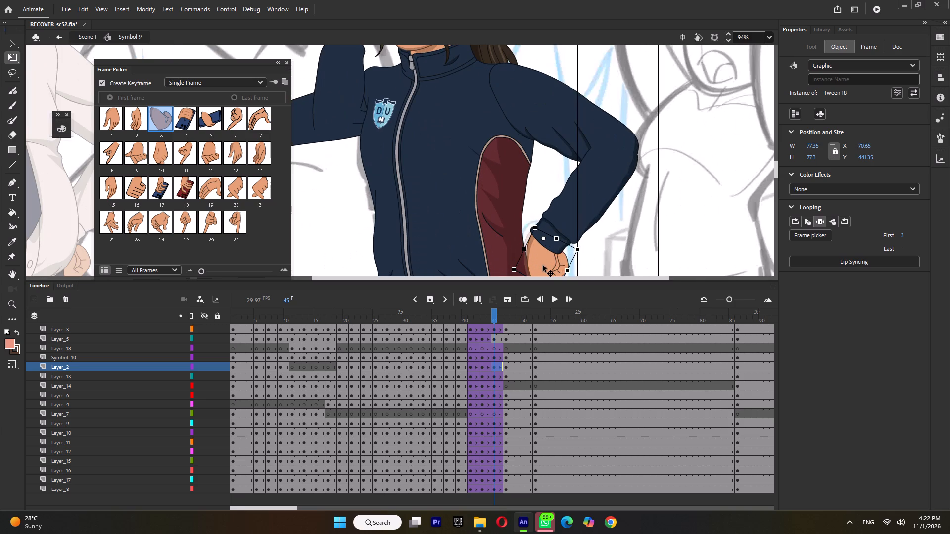
{"action": "scroll", "coordinate": [543, 265], "scroll_direction": "down", "scroll_amount": 7, "text": "ctrl"}
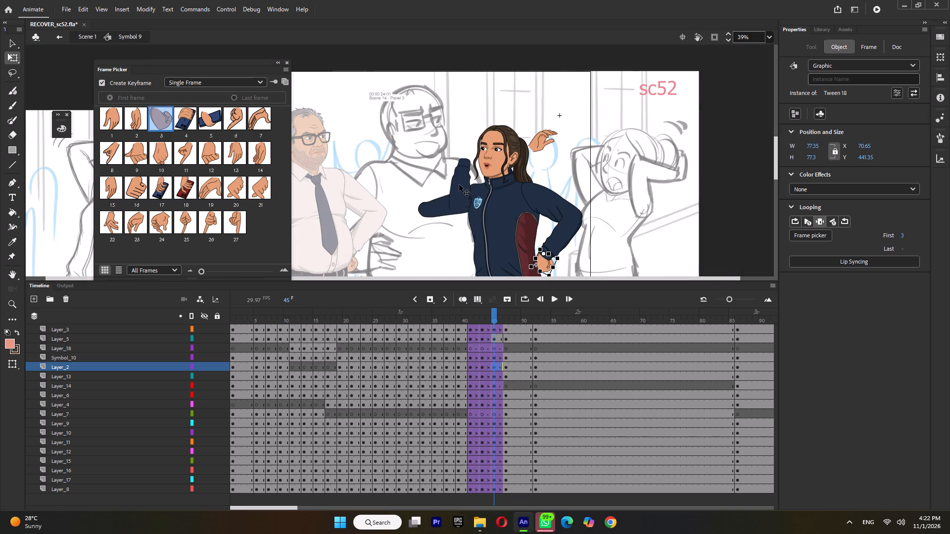
At frame 45, rotate the woman's right upper arm slightly downward, using the pose at frame 47 as reference.
{"action": "left_click", "coordinate": [507, 316]}
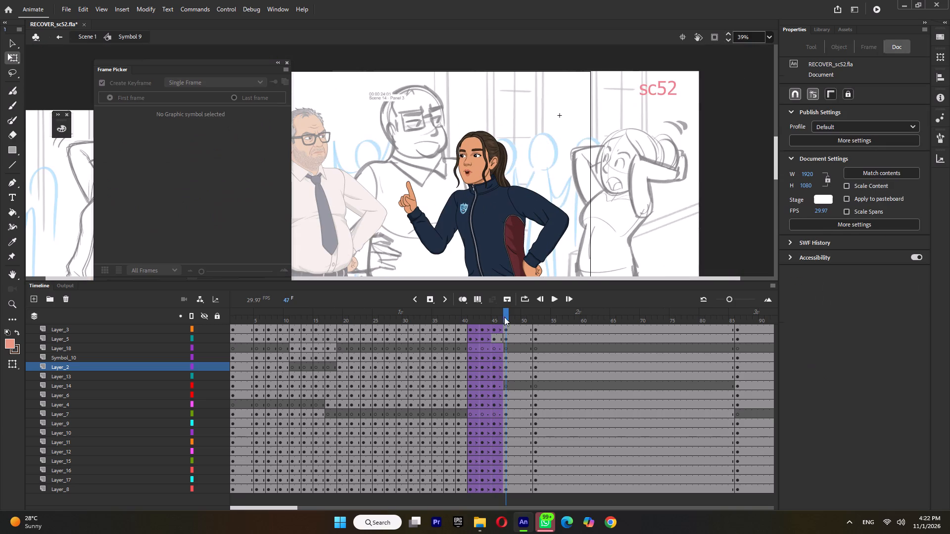
{"action": "left_click", "coordinate": [493, 316]}
{"action": "left_click", "coordinate": [445, 190]}
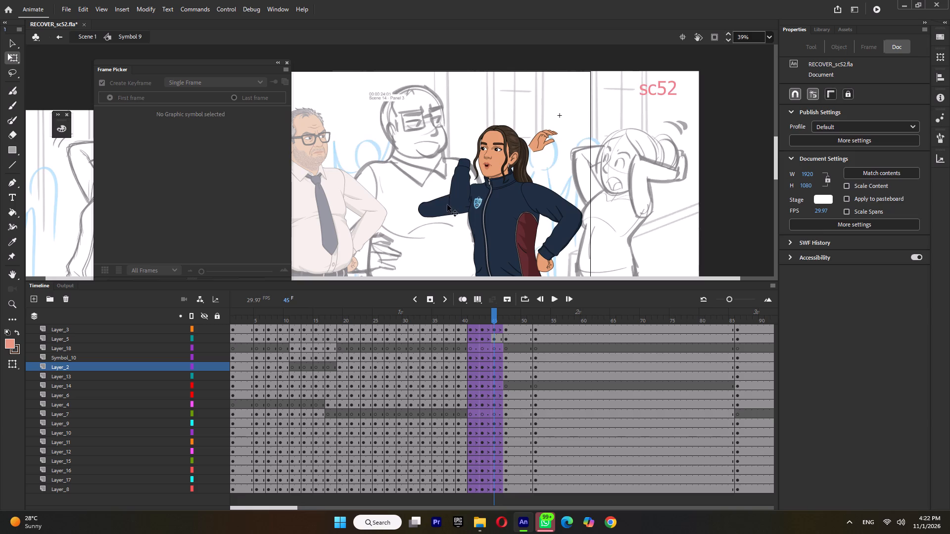
{"action": "left_click", "coordinate": [431, 208]}
{"action": "left_click_drag", "start_coordinate": [421, 231], "coordinate": [428, 243]}
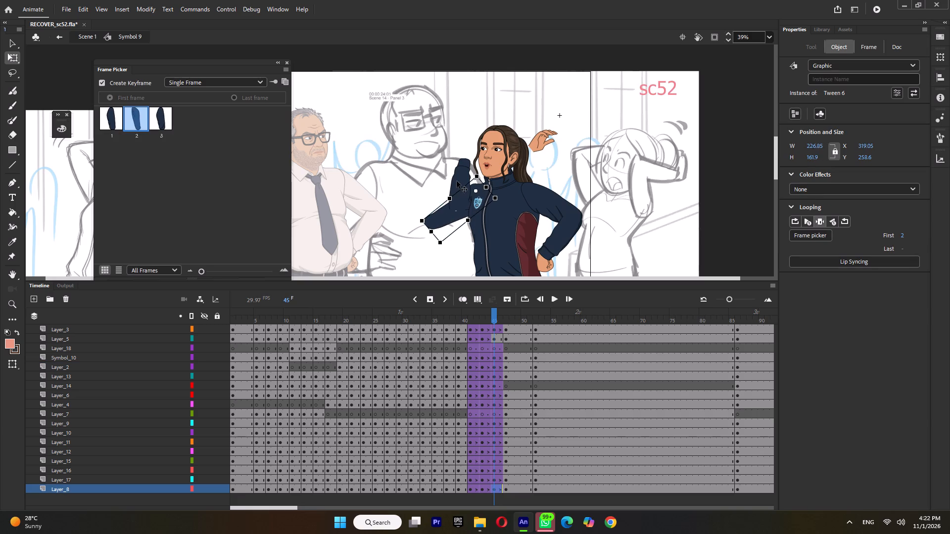
At frame 45, switch the right forearm symbol to frame 5, join it at the elbow and stretch it slightly longer.
{"action": "left_click", "coordinate": [457, 181]}
{"action": "left_click_drag", "start_coordinate": [464, 201], "coordinate": [436, 213]}
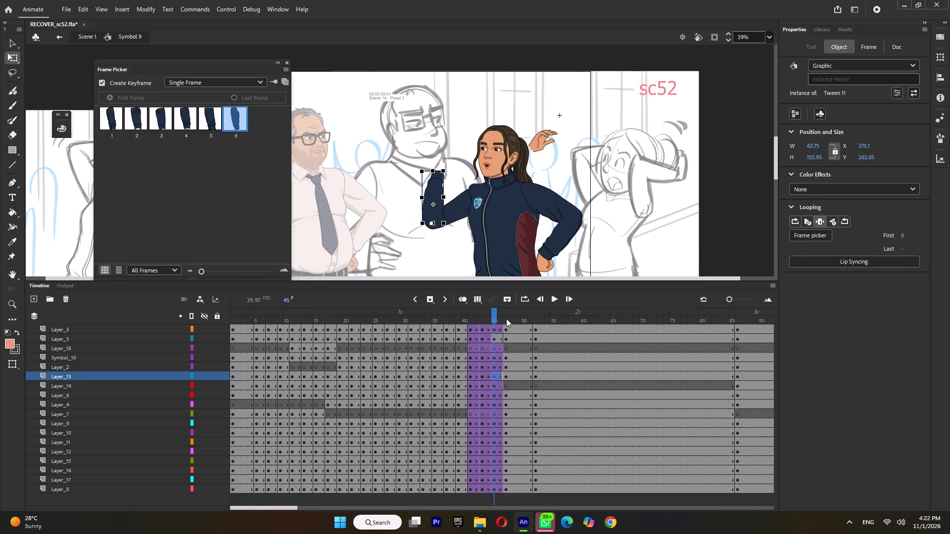
{"action": "left_click", "coordinate": [506, 318]}
{"action": "left_click", "coordinate": [427, 228]}
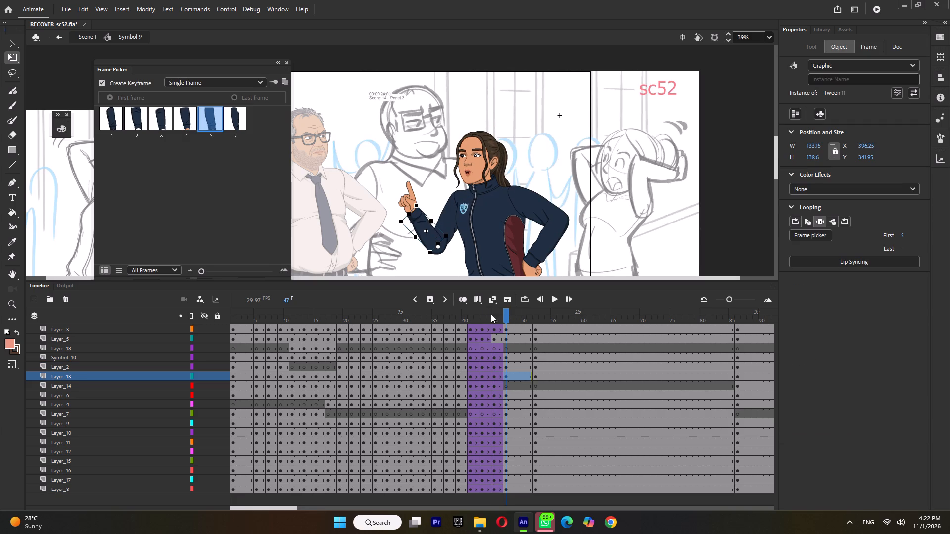
{"action": "left_click", "coordinate": [494, 316]}
{"action": "left_click", "coordinate": [440, 196]}
{"action": "left_click", "coordinate": [213, 121]}
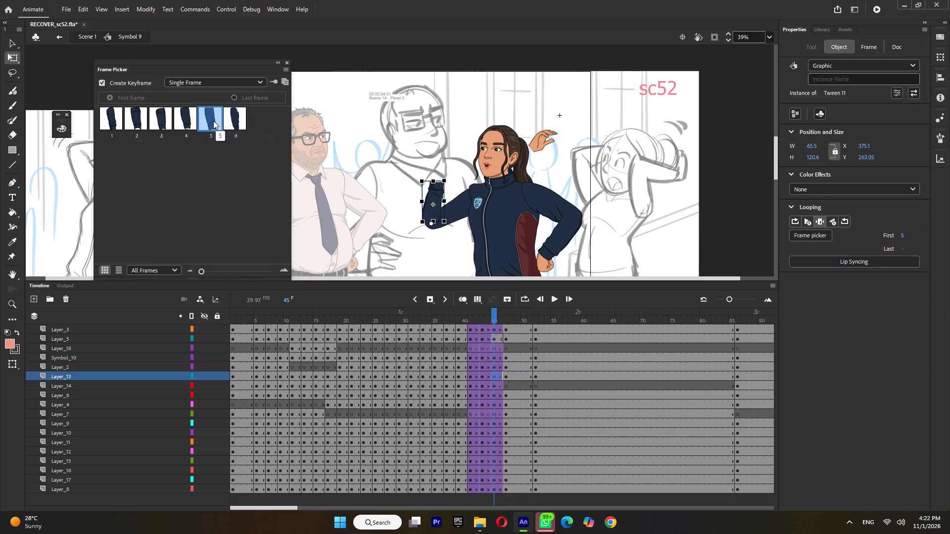
{"action": "scroll", "coordinate": [451, 200], "scroll_direction": "up", "scroll_amount": 3, "text": "ctrl"}
{"action": "scroll", "coordinate": [408, 215], "scroll_direction": "up", "scroll_amount": 5, "text": "ctrl"}
{"action": "left_click_drag", "start_coordinate": [428, 222], "coordinate": [435, 222]}
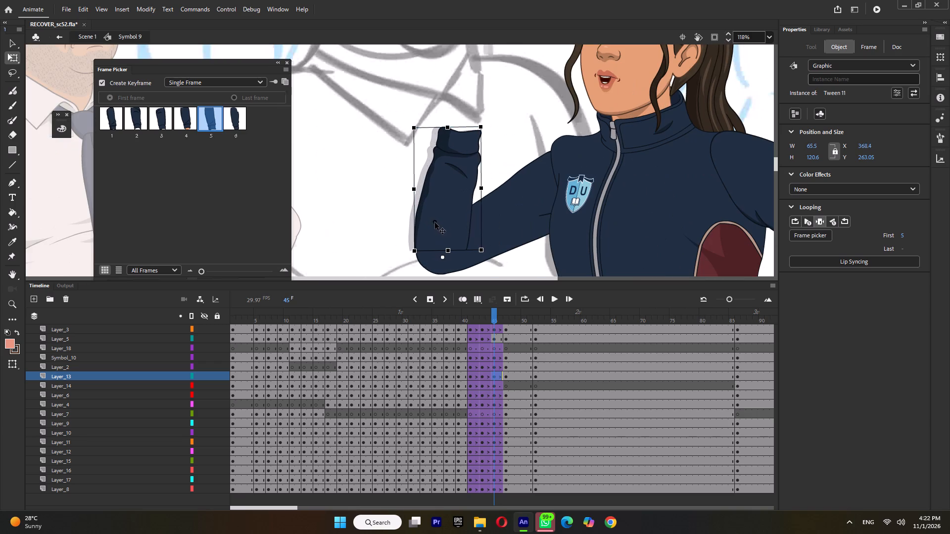
{"action": "left_click_drag", "start_coordinate": [435, 222], "coordinate": [435, 224]}
{"action": "left_click_drag", "start_coordinate": [448, 127], "coordinate": [450, 116]}
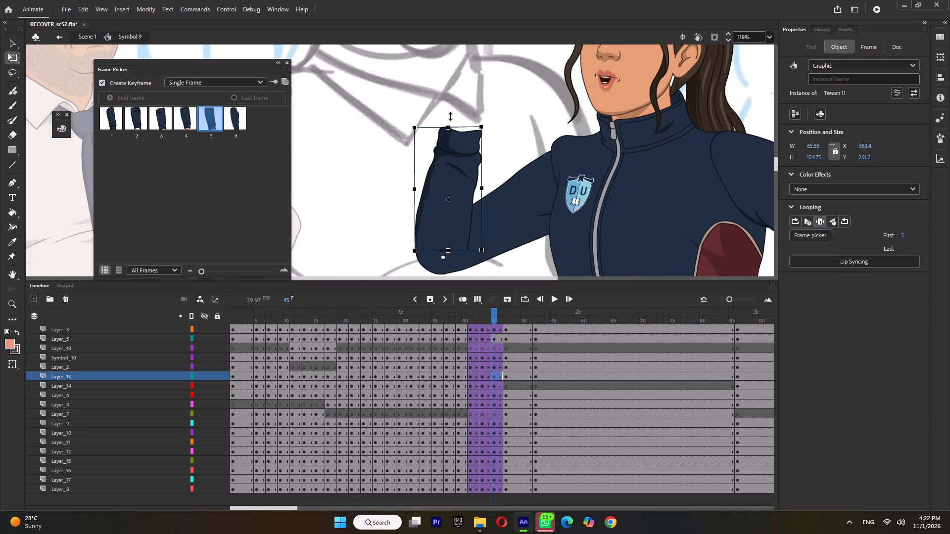
{"action": "left_click_drag", "start_coordinate": [450, 116], "coordinate": [450, 101]}
At frame 45, switch the right hand symbol to pointing frame 27, rotate it upright and place it on the right cuff.
{"action": "scroll", "coordinate": [502, 207], "scroll_direction": "down", "scroll_amount": 6, "text": "ctrl"}
{"action": "left_click", "coordinate": [658, 90]}
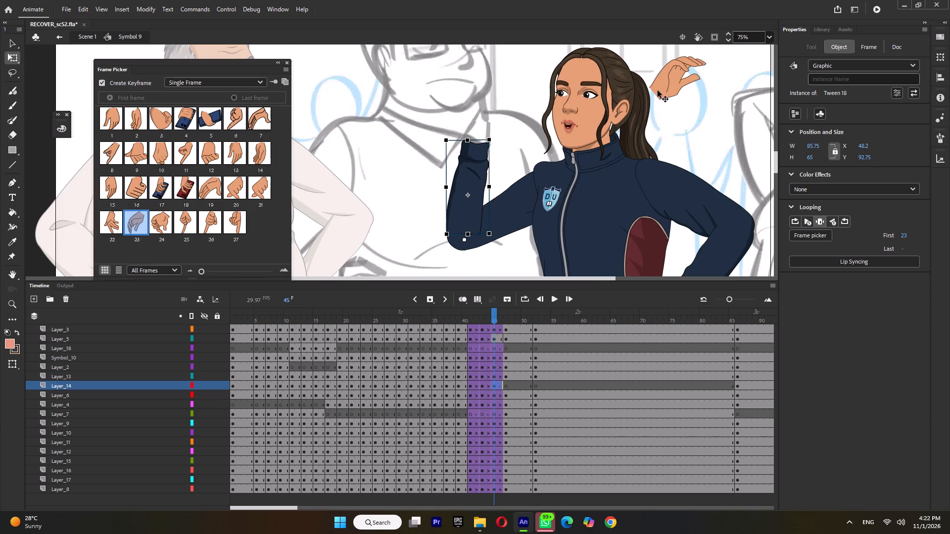
{"action": "left_click", "coordinate": [184, 219]}
{"action": "left_click", "coordinate": [238, 223]}
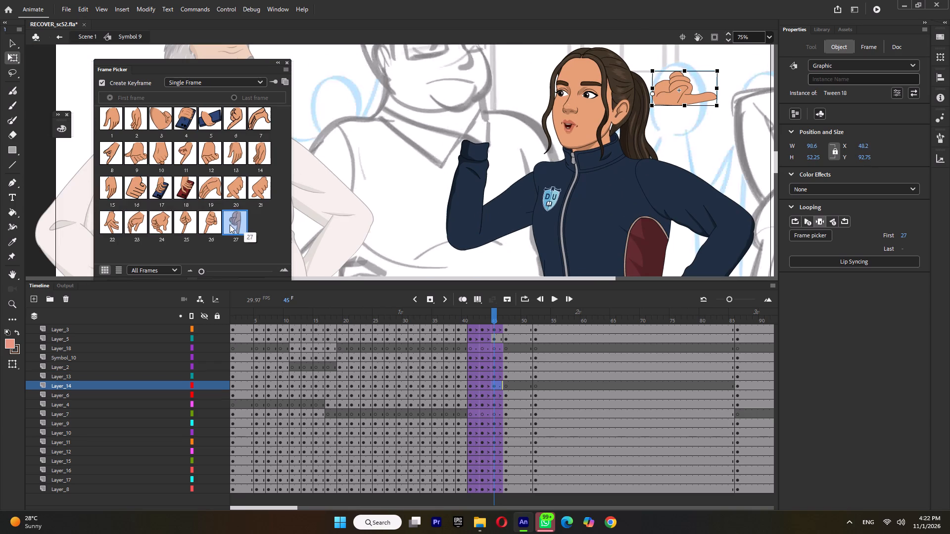
{"action": "left_click_drag", "start_coordinate": [715, 111], "coordinate": [685, 48]}
{"action": "left_click_drag", "start_coordinate": [665, 73], "coordinate": [499, 83]}
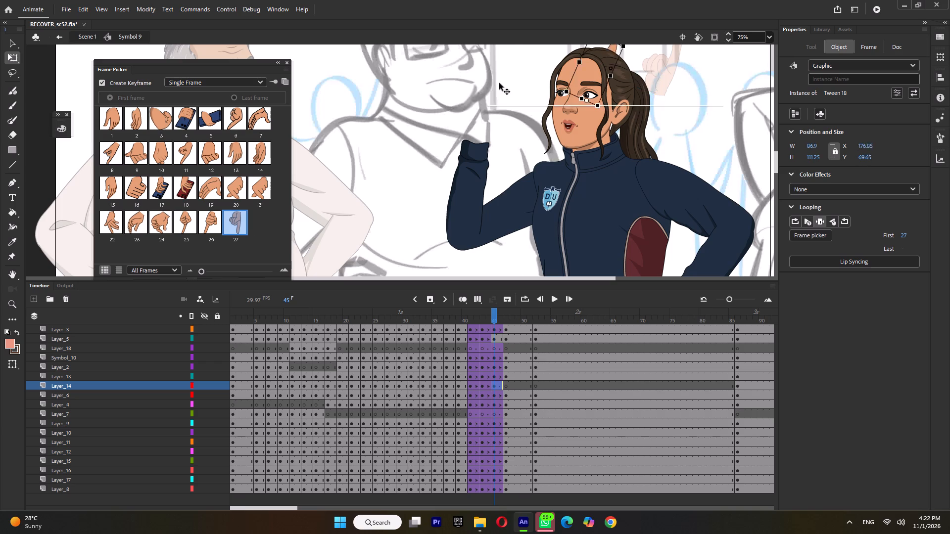
{"action": "left_click_drag", "start_coordinate": [499, 83], "coordinate": [486, 126]}
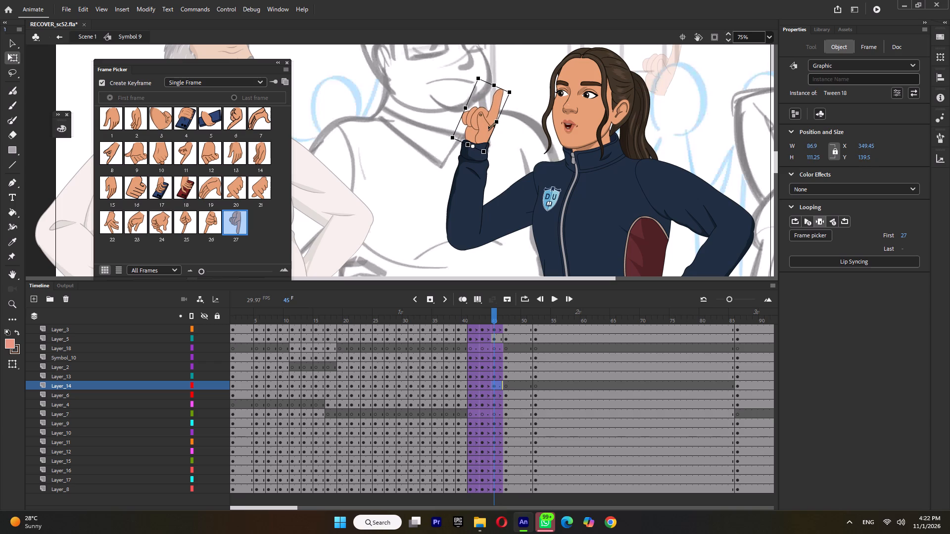
At frame 45, select the right upper arm, forearm and hand together and nudge the whole arm slightly upward.
{"action": "left_click", "coordinate": [509, 201], "text": "shift"}
{"action": "left_click", "coordinate": [468, 214], "text": "shift"}
{"action": "left_click_drag", "start_coordinate": [504, 214], "coordinate": [504, 210]}
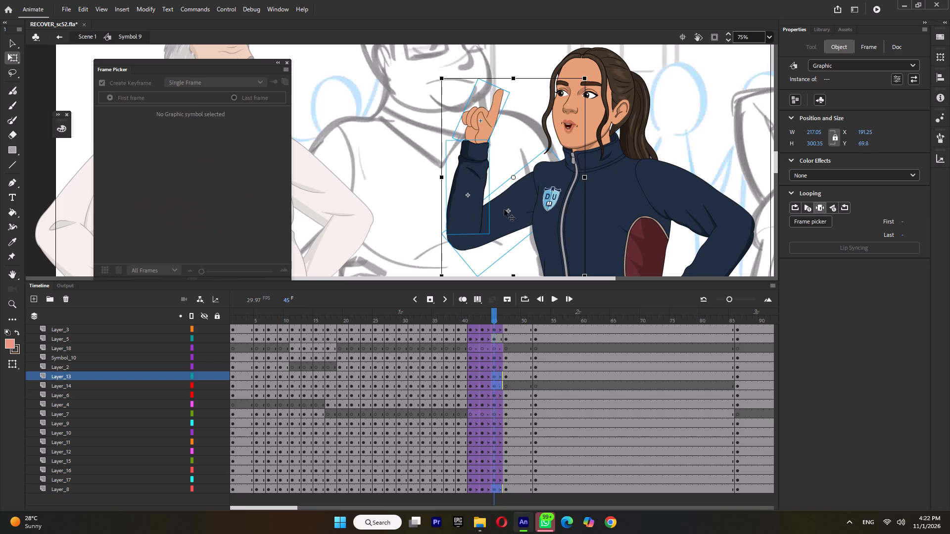
{"action": "left_click_drag", "start_coordinate": [504, 210], "coordinate": [504, 208]}
{"action": "scroll", "coordinate": [504, 208], "scroll_direction": "down", "scroll_amount": 7, "text": "ctrl"}
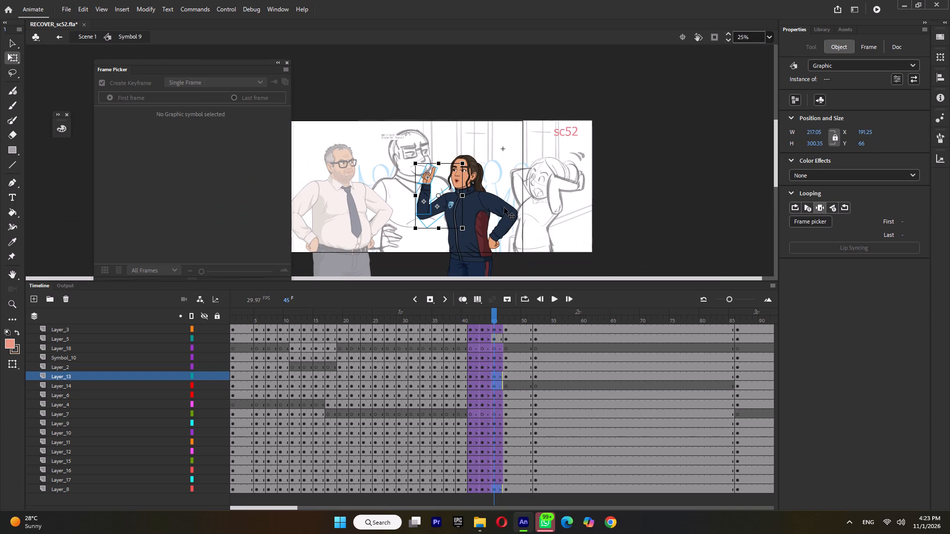
At frame 43, move the woman's right forearm onto the elbow and rotate it so the cuff meets the head.
{"action": "left_click", "coordinate": [482, 316]}
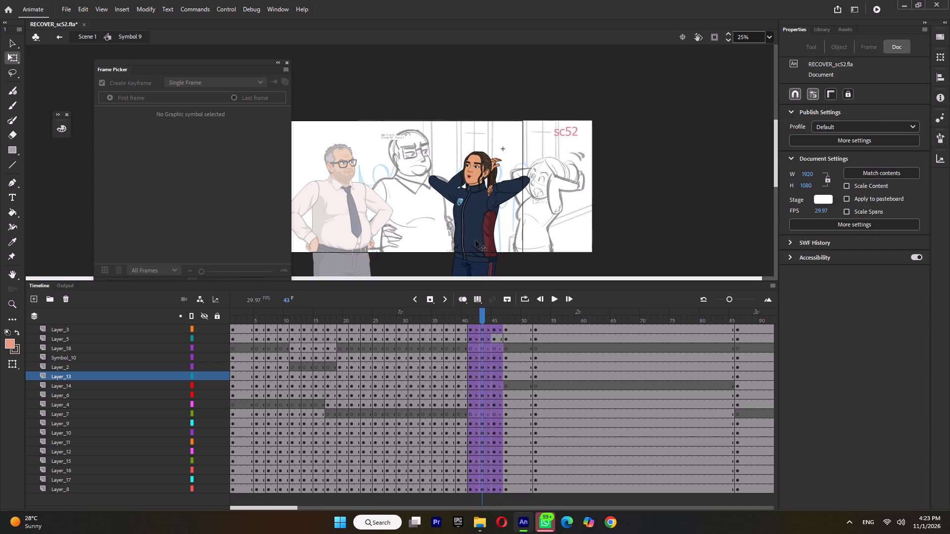
{"action": "left_click", "coordinate": [456, 178]}
{"action": "scroll", "coordinate": [456, 178], "scroll_direction": "up", "scroll_amount": 8, "text": "ctrl"}
{"action": "left_click_drag", "start_coordinate": [469, 195], "coordinate": [445, 179]}
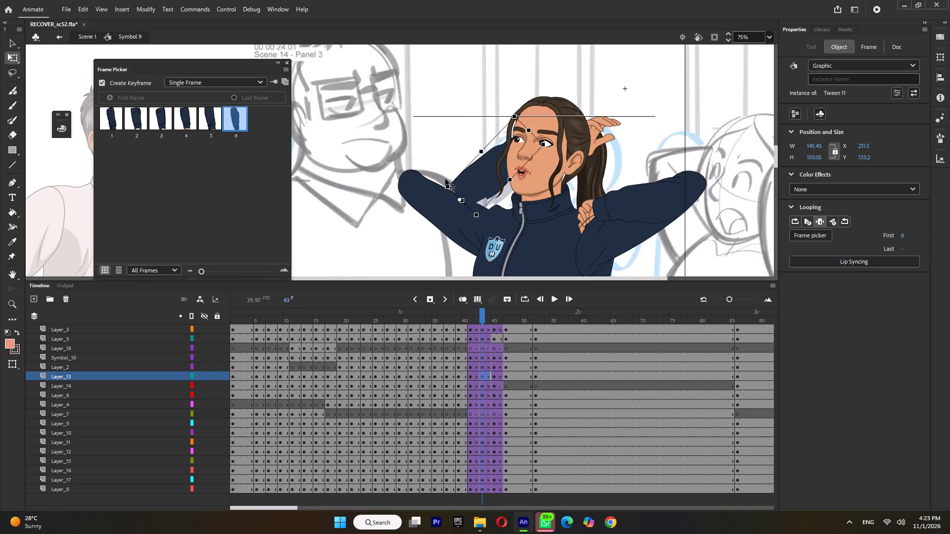
{"action": "left_click_drag", "start_coordinate": [445, 179], "coordinate": [412, 179]}
{"action": "left_click_drag", "start_coordinate": [495, 139], "coordinate": [507, 178]}
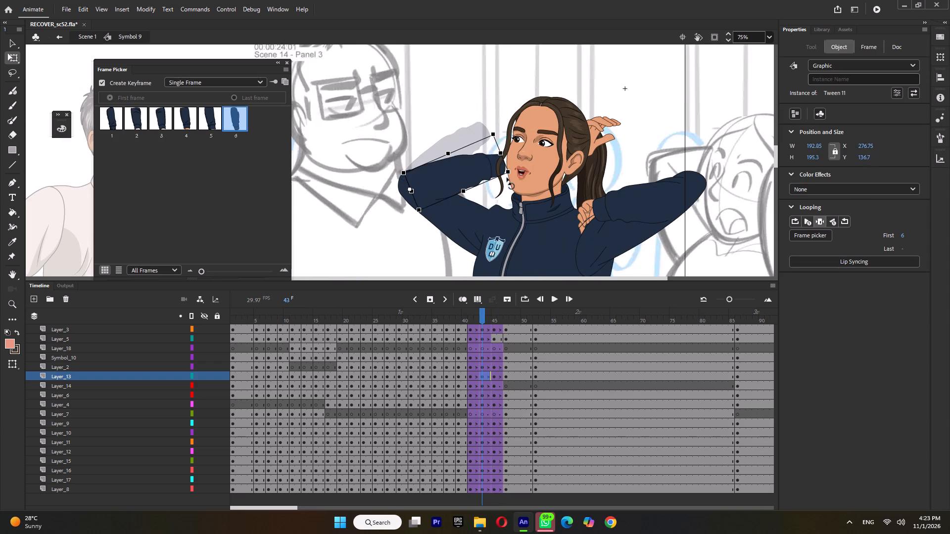
{"action": "left_click_drag", "start_coordinate": [507, 178], "coordinate": [501, 166]}
At frame 43, move the right hand to the end of the right forearm, tucked behind the head.
{"action": "left_click", "coordinate": [603, 123]}
{"action": "left_click_drag", "start_coordinate": [607, 125], "coordinate": [532, 127]}
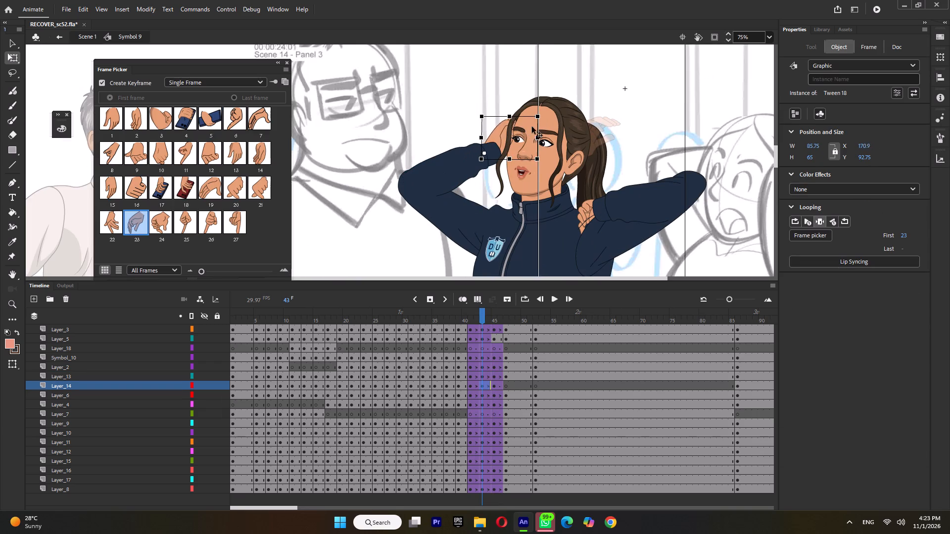
{"action": "left_click_drag", "start_coordinate": [532, 127], "coordinate": [529, 131]}
At frame 43, shift the left upper arm slightly outward, then rotate the left forearm up towards the head and rejoin it at the elbow.
{"action": "left_click", "coordinate": [626, 245]}
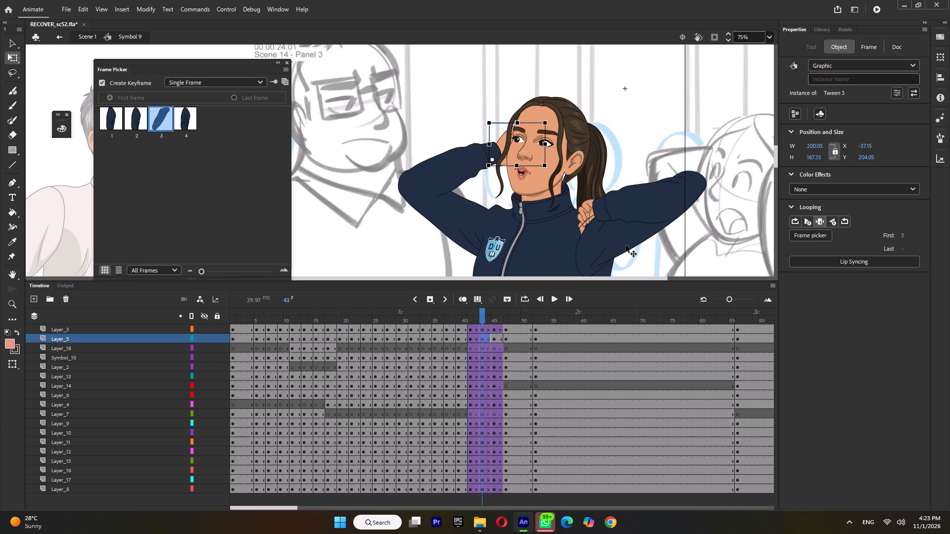
{"action": "left_click_drag", "start_coordinate": [605, 251], "coordinate": [616, 252]}
{"action": "left_click", "coordinate": [623, 210]}
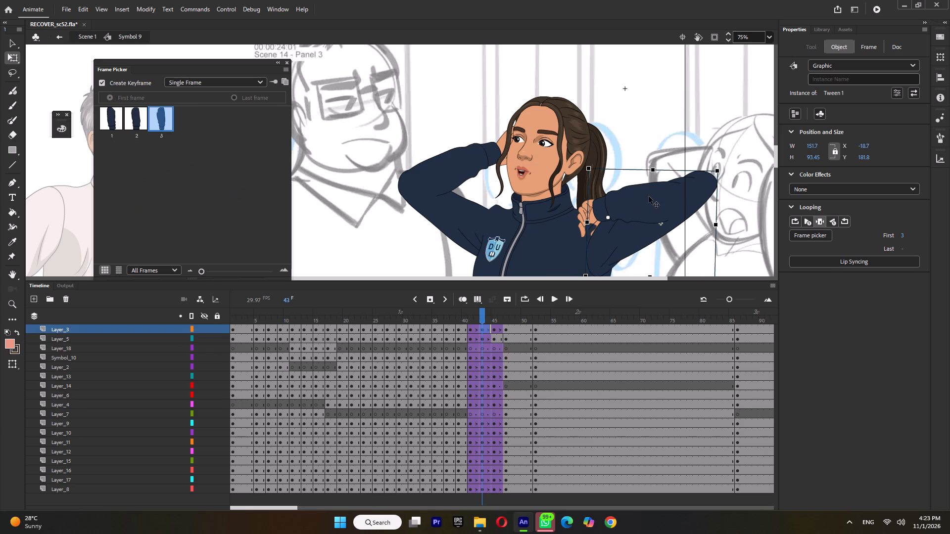
{"action": "left_click_drag", "start_coordinate": [584, 197], "coordinate": [620, 158]}
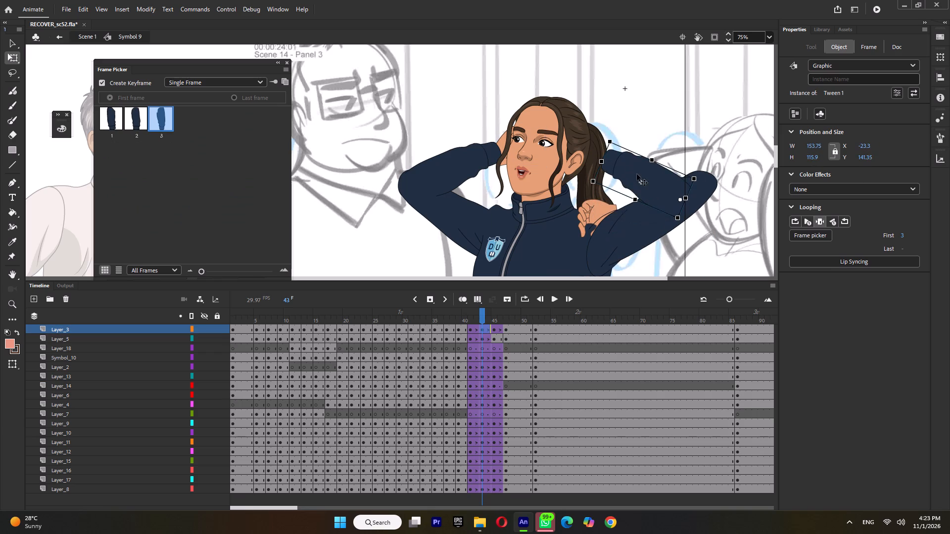
{"action": "left_click_drag", "start_coordinate": [639, 174], "coordinate": [665, 163]}
At frame 43, move the left hand up to the forearm's cuff, rotate it and settle it against the ponytail.
{"action": "left_click", "coordinate": [596, 208]}
{"action": "left_click_drag", "start_coordinate": [595, 209], "coordinate": [625, 153]}
{"action": "left_click_drag", "start_coordinate": [596, 173], "coordinate": [587, 131]}
{"action": "left_click_drag", "start_coordinate": [623, 137], "coordinate": [622, 137]}
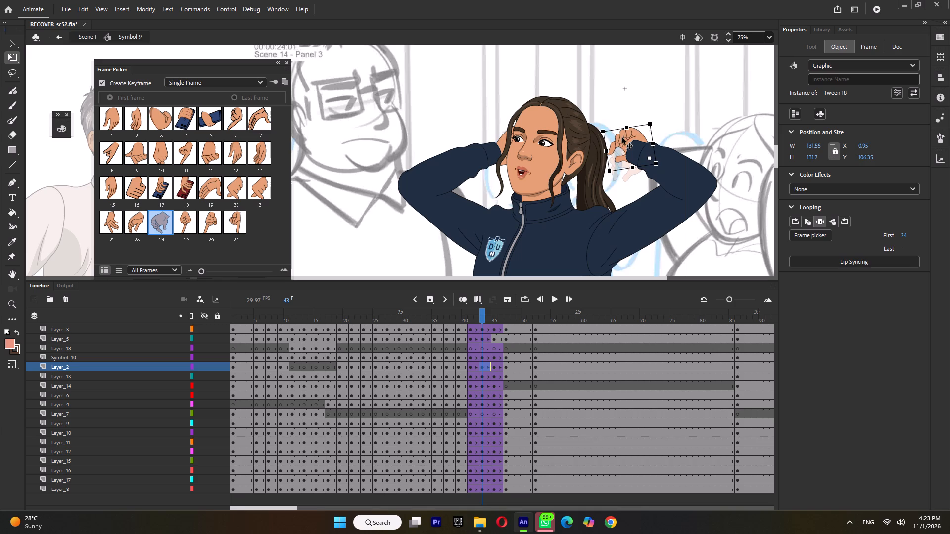
{"action": "left_click_drag", "start_coordinate": [622, 137], "coordinate": [608, 131]}
{"action": "scroll", "coordinate": [608, 133], "scroll_direction": "down", "scroll_amount": 1, "text": "ctrl"}
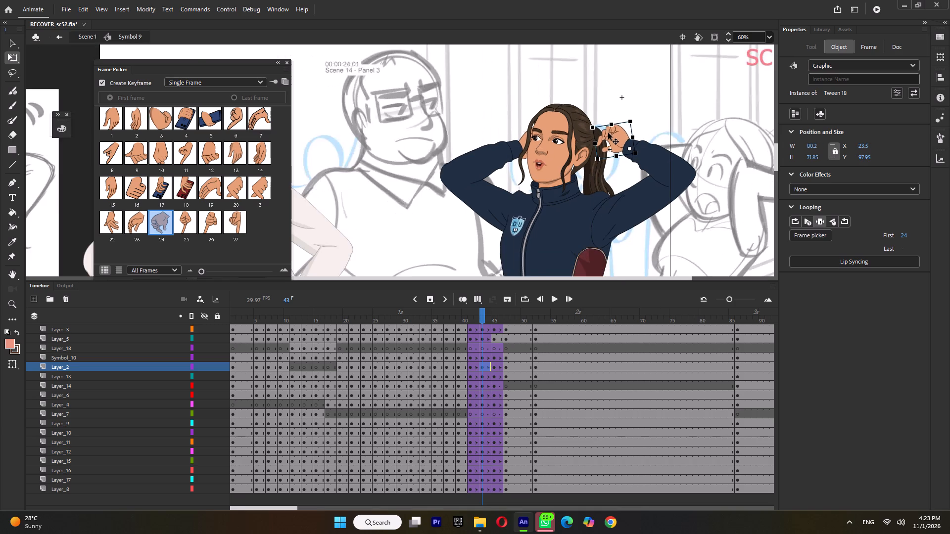
{"action": "scroll", "coordinate": [609, 133], "scroll_direction": "down", "scroll_amount": 1, "text": "ctrl"}
Play back the transition from frame 40 to check the motion into the finger-pointing pose.
{"action": "left_click", "coordinate": [495, 316]}
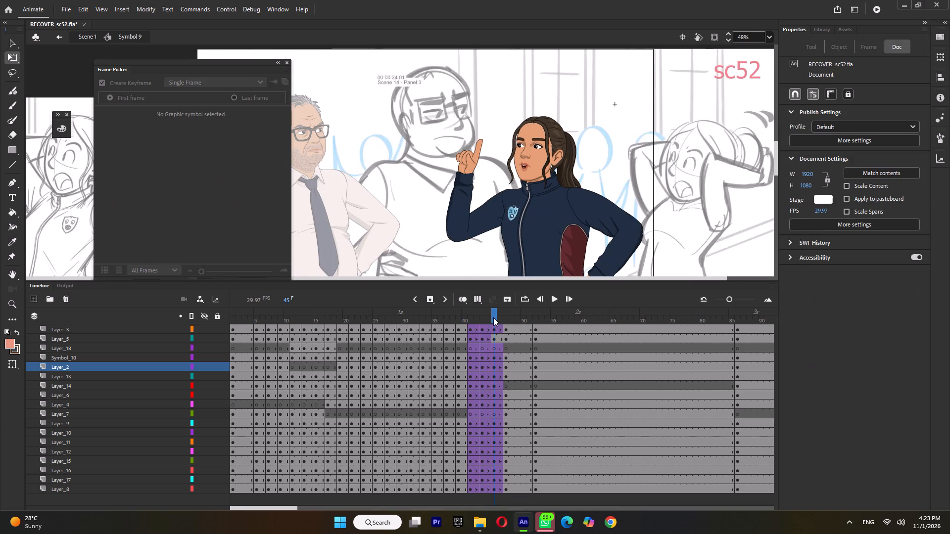
{"action": "left_click", "coordinate": [465, 317]}
{"action": "key", "text": "Return"}
{"action": "left_click", "coordinate": [465, 317]}
{"action": "key", "text": "Return"}
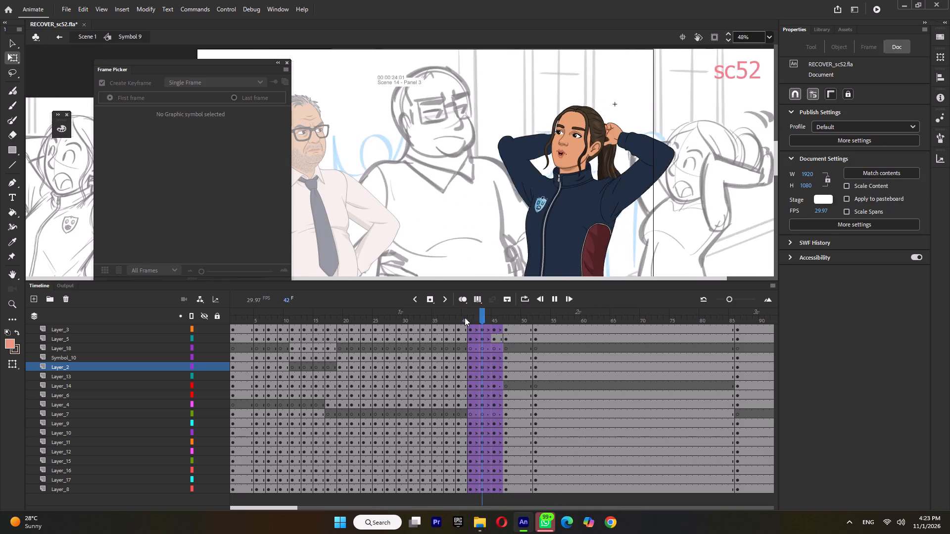
{"action": "key", "text": "Return"}
At frame 47, select the woman's upper body, set its pivot point near the hips and squash it slightly to about 483.6 high.
{"action": "left_click", "coordinate": [509, 318]}
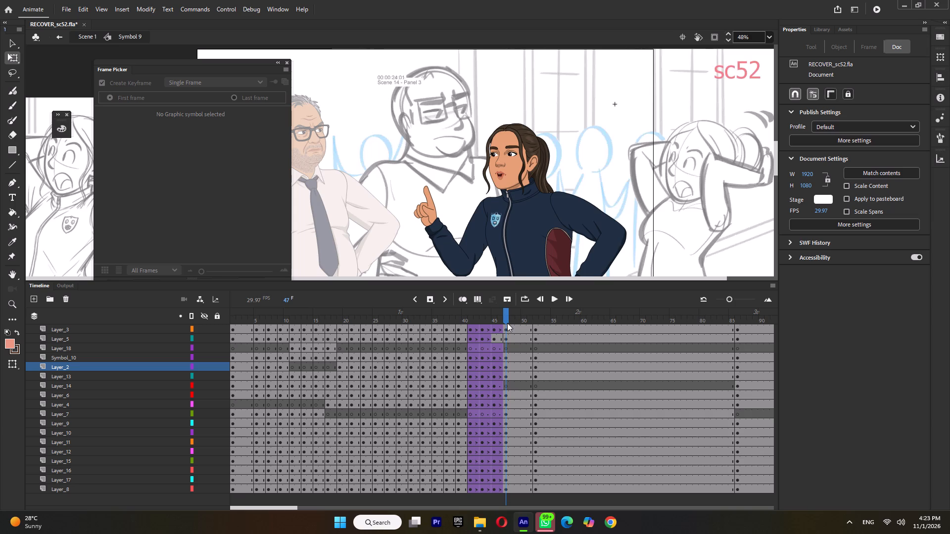
{"action": "scroll", "coordinate": [508, 191], "scroll_direction": "down", "scroll_amount": 3, "text": "ctrl"}
{"action": "left_click_drag", "start_coordinate": [563, 150], "coordinate": [409, 258]}
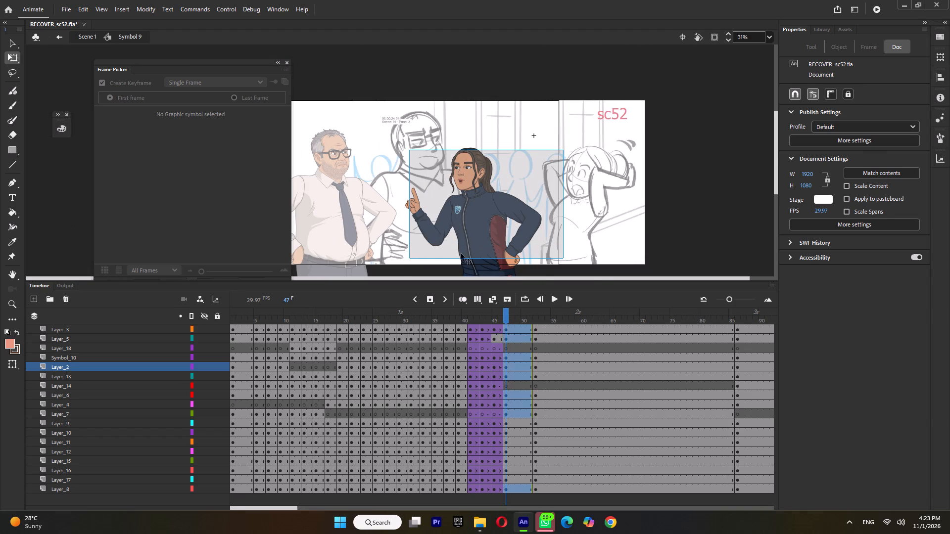
{"action": "left_click_drag", "start_coordinate": [473, 213], "coordinate": [485, 282]}
{"action": "scroll", "coordinate": [468, 146], "scroll_direction": "up", "scroll_amount": 4, "text": "ctrl"}
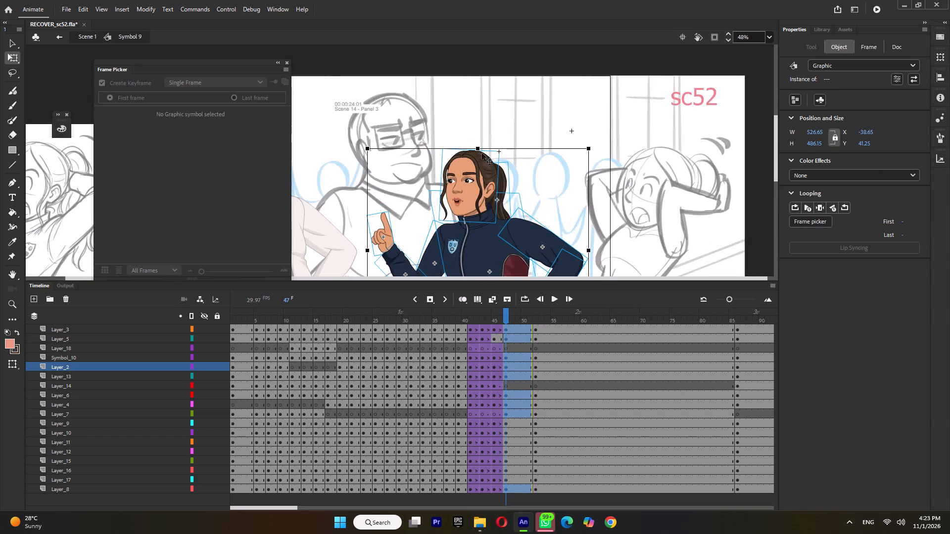
{"action": "scroll", "coordinate": [482, 153], "scroll_direction": "up", "scroll_amount": 7, "text": "ctrl"}
{"action": "left_click", "coordinate": [475, 143]}
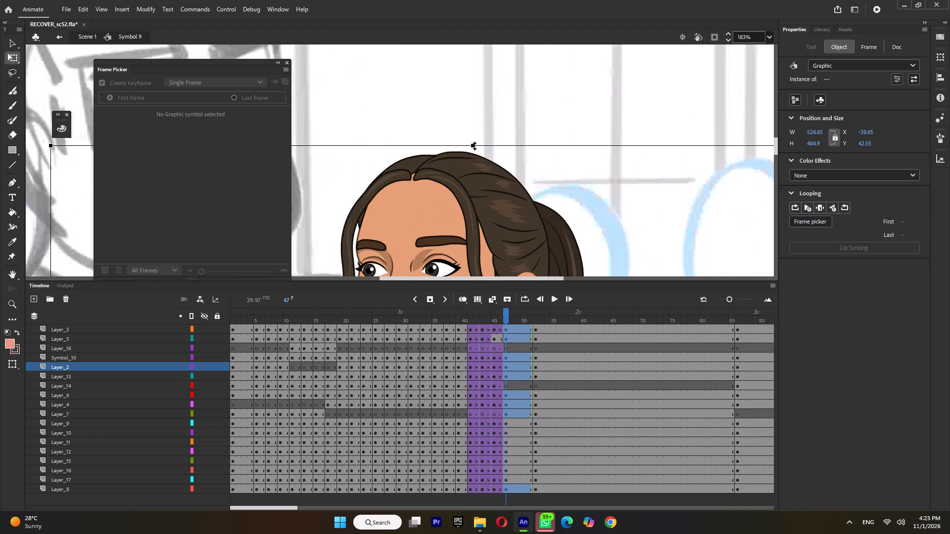
{"action": "left_click_drag", "start_coordinate": [483, 148], "coordinate": [478, 150]}
{"action": "scroll", "coordinate": [479, 149], "scroll_direction": "down", "scroll_amount": 3, "text": "ctrl"}
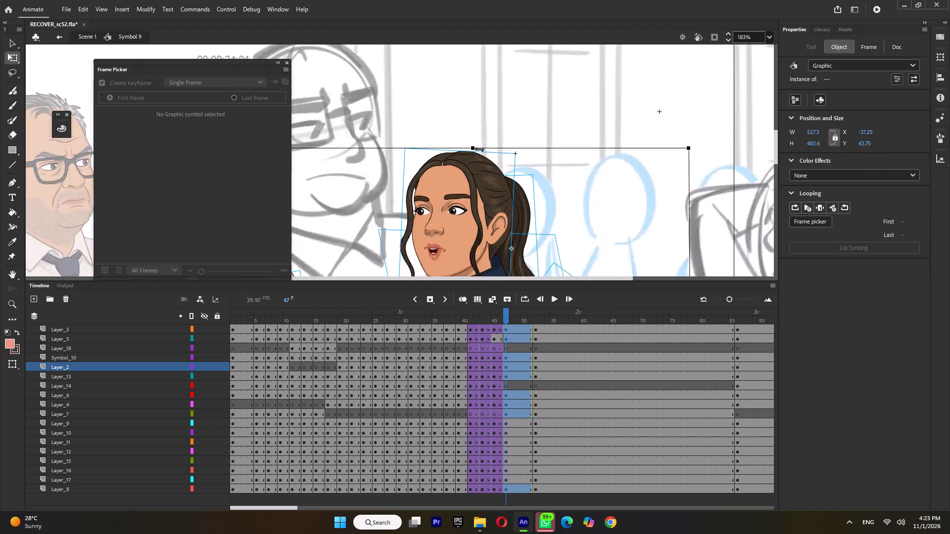
{"action": "scroll", "coordinate": [479, 149], "scroll_direction": "down", "scroll_amount": 7, "text": "ctrl"}
At frame 47, select the woman's head and ponytail, set the pivot near the neck and tilt them slightly forward.
{"action": "left_click", "coordinate": [514, 112]}
{"action": "left_click_drag", "start_coordinate": [527, 164], "coordinate": [453, 178]}
{"action": "left_click_drag", "start_coordinate": [475, 190], "coordinate": [476, 197]}
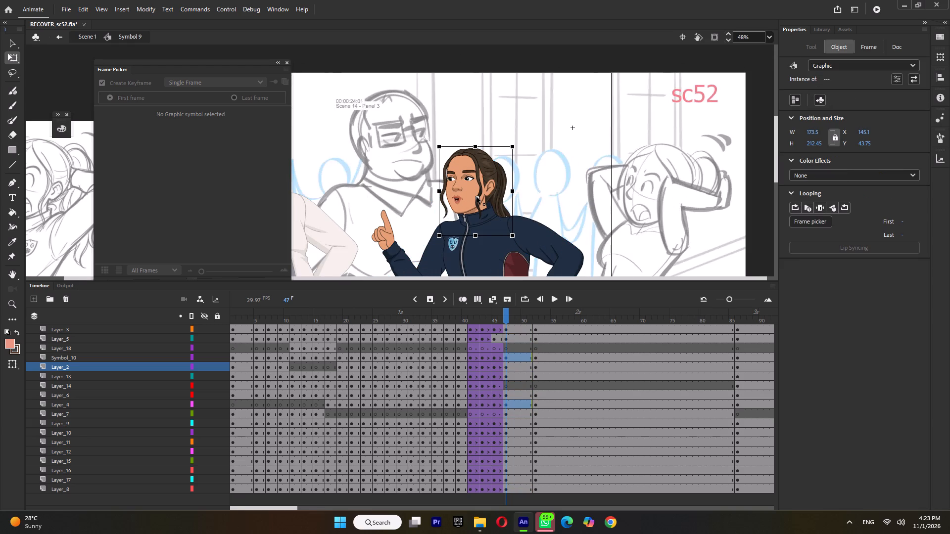
{"action": "left_click_drag", "start_coordinate": [476, 197], "coordinate": [477, 199]}
{"action": "scroll", "coordinate": [542, 140], "scroll_direction": "up", "scroll_amount": 3, "text": "ctrl"}
{"action": "scroll", "coordinate": [497, 154], "scroll_direction": "up", "scroll_amount": 1, "text": "ctrl"}
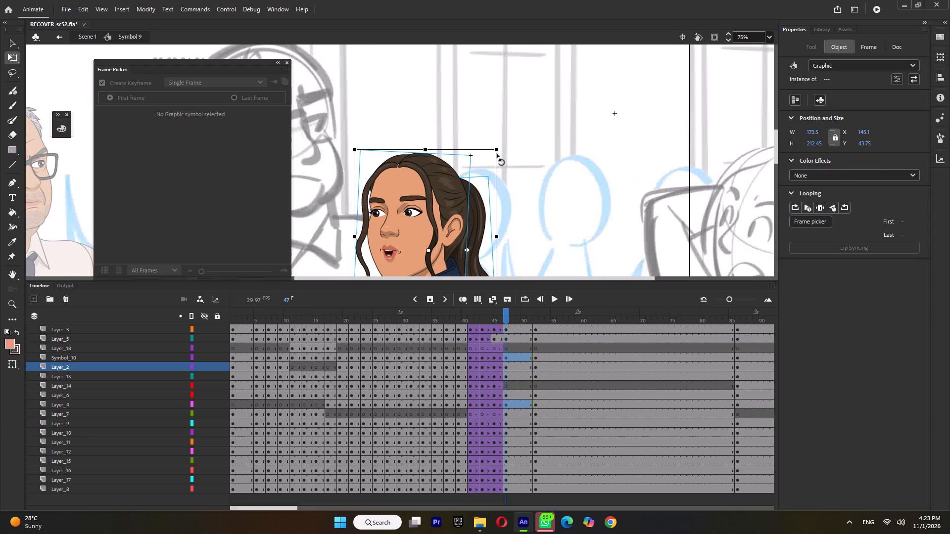
{"action": "left_click_drag", "start_coordinate": [503, 149], "coordinate": [496, 146]}
{"action": "scroll", "coordinate": [496, 148], "scroll_direction": "down", "scroll_amount": 6, "text": "ctrl"}
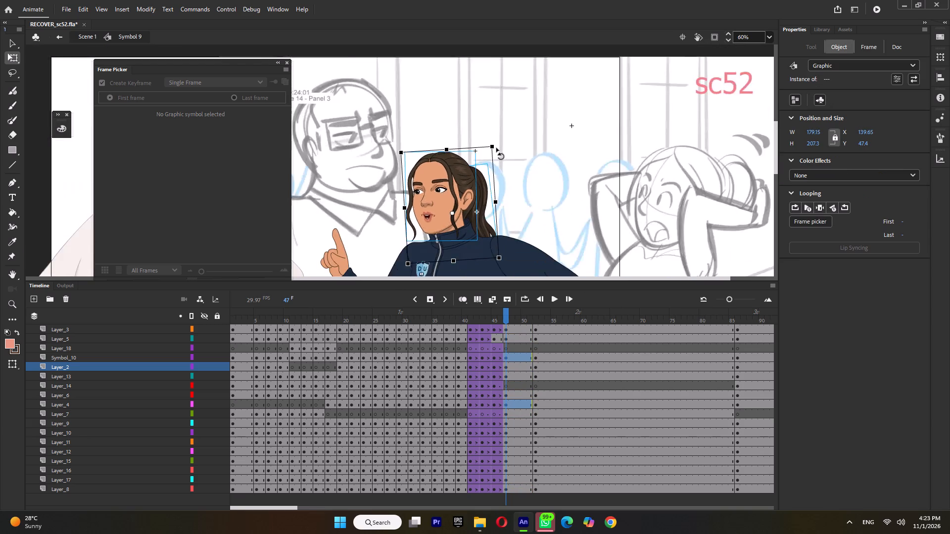
{"action": "scroll", "coordinate": [496, 148], "scroll_direction": "down", "scroll_amount": 2, "text": "ctrl"}
At frame 47, select the whole pointing arm, set its pivot at the shoulder and rotate it slightly downward.
{"action": "left_click_drag", "start_coordinate": [366, 194], "coordinate": [431, 266]}
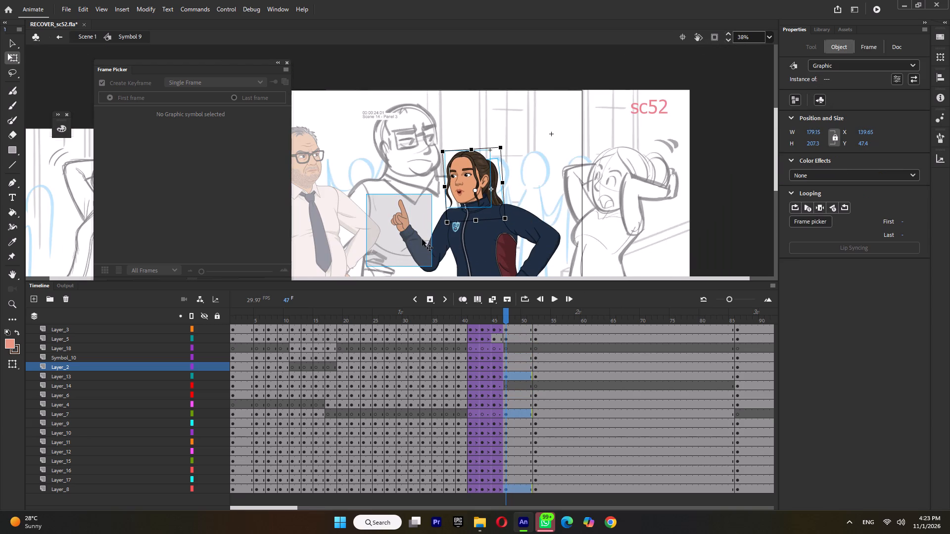
{"action": "left_click_drag", "start_coordinate": [426, 237], "coordinate": [452, 214]}
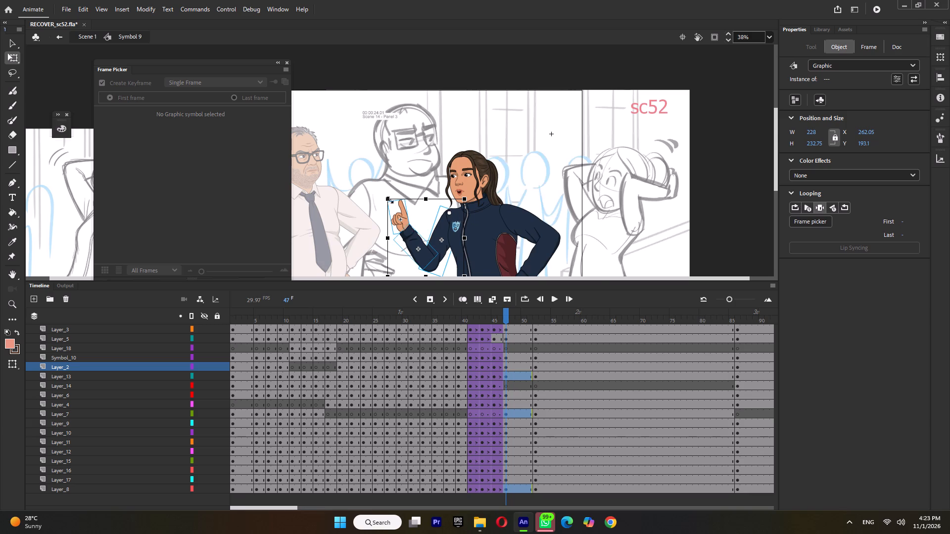
{"action": "scroll", "coordinate": [390, 200], "scroll_direction": "up", "scroll_amount": 4, "text": "ctrl"}
{"action": "middle_click", "coordinate": [390, 200], "text": "ctrl"}
{"action": "scroll", "coordinate": [382, 201], "scroll_direction": "up", "scroll_amount": 2, "text": "ctrl"}
{"action": "left_click_drag", "start_coordinate": [383, 201], "coordinate": [378, 209]}
{"action": "scroll", "coordinate": [394, 182], "scroll_direction": "down", "scroll_amount": 6, "text": "ctrl"}
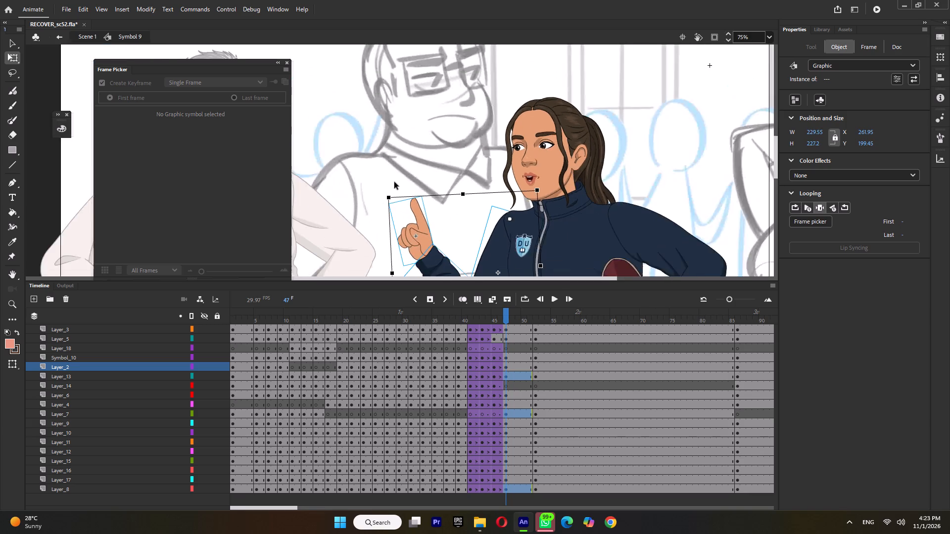
Select the pointing arm's forearm and hand, set the pivot at the elbow and rotate them slightly outward.
{"action": "scroll", "coordinate": [394, 182], "scroll_direction": "down", "scroll_amount": 2, "text": "ctrl"}
{"action": "left_click_drag", "start_coordinate": [370, 162], "coordinate": [419, 239]}
{"action": "left_click_drag", "start_coordinate": [424, 235], "coordinate": [435, 254]}
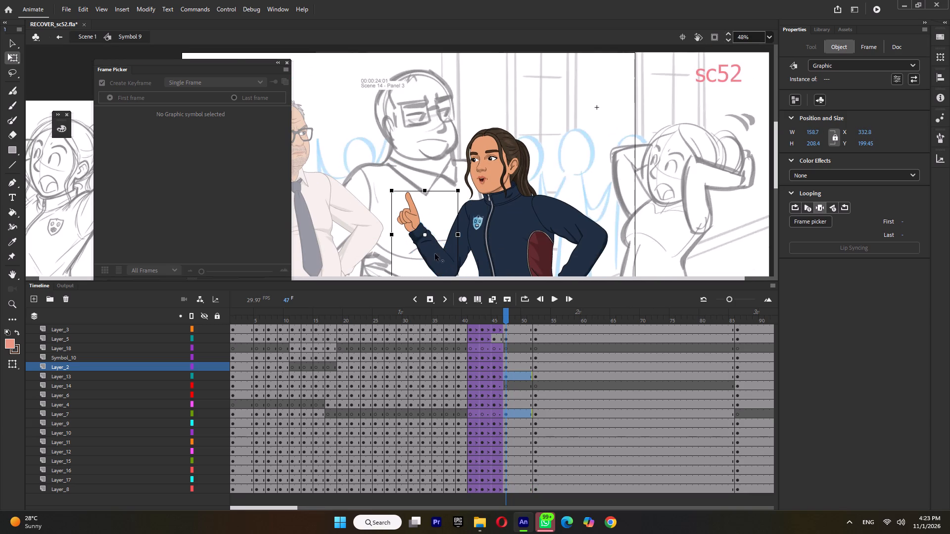
{"action": "left_click_drag", "start_coordinate": [435, 254], "coordinate": [448, 273]}
{"action": "scroll", "coordinate": [385, 191], "scroll_direction": "up", "scroll_amount": 6, "text": "ctrl"}
{"action": "left_click_drag", "start_coordinate": [392, 191], "coordinate": [391, 191]}
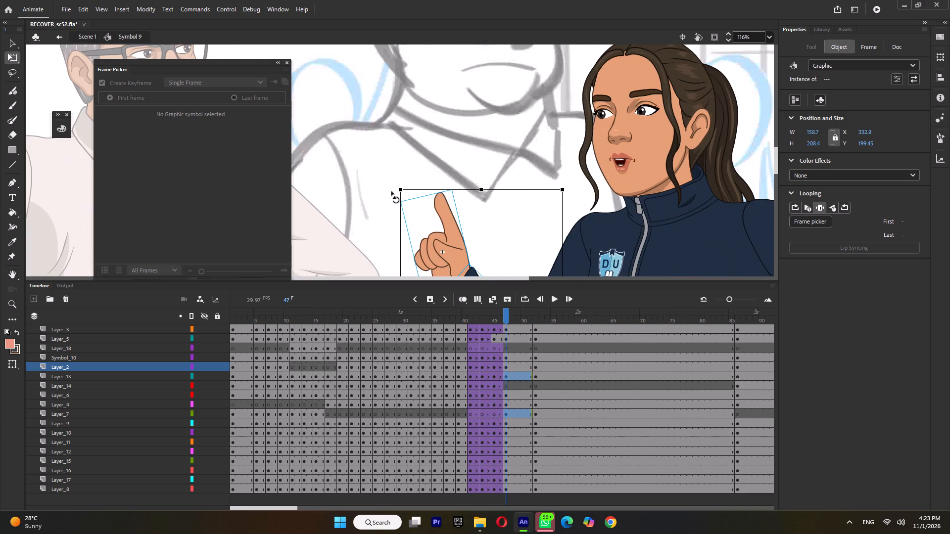
{"action": "left_click_drag", "start_coordinate": [391, 191], "coordinate": [385, 197]}
Tilt the pointing hand alone slightly further outward at the wrist.
{"action": "left_click", "coordinate": [433, 158]}
{"action": "left_click", "coordinate": [437, 221]}
{"action": "left_click_drag", "start_coordinate": [448, 186], "coordinate": [440, 186]}
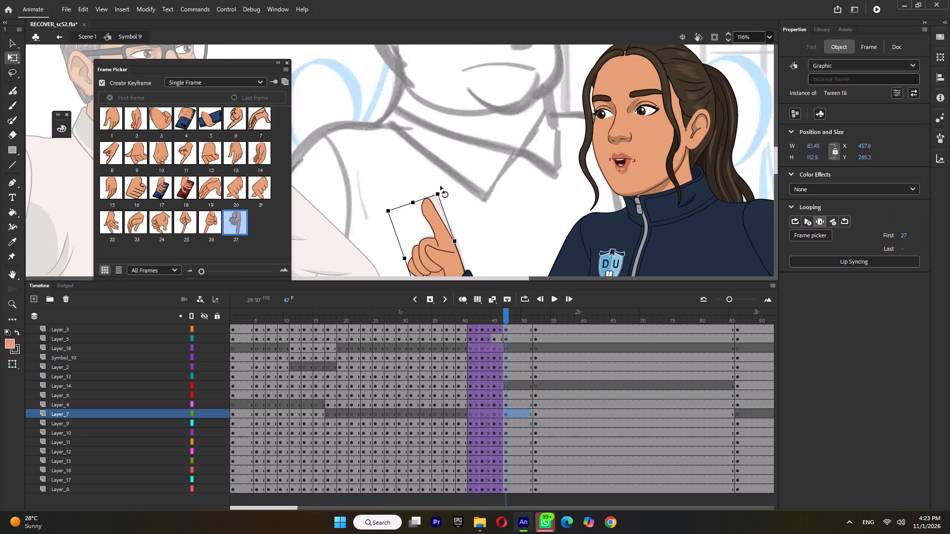
{"action": "left_click_drag", "start_coordinate": [440, 186], "coordinate": [439, 187]}
{"action": "scroll", "coordinate": [440, 185], "scroll_direction": "down", "scroll_amount": 14, "text": "ctrl"}
Play back the animation from frame 42 to check the motion into the adjusted pointing pose.
{"action": "left_click", "coordinate": [477, 319]}
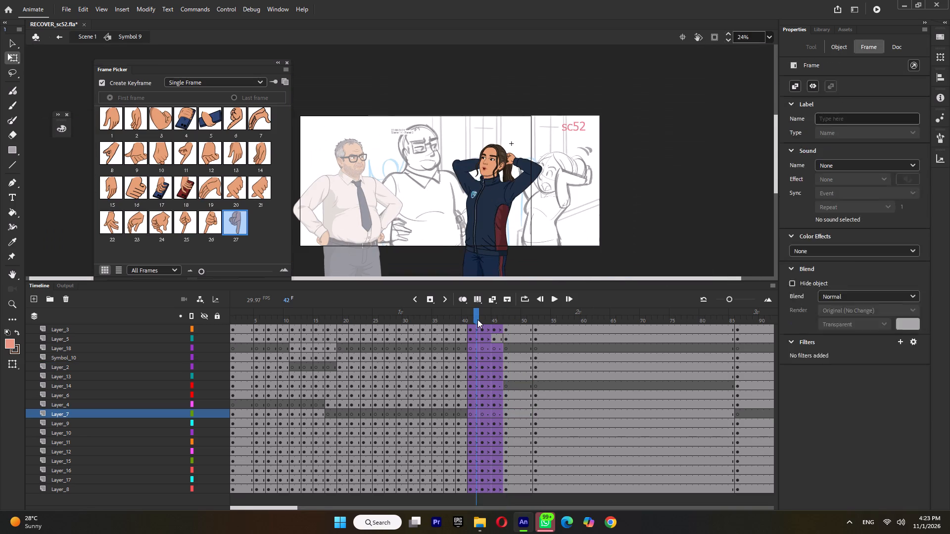
{"action": "key", "text": "Return"}
{"action": "left_click", "coordinate": [477, 319]}
{"action": "key", "text": "Return"}
{"action": "key", "text": "Return"}
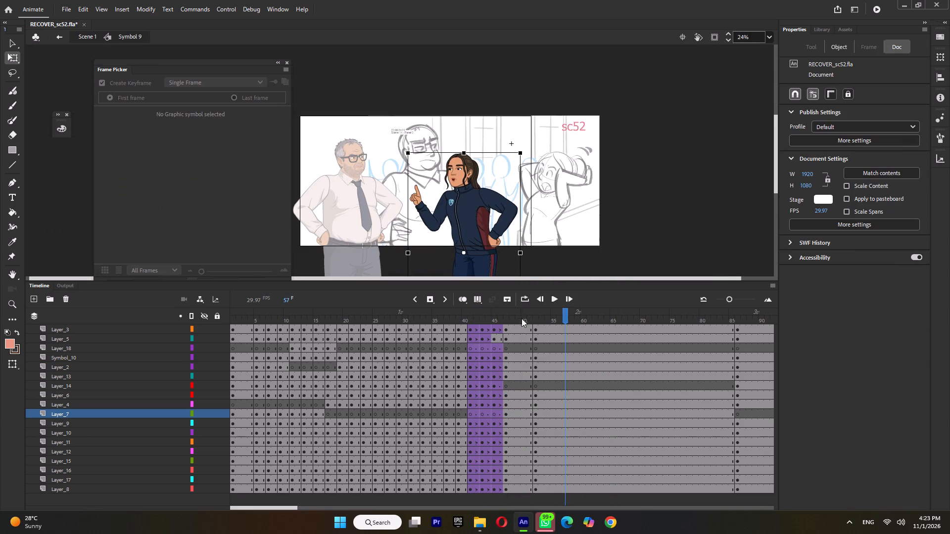
At frame 47, select the whole hand-on-hip arm, set its pivot at the shoulder and rotate it slightly towards the body.
{"action": "left_click", "coordinate": [490, 316]}
{"action": "left_click", "coordinate": [507, 320]}
{"action": "left_click_drag", "start_coordinate": [535, 190], "coordinate": [519, 204]}
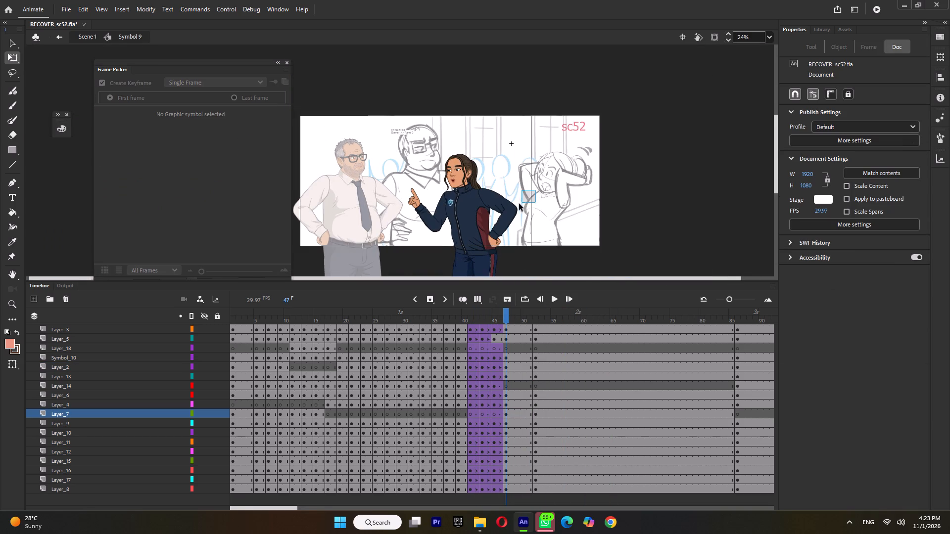
{"action": "left_click_drag", "start_coordinate": [519, 204], "coordinate": [511, 213]}
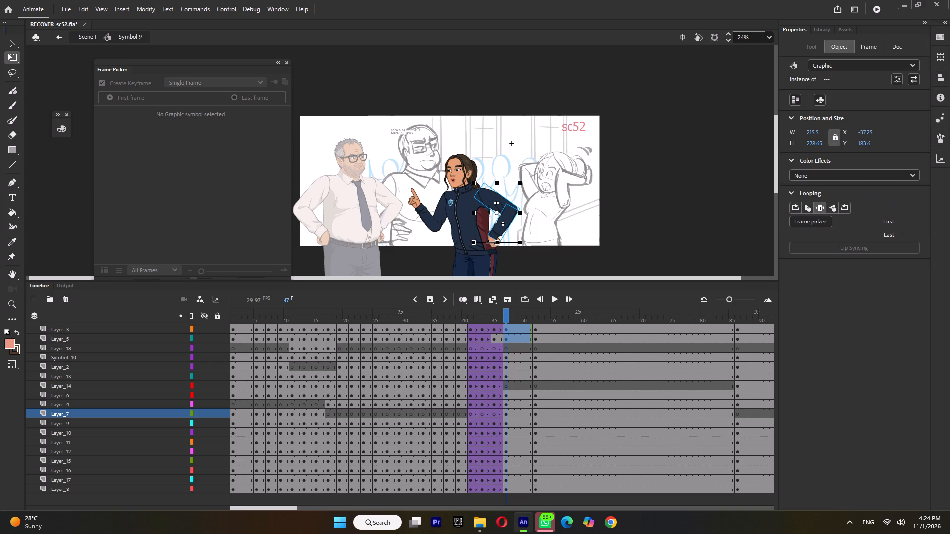
{"action": "scroll", "coordinate": [500, 239], "scroll_direction": "up", "scroll_amount": 3, "text": "ctrl"}
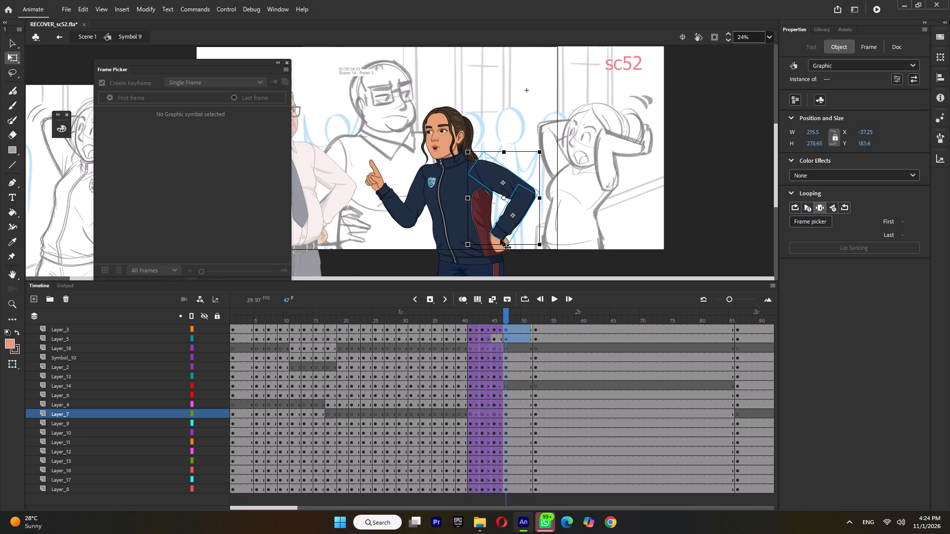
{"action": "left_click", "coordinate": [497, 244], "text": "shift"}
{"action": "left_click_drag", "start_coordinate": [503, 202], "coordinate": [477, 166]}
{"action": "scroll", "coordinate": [539, 257], "scroll_direction": "up", "scroll_amount": 3, "text": "ctrl"}
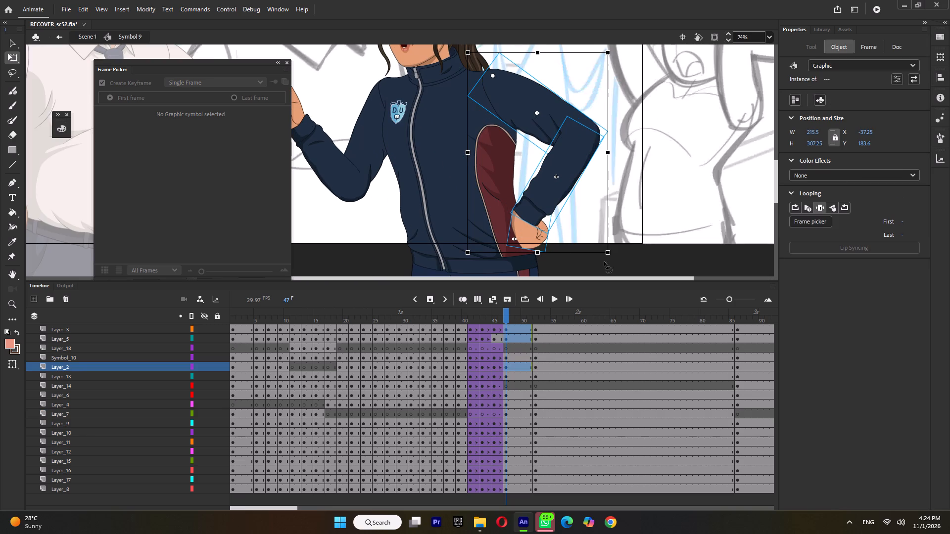
{"action": "scroll", "coordinate": [608, 256], "scroll_direction": "up", "scroll_amount": 3, "text": "ctrl"}
{"action": "left_click_drag", "start_coordinate": [608, 258], "coordinate": [604, 259]}
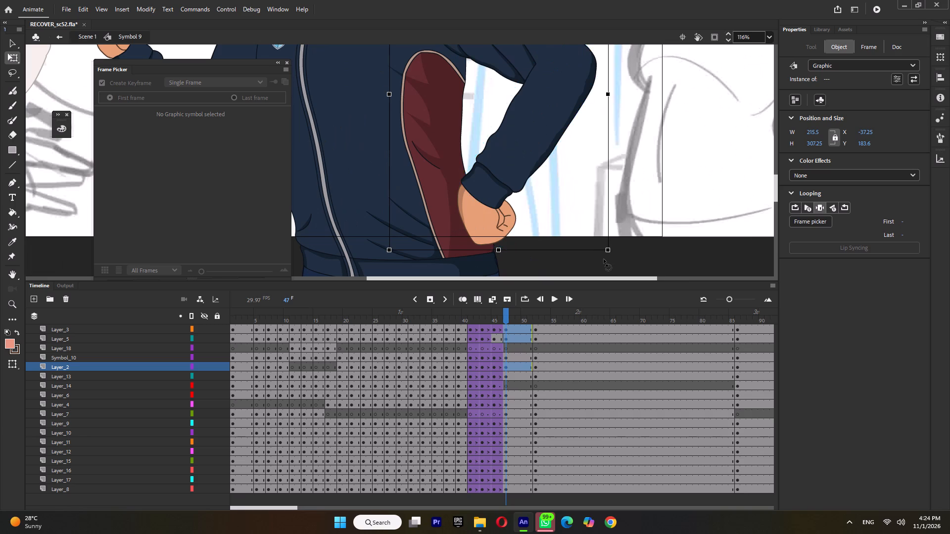
{"action": "left_click_drag", "start_coordinate": [604, 259], "coordinate": [602, 261]}
{"action": "scroll", "coordinate": [604, 258], "scroll_direction": "down", "scroll_amount": 4, "text": "ctrl"}
Select the hip arm's forearm and hand, set the pivot at the elbow and rotate them inward towards the waist.
{"action": "left_click", "coordinate": [533, 130], "text": "shift"}
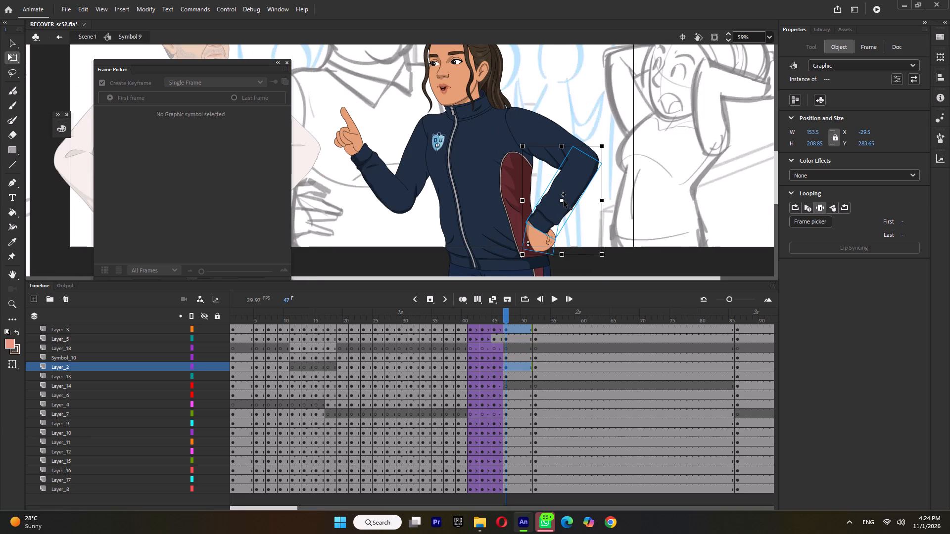
{"action": "left_click_drag", "start_coordinate": [564, 200], "coordinate": [586, 158]}
{"action": "scroll", "coordinate": [508, 252], "scroll_direction": "up", "scroll_amount": 4, "text": "ctrl"}
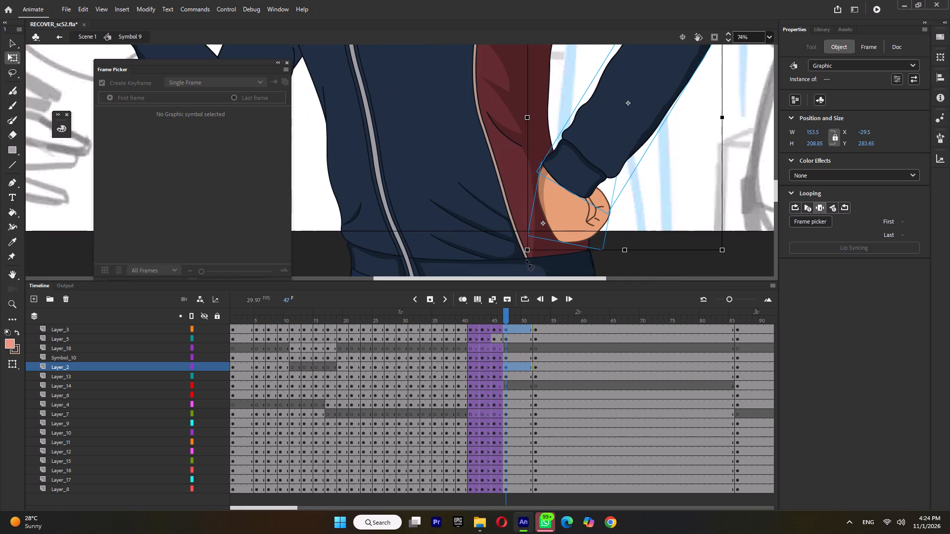
{"action": "left_click_drag", "start_coordinate": [527, 257], "coordinate": [514, 249]}
Rotate the hand resting on the hip alone slightly back outward at the wrist.
{"action": "left_click", "coordinate": [638, 193]}
{"action": "left_click", "coordinate": [571, 217]}
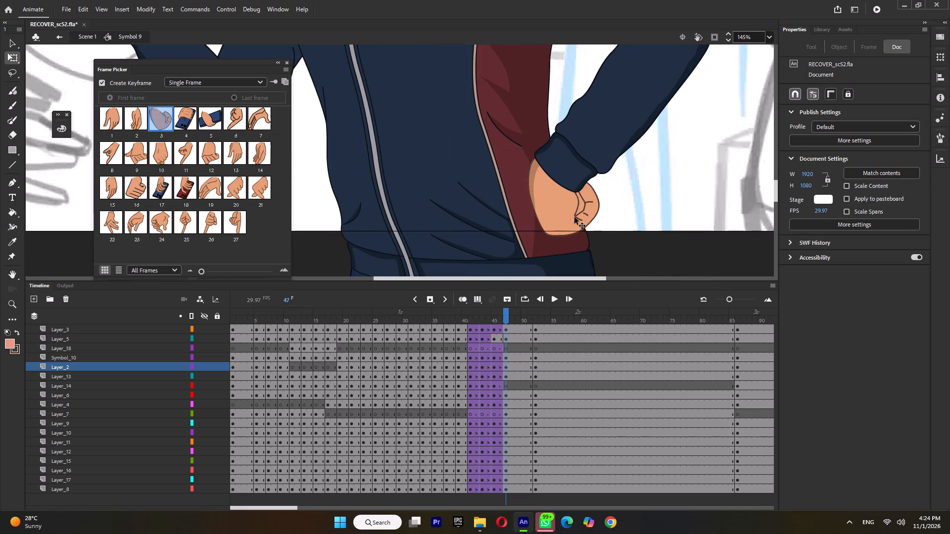
{"action": "left_click_drag", "start_coordinate": [596, 245], "coordinate": [612, 236]}
{"action": "scroll", "coordinate": [617, 221], "scroll_direction": "down", "scroll_amount": 11, "text": "ctrl"}
Play back the transition from frame 39 to check the adjusted pose at frame 47.
{"action": "left_click", "coordinate": [461, 317]}
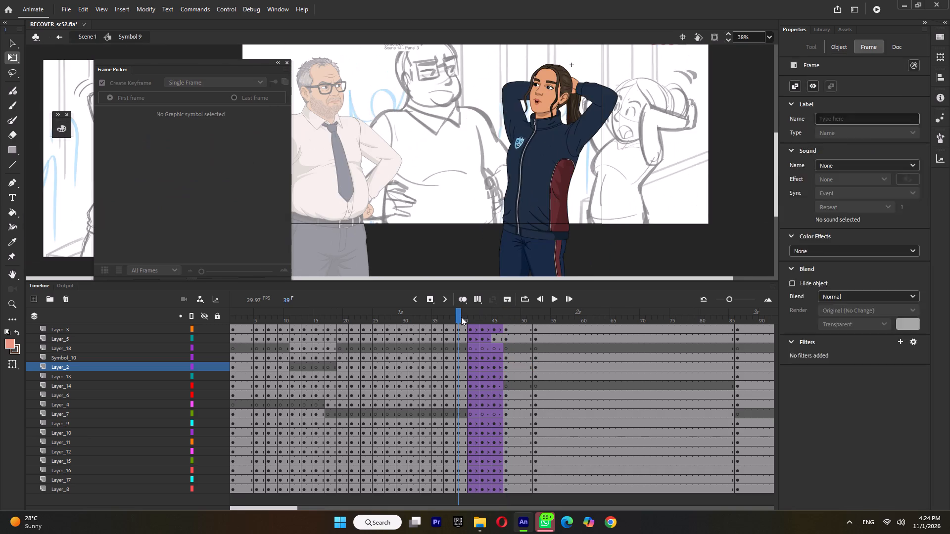
{"action": "key", "text": "Return"}
{"action": "left_click", "coordinate": [461, 317]}
{"action": "key", "text": "Return"}
{"action": "key", "text": "Return"}
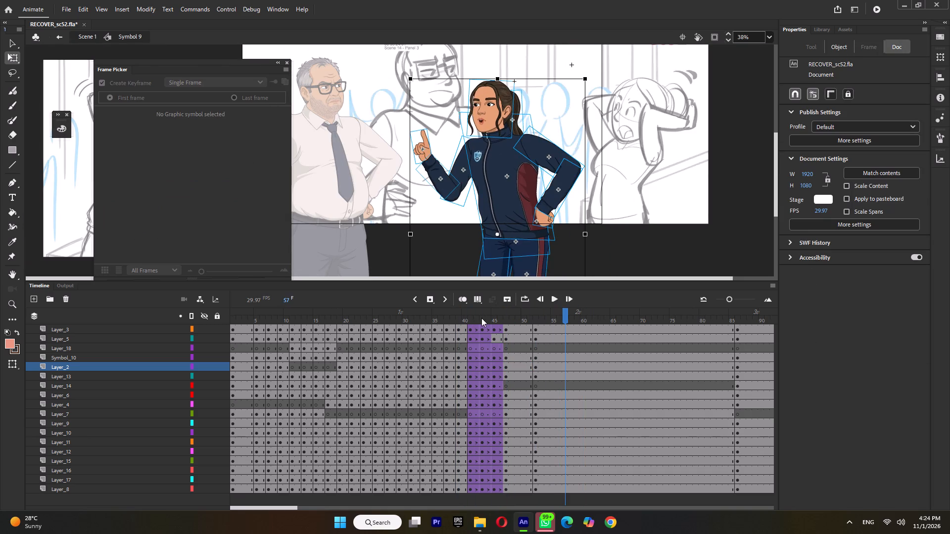
At frame 52, select all of the woman's body parts and nudge her slightly upward.
{"action": "left_click", "coordinate": [481, 318]}
{"action": "left_click", "coordinate": [505, 322]}
{"action": "left_click", "coordinate": [537, 322]}
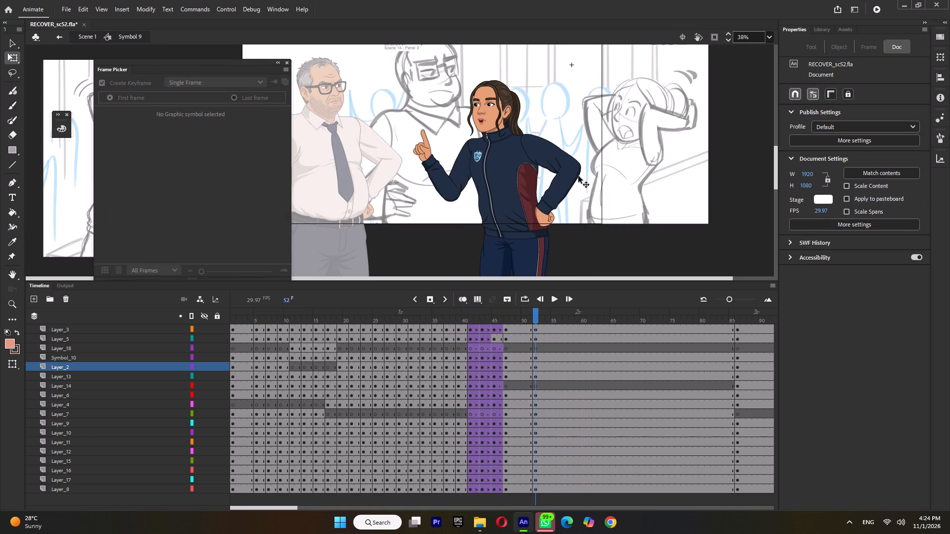
{"action": "left_click_drag", "start_coordinate": [598, 104], "coordinate": [404, 269]}
{"action": "key", "text": "Up"}
{"action": "key", "text": "Up"}
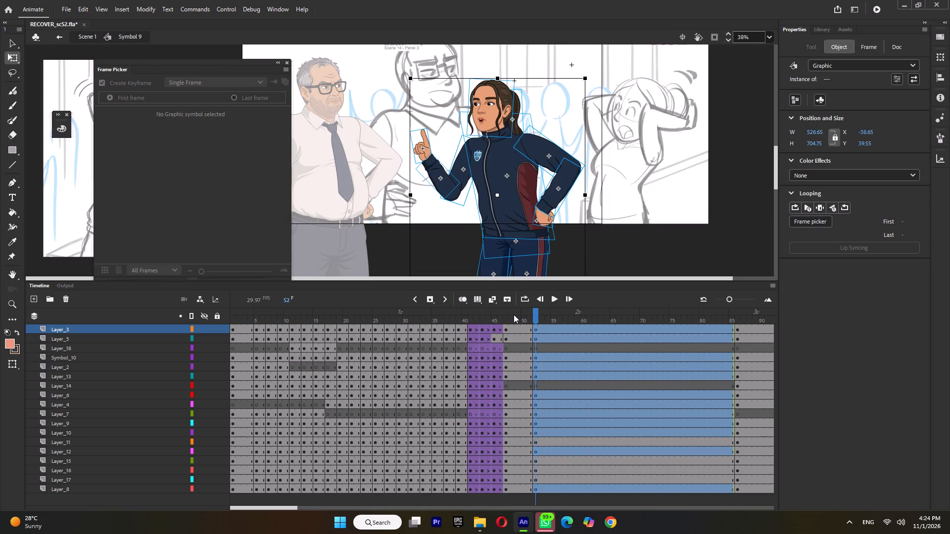
Create a classic tween between frames 47 and 52 on all layers and insert keyframes at frames 50 and 48.
{"action": "double_click", "coordinate": [515, 314]}
{"action": "key", "text": "ctrl+m"}
{"action": "double_click", "coordinate": [524, 316]}
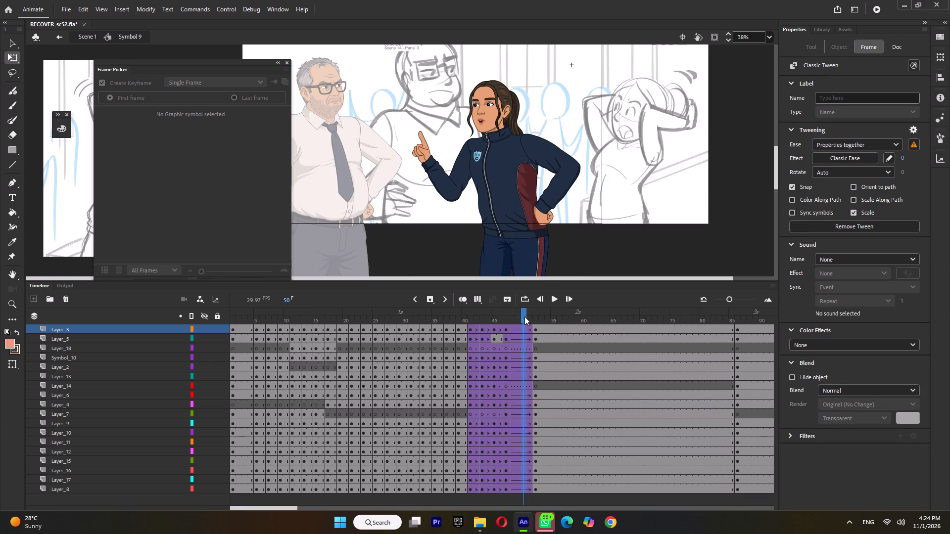
{"action": "key", "text": "F6"}
{"action": "double_click", "coordinate": [510, 317]}
{"action": "key", "text": "F6"}
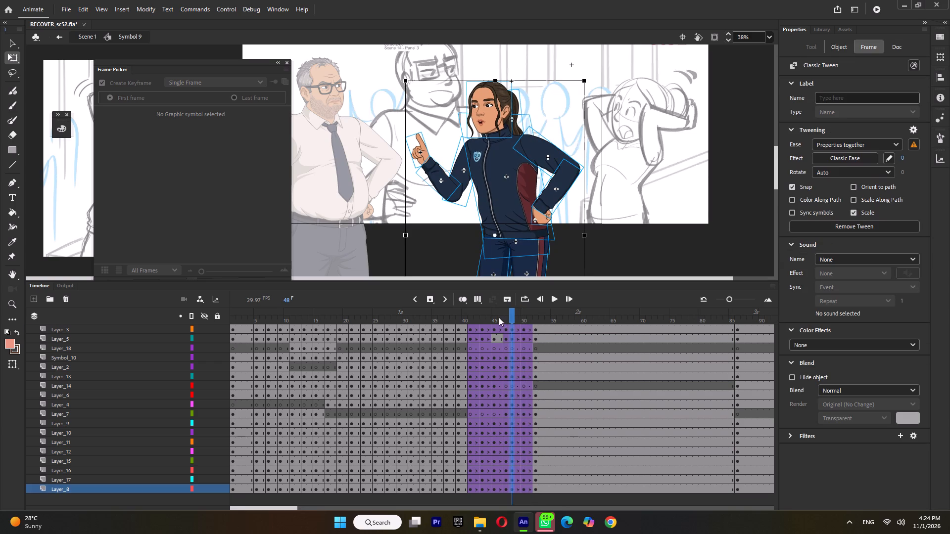
Remove the classic tweens across all layers from frame 41 up to frame 52, leaving only the keyframed poses.
{"action": "scroll", "coordinate": [476, 332], "scroll_direction": "up", "scroll_amount": 4}
{"action": "left_click_drag", "start_coordinate": [476, 331], "coordinate": [524, 532]}
{"action": "key", "text": "ctrl+m"}
Play back the animation repeatedly, from the start and from just before the transition, to review the woman's full movement.
{"action": "left_click", "coordinate": [440, 321]}
{"action": "key", "text": "Return"}
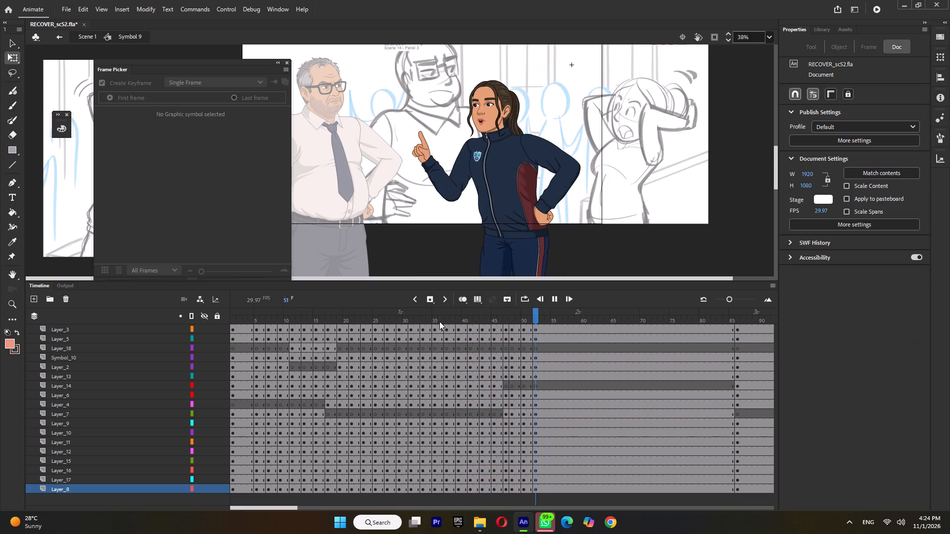
{"action": "left_click", "coordinate": [439, 321]}
{"action": "key", "text": "Return"}
{"action": "key", "text": "Return"}
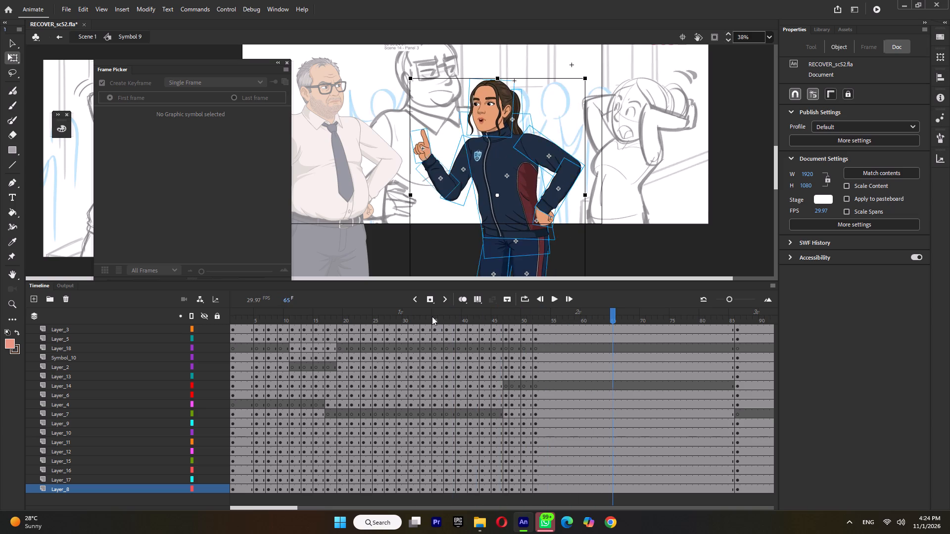
{"action": "left_click_drag", "start_coordinate": [432, 316], "coordinate": [191, 331]}
{"action": "key", "text": "Return"}
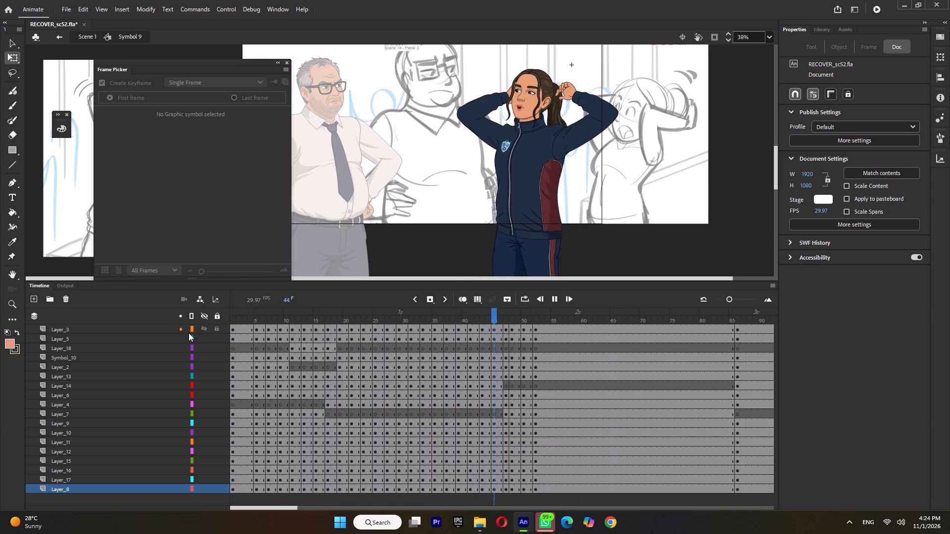
{"action": "key", "text": "Return"}
{"action": "left_click", "coordinate": [457, 324]}
{"action": "key", "text": "Return"}
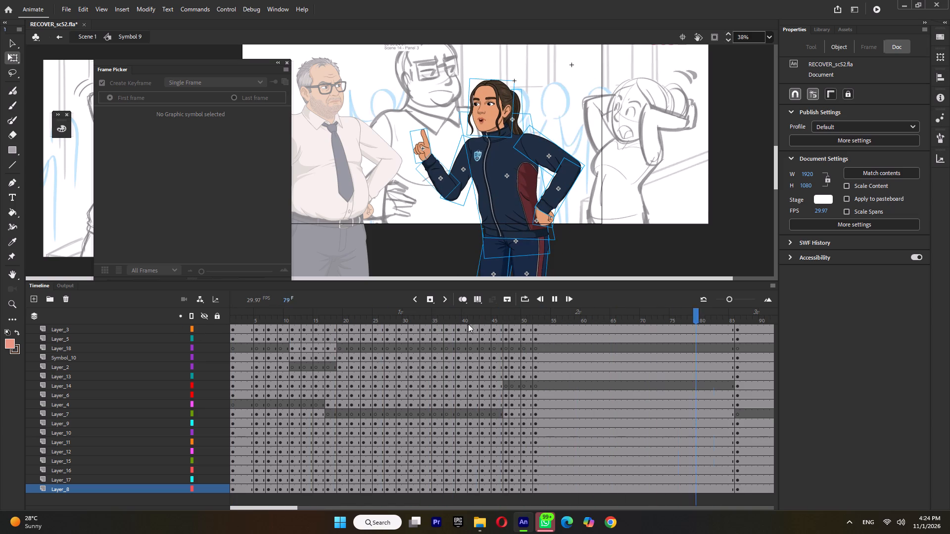
{"action": "key", "text": "Return"}
{"action": "left_click_drag", "start_coordinate": [449, 319], "coordinate": [206, 338]}
{"action": "key", "text": "Return"}
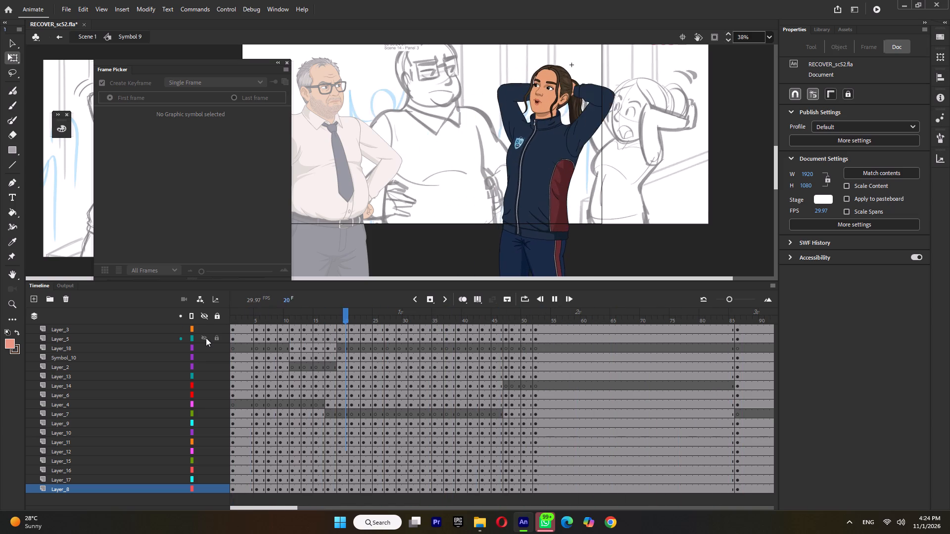
{"action": "key", "text": "Return"}
{"action": "left_click", "coordinate": [253, 321]}
{"action": "key", "text": "Return"}
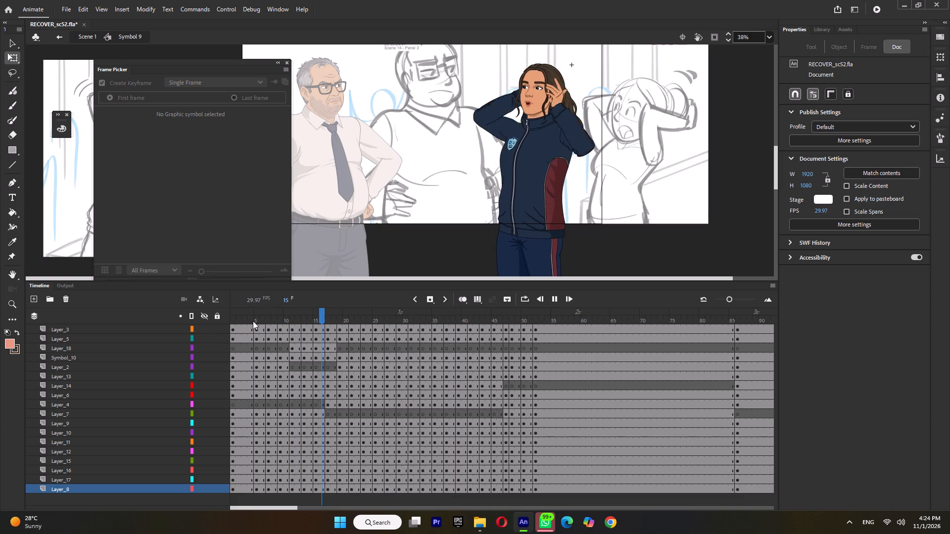
{"action": "key", "text": "Return"}
Inside the woman's torso symbol, cut the DU badge from the frame 1 jacket group and paste it onto a new layer above.
{"action": "double_click", "coordinate": [506, 164]}
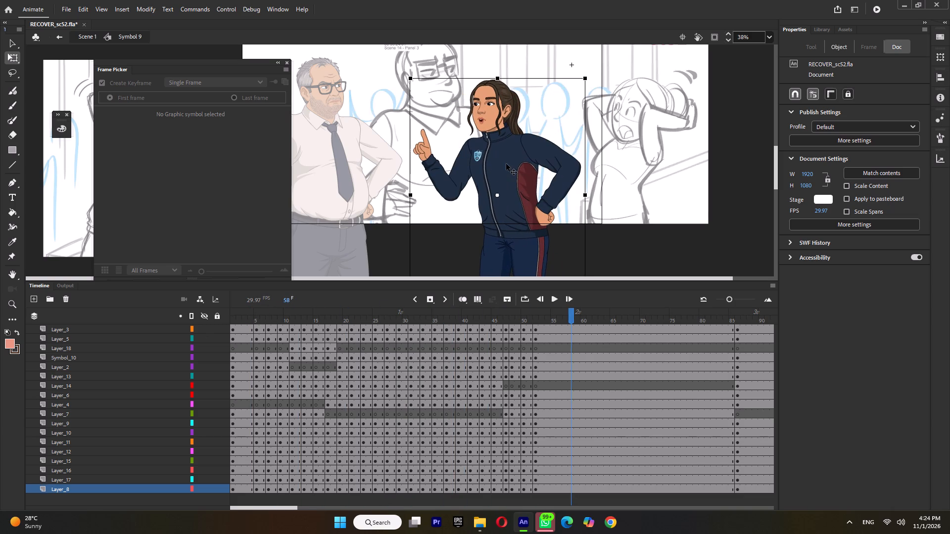
{"action": "scroll", "coordinate": [474, 157], "scroll_direction": "up", "scroll_amount": 4, "text": "ctrl"}
{"action": "left_click", "coordinate": [482, 154]}
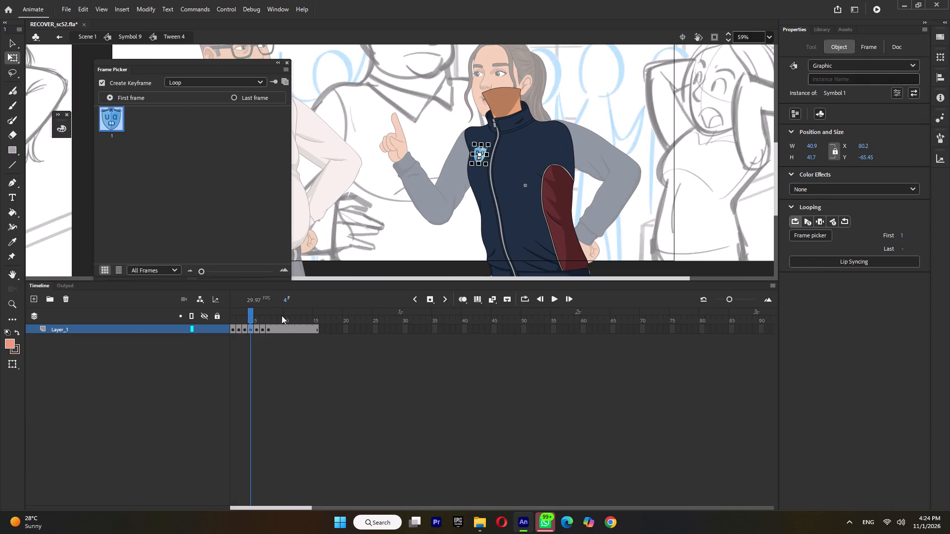
{"action": "left_click_drag", "start_coordinate": [240, 317], "coordinate": [210, 322]}
{"action": "left_click", "coordinate": [475, 151]}
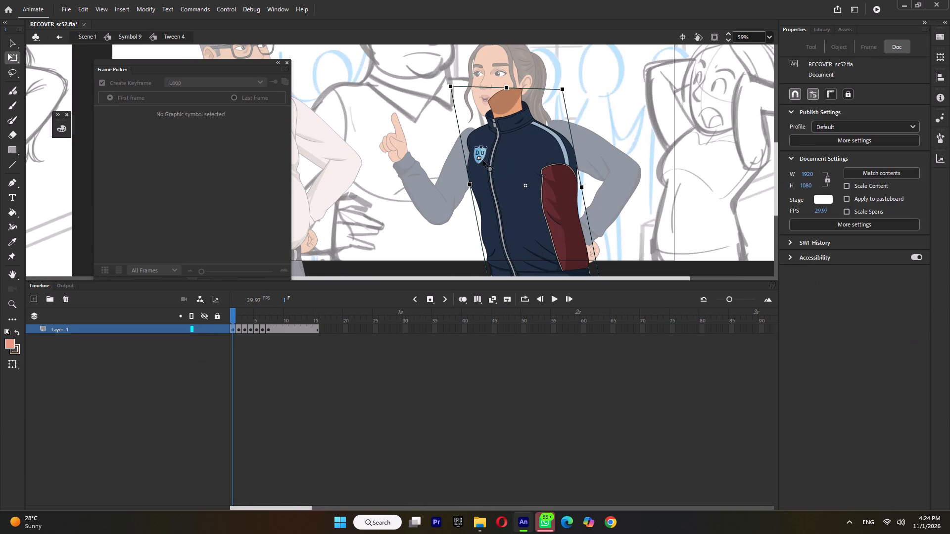
{"action": "left_click", "coordinate": [480, 156]}
{"action": "triple_click", "coordinate": [480, 156]}
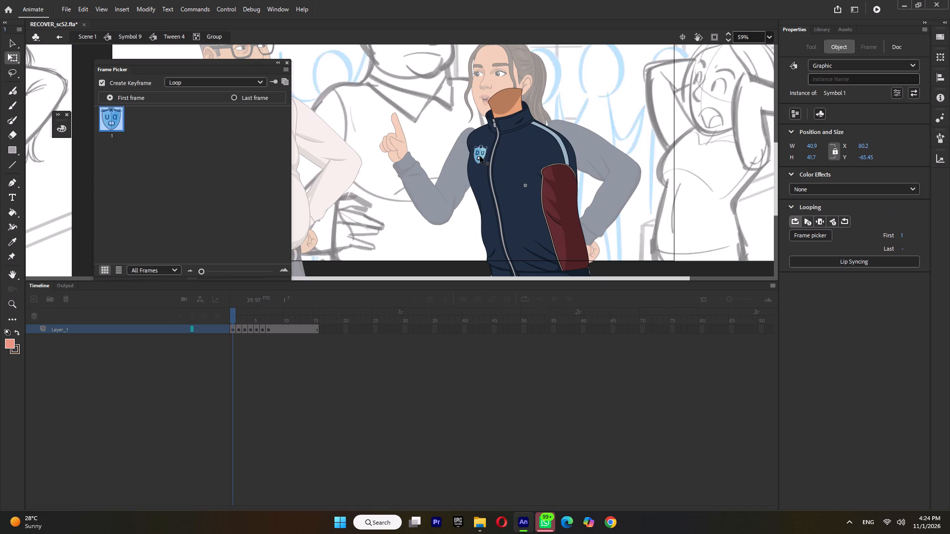
{"action": "key", "text": "ctrl+x"}
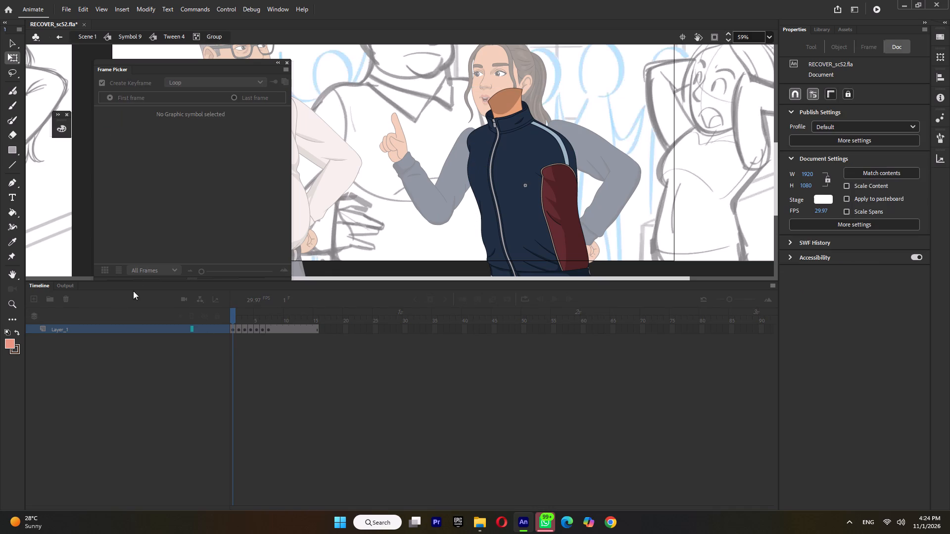
{"action": "double_click", "coordinate": [378, 212]}
{"action": "left_click", "coordinate": [34, 298]}
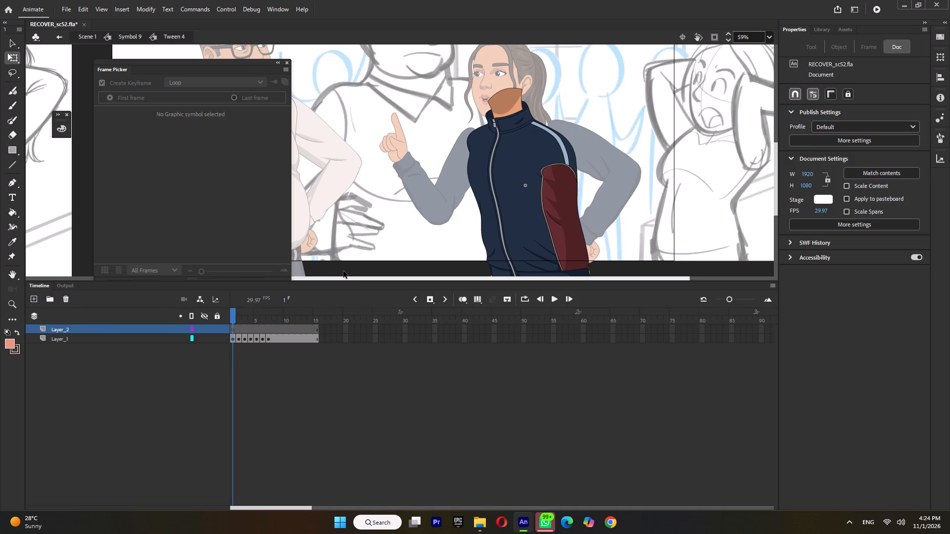
{"action": "key", "text": "ctrl+v"}
Place the pasted badge on the chest across the zipper, beside the maroon side panel, and enlarge it to about 51 by 50.
{"action": "scroll", "coordinate": [403, 160], "scroll_direction": "up", "scroll_amount": 2, "text": "ctrl"}
{"action": "left_click_drag", "start_coordinate": [407, 159], "coordinate": [490, 189]}
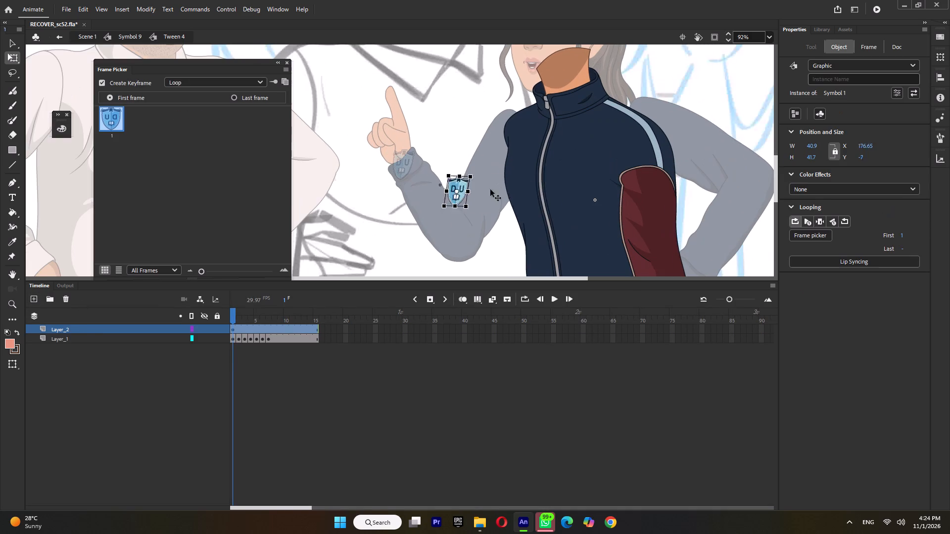
{"action": "left_click_drag", "start_coordinate": [490, 189], "coordinate": [573, 164]}
{"action": "scroll", "coordinate": [578, 154], "scroll_direction": "up", "scroll_amount": 3, "text": "ctrl"}
{"action": "left_click_drag", "start_coordinate": [584, 156], "coordinate": [591, 147], "text": "shift"}
{"action": "scroll", "coordinate": [586, 154], "scroll_direction": "up", "scroll_amount": 3, "text": "ctrl"}
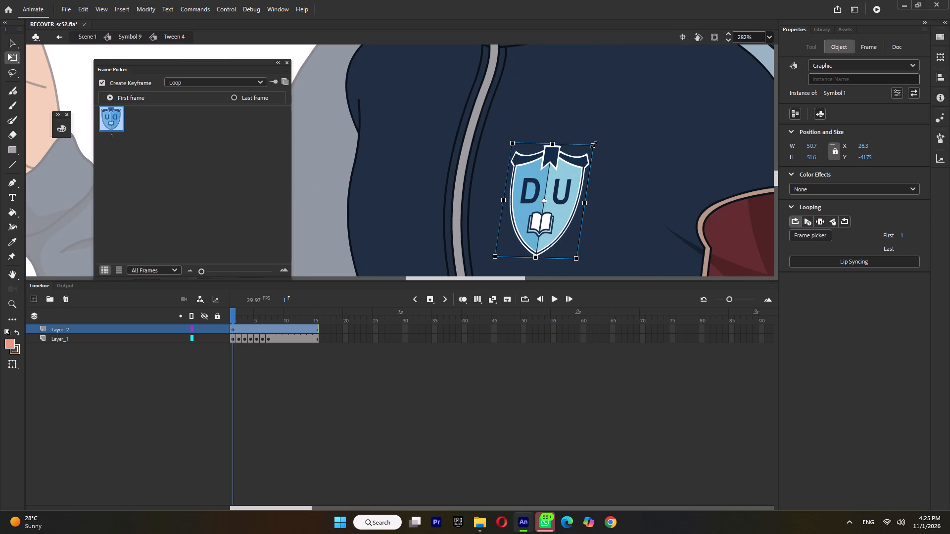
{"action": "left_click", "coordinate": [594, 145], "text": "shift"}
{"action": "left_click_drag", "start_coordinate": [599, 148], "coordinate": [602, 153]}
{"action": "left_click_drag", "start_coordinate": [569, 180], "coordinate": [577, 188]}
{"action": "scroll", "coordinate": [577, 188], "scroll_direction": "down", "scroll_amount": 6, "text": "ctrl"}
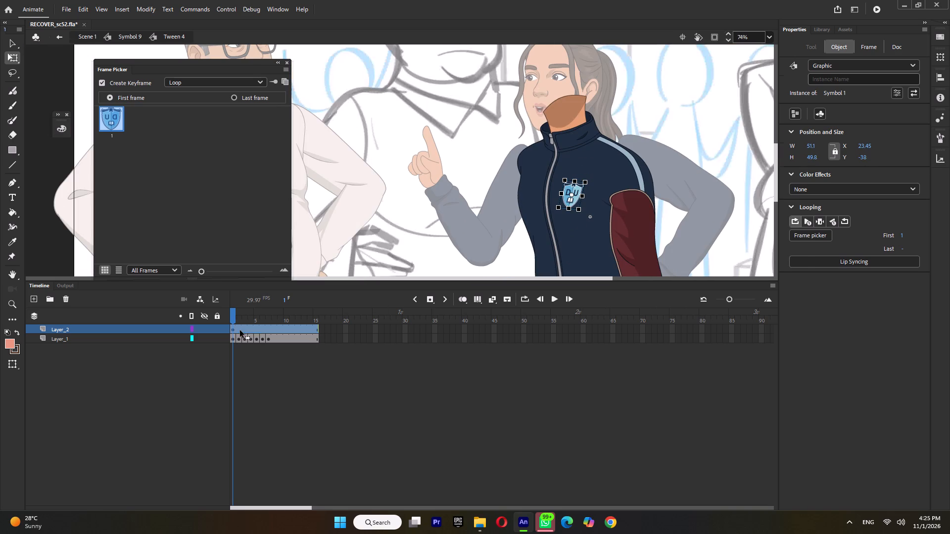
Delete the old chest badge from the jacket drawings on Layer_1 in frames 2 through 7, and return to Symbol 9.
{"action": "left_click", "coordinate": [240, 330]}
{"action": "left_click", "coordinate": [533, 178]}
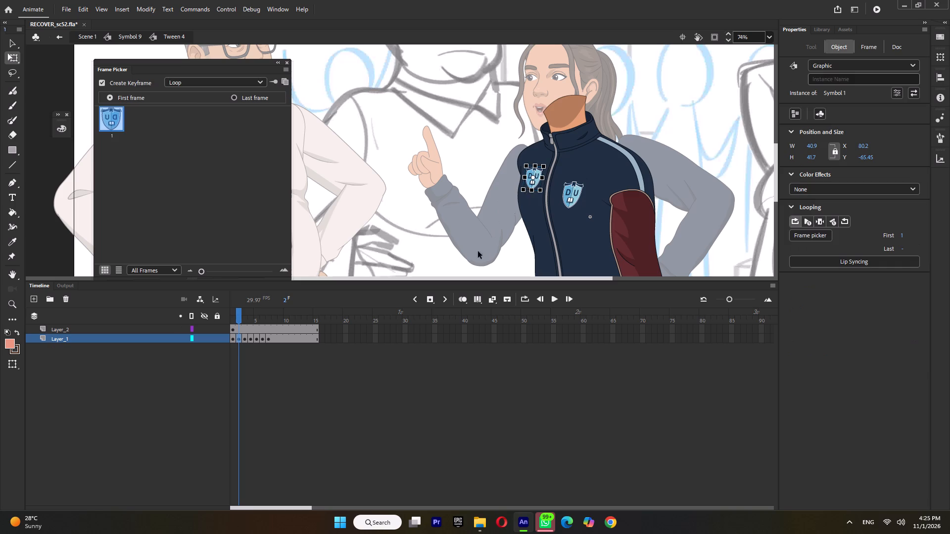
{"action": "key", "text": "Delete"}
{"action": "left_click", "coordinate": [243, 311]}
{"action": "left_click", "coordinate": [537, 182]}
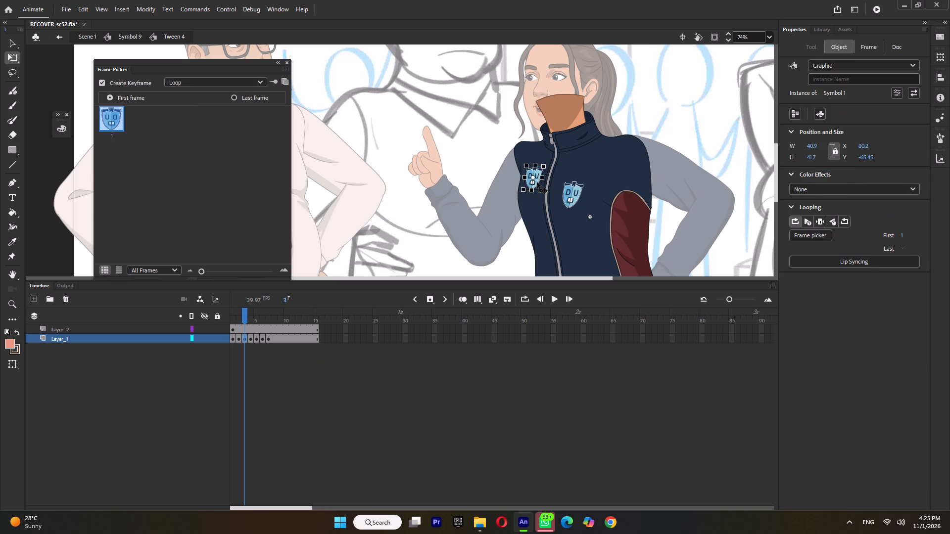
{"action": "key", "text": "Delete"}
{"action": "left_click", "coordinate": [250, 317]}
{"action": "left_click", "coordinate": [536, 174]}
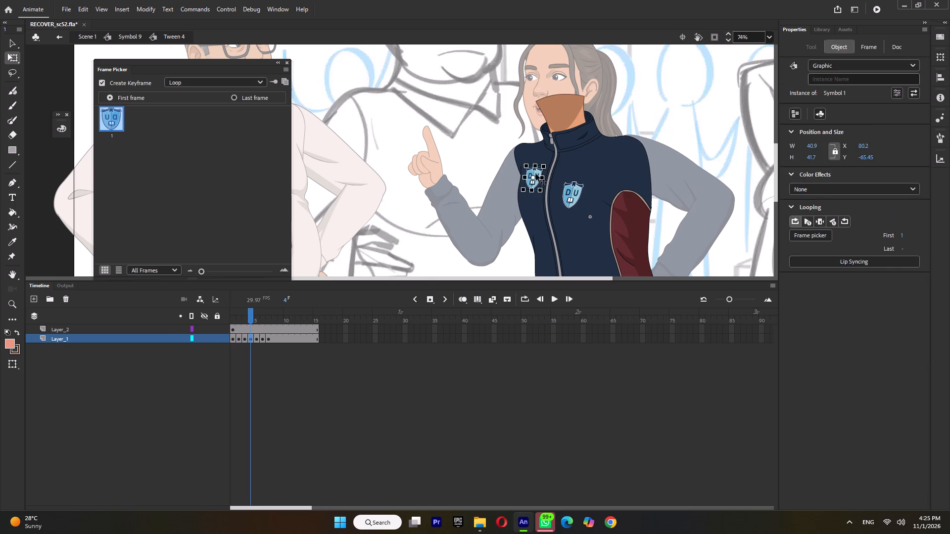
{"action": "key", "text": "Delete"}
{"action": "left_click", "coordinate": [256, 317]}
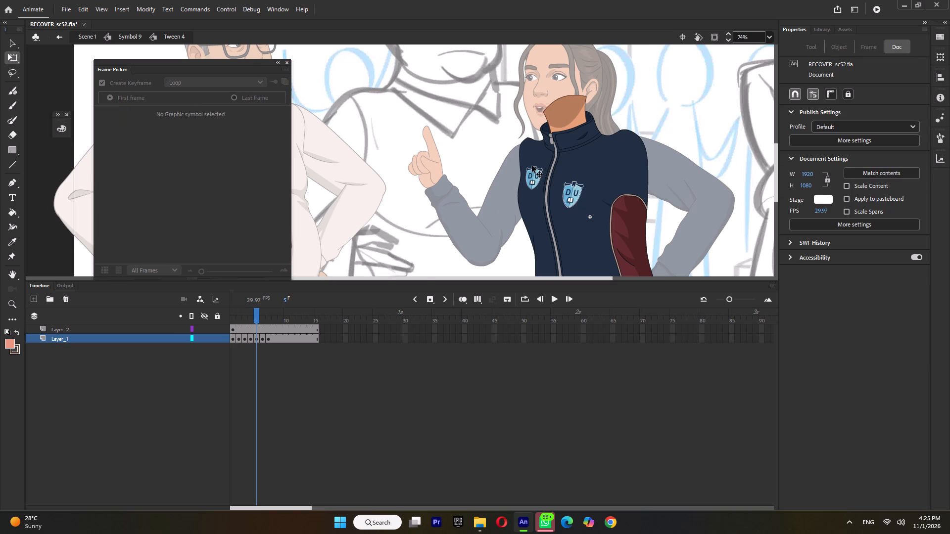
{"action": "left_click", "coordinate": [532, 166]}
{"action": "key", "text": "Delete"}
{"action": "left_click", "coordinate": [260, 314]}
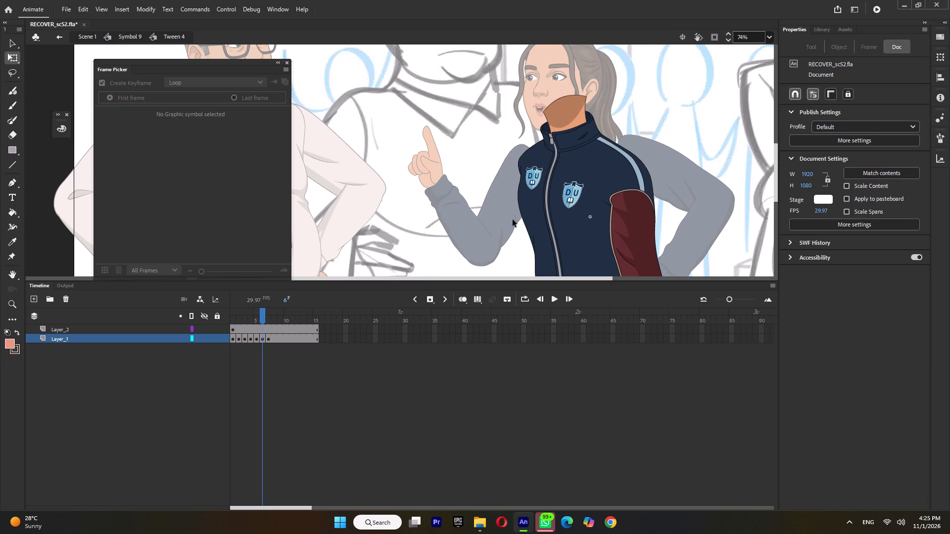
{"action": "left_click", "coordinate": [532, 175]}
{"action": "key", "text": "Delete"}
{"action": "left_click", "coordinate": [270, 317]}
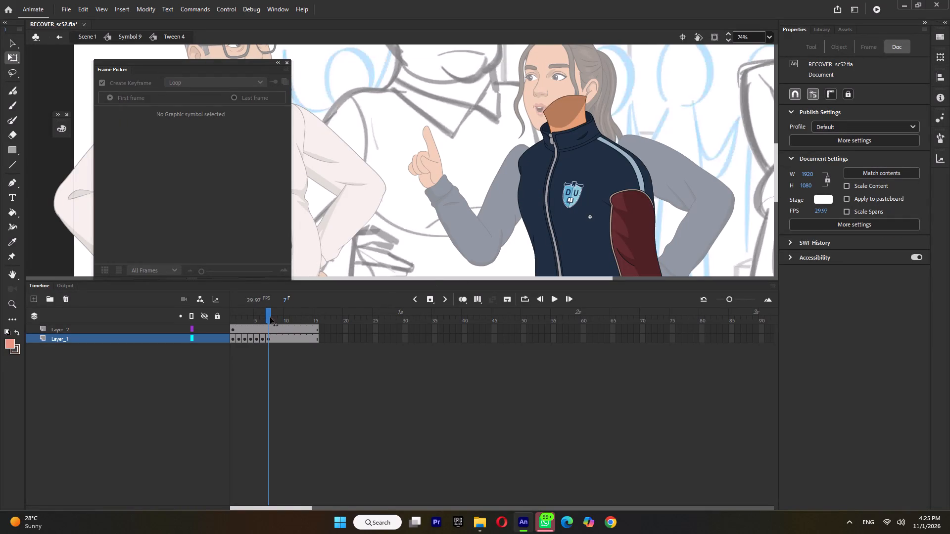
{"action": "left_click", "coordinate": [532, 172]}
{"action": "key", "text": "Delete"}
{"action": "double_click", "coordinate": [442, 169]}
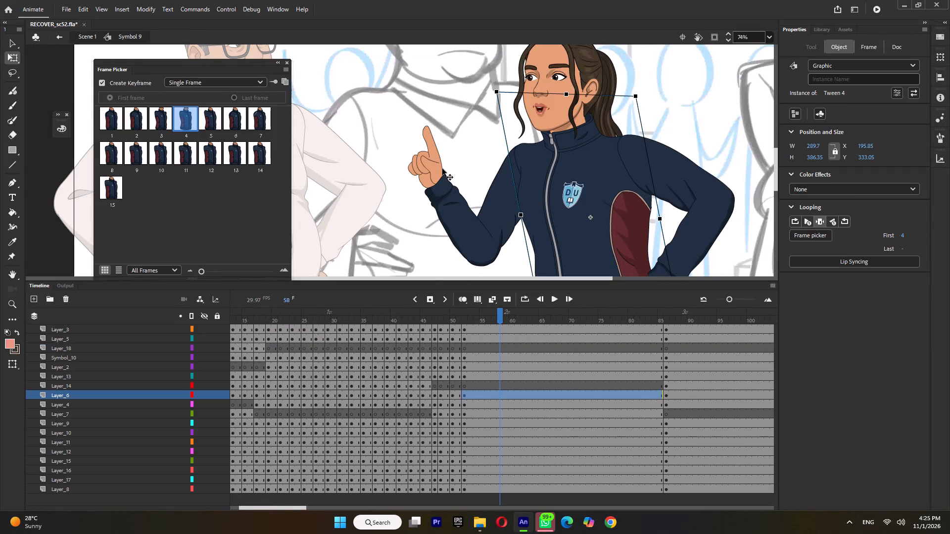
Play back the woman's animation repeatedly, from the start and from just before the transition, to check her movement and the jacket badge.
{"action": "scroll", "coordinate": [443, 172], "scroll_direction": "down", "scroll_amount": 9, "text": "ctrl"}
{"action": "left_click_drag", "start_coordinate": [260, 314], "coordinate": [256, 315]}
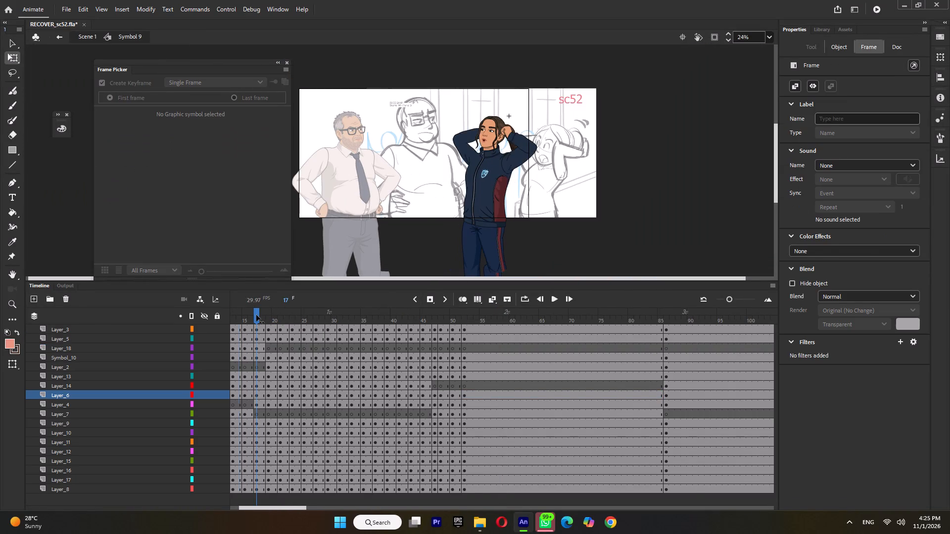
{"action": "left_click_drag", "start_coordinate": [256, 315], "coordinate": [40, 340]}
{"action": "key", "text": "Return"}
{"action": "key", "text": "Return"}
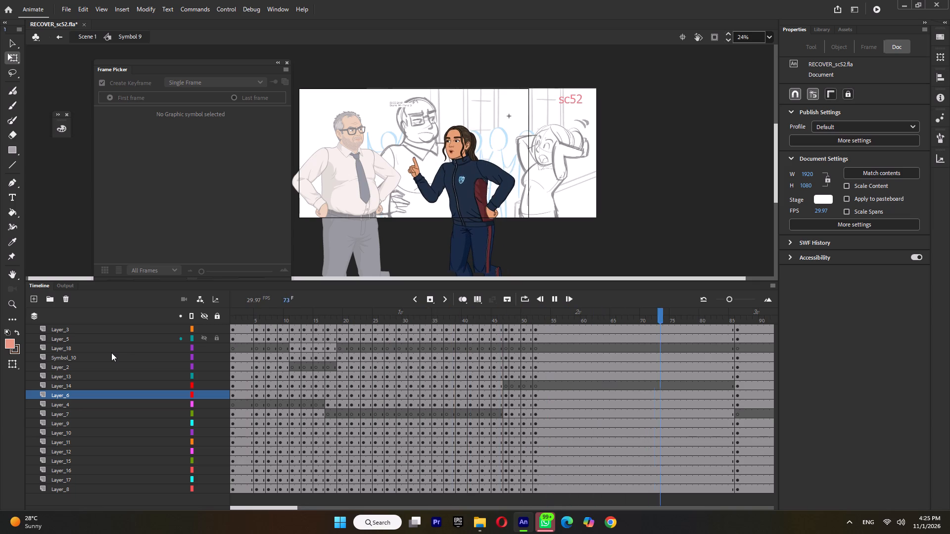
{"action": "key", "text": "Return"}
{"action": "left_click_drag", "start_coordinate": [254, 315], "coordinate": [323, 354]}
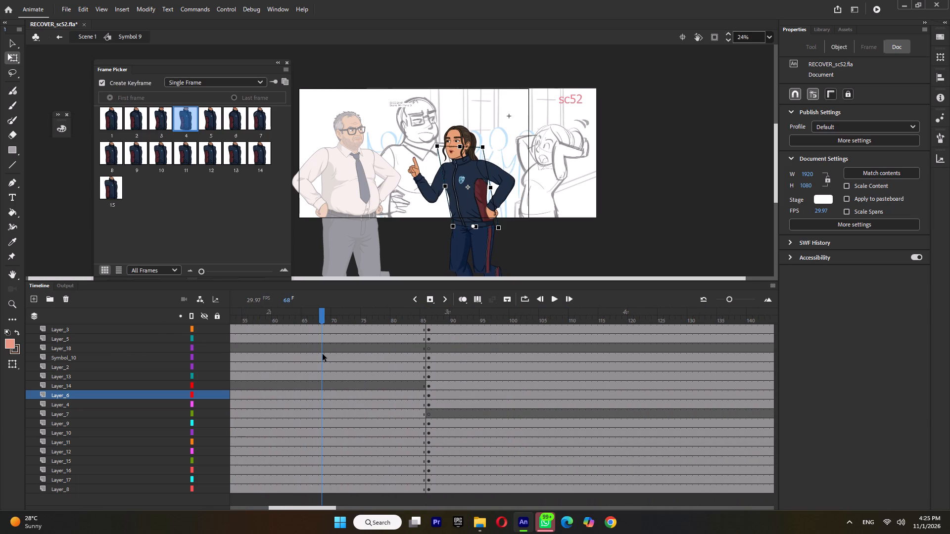
{"action": "left_click_drag", "start_coordinate": [334, 317], "coordinate": [15, 352]}
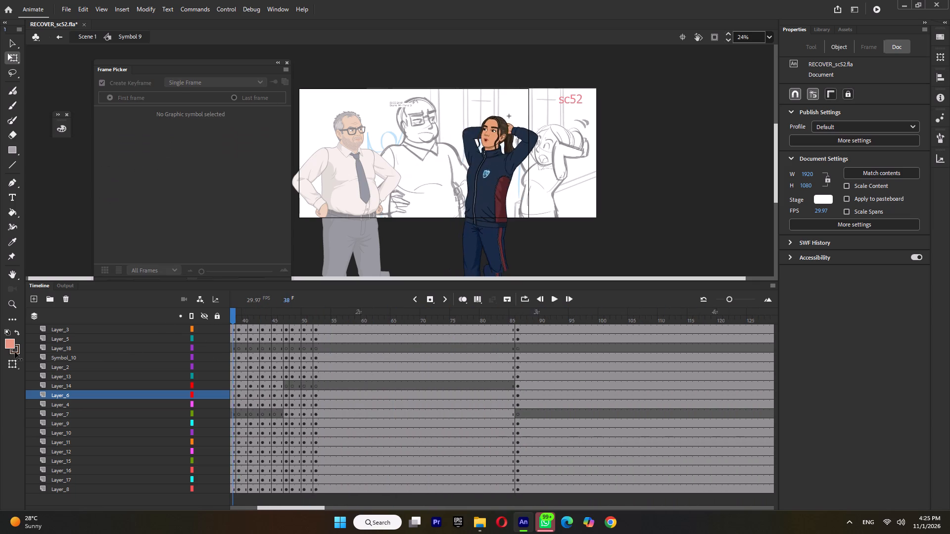
{"action": "left_click_drag", "start_coordinate": [15, 352], "coordinate": [12, 353]}
{"action": "key", "text": "Return"}
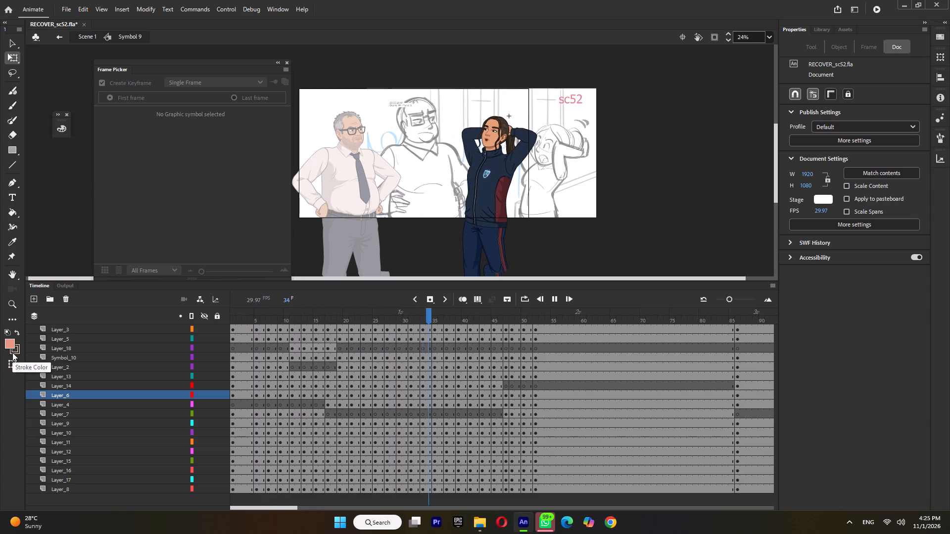
{"action": "key", "text": "Return"}
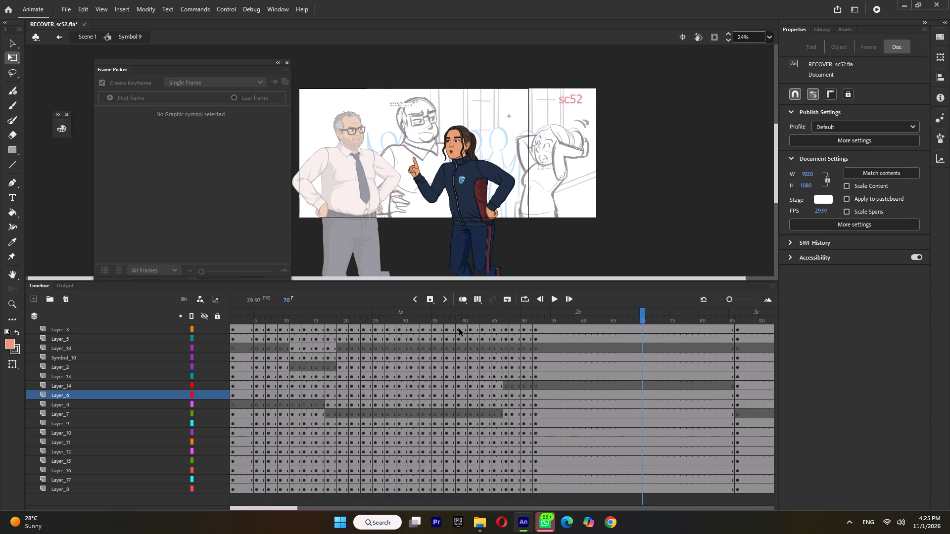
{"action": "left_click", "coordinate": [391, 318]}
{"action": "key", "text": "Return"}
{"action": "key", "text": "Return"}
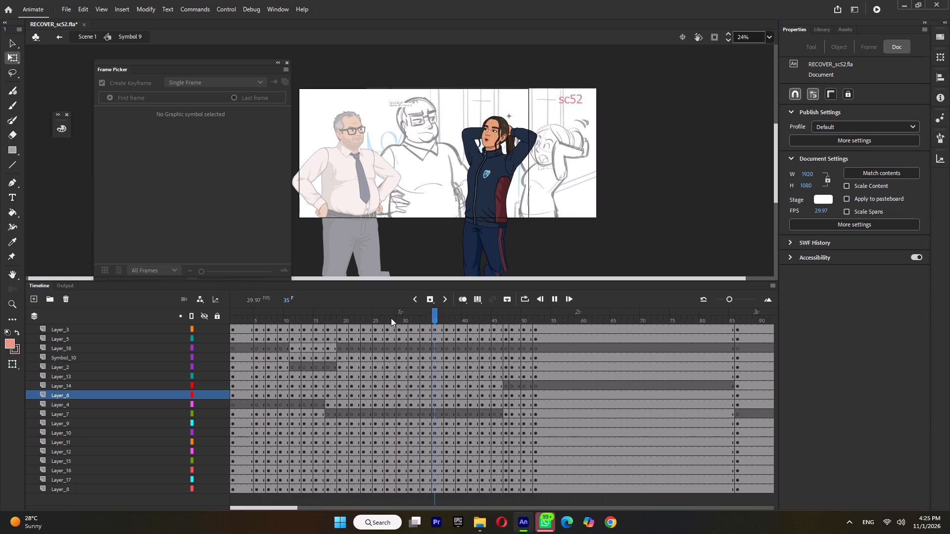
{"action": "left_click", "coordinate": [391, 318]}
{"action": "key", "text": "Return"}
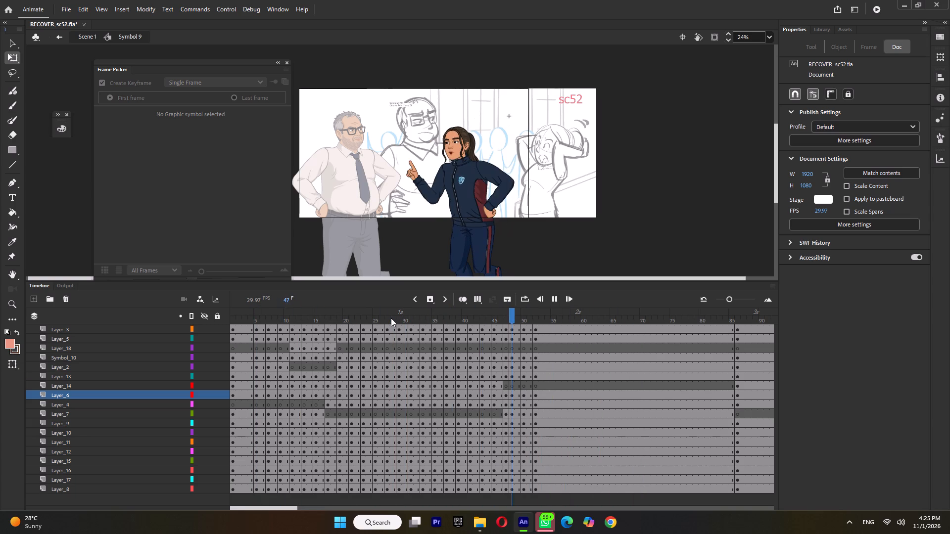
{"action": "key", "text": "Return"}
{"action": "left_click_drag", "start_coordinate": [287, 314], "coordinate": [158, 331]}
{"action": "key", "text": "Return"}
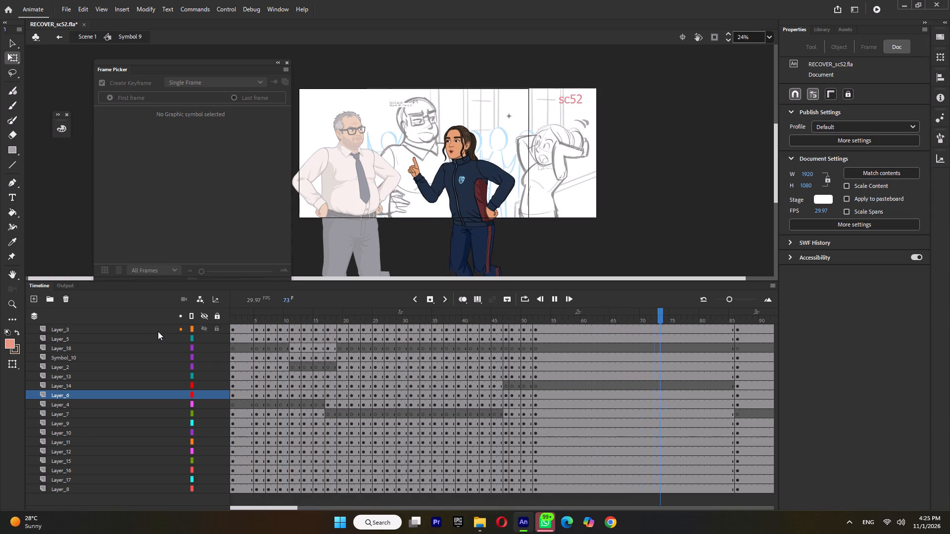
{"action": "key", "text": "Return"}
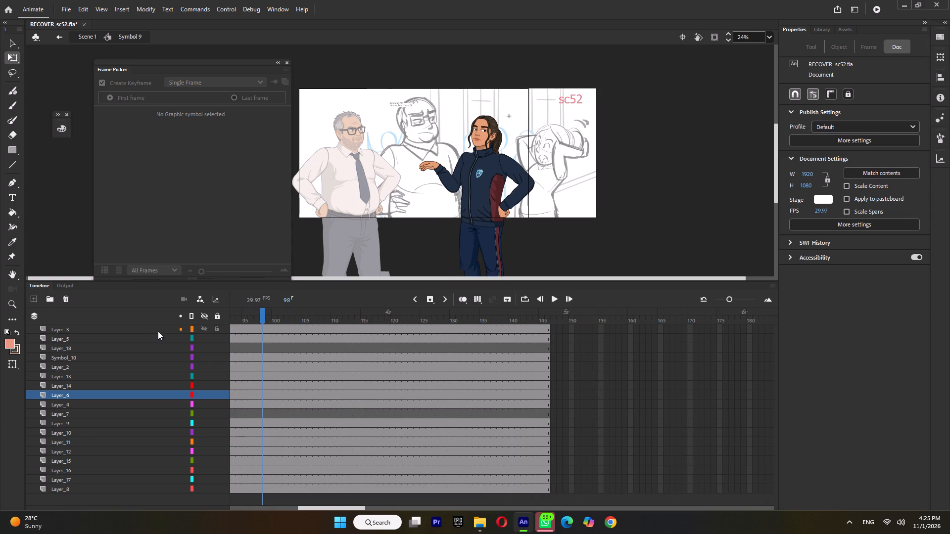
Insert keyframes on all layers at frames 80 and 74, ahead of the following pose change.
{"action": "left_click_drag", "start_coordinate": [247, 313], "coordinate": [368, 367]}
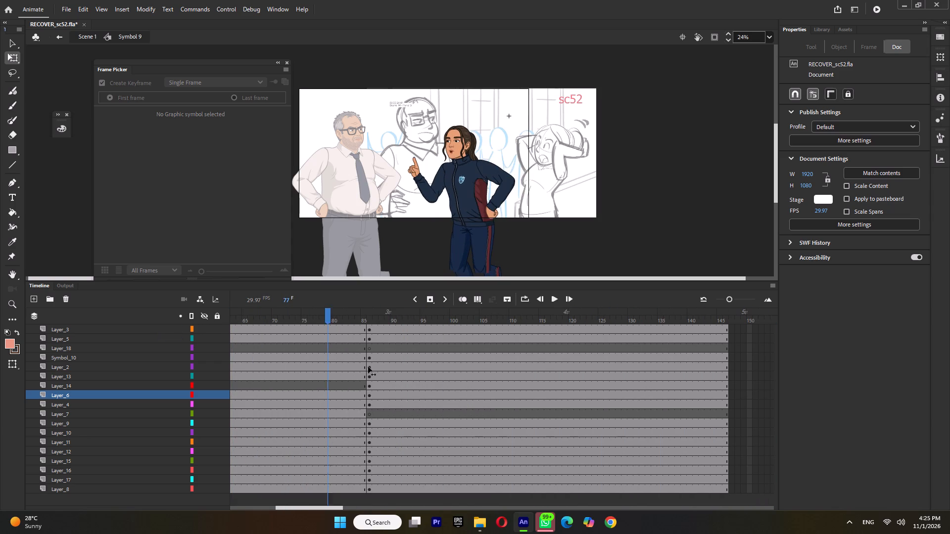
{"action": "left_click_drag", "start_coordinate": [368, 367], "coordinate": [352, 381]}
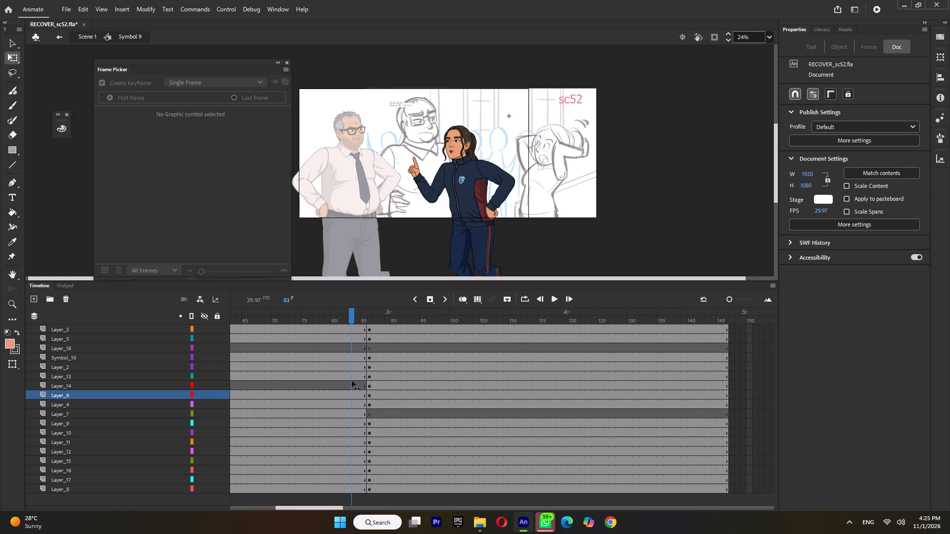
{"action": "left_click_drag", "start_coordinate": [352, 381], "coordinate": [345, 383]}
{"action": "double_click", "coordinate": [332, 315]}
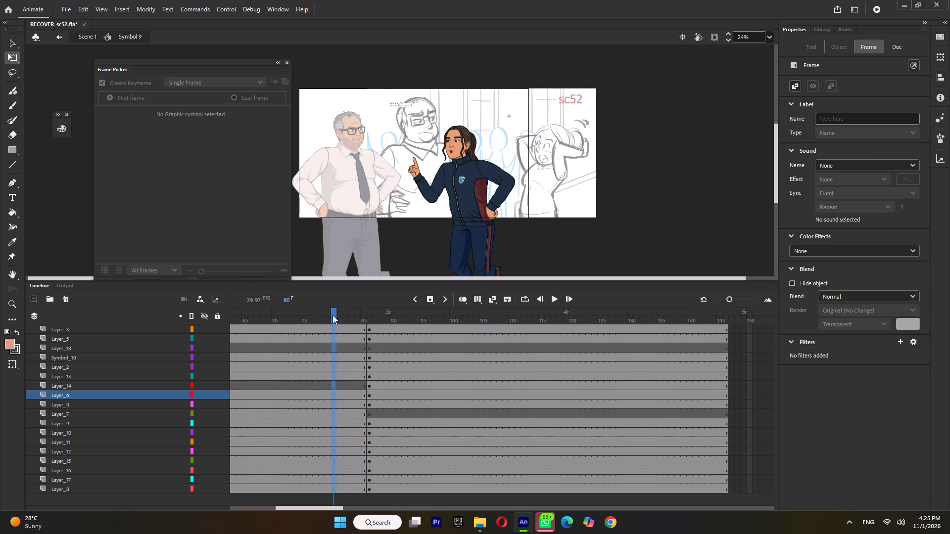
{"action": "key", "text": "F6"}
{"action": "left_click", "coordinate": [303, 315]}
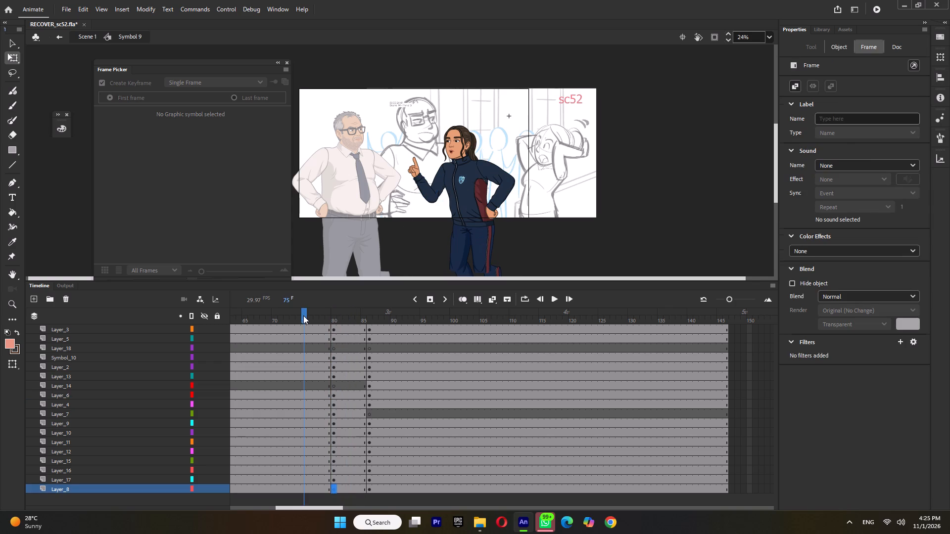
{"action": "double_click", "coordinate": [298, 317]}
{"action": "key", "text": "F6"}
At frame 80, select the woman's upper body parts, set their pivot at the waist and rotate them slightly counterclockwise.
{"action": "left_click", "coordinate": [334, 316]}
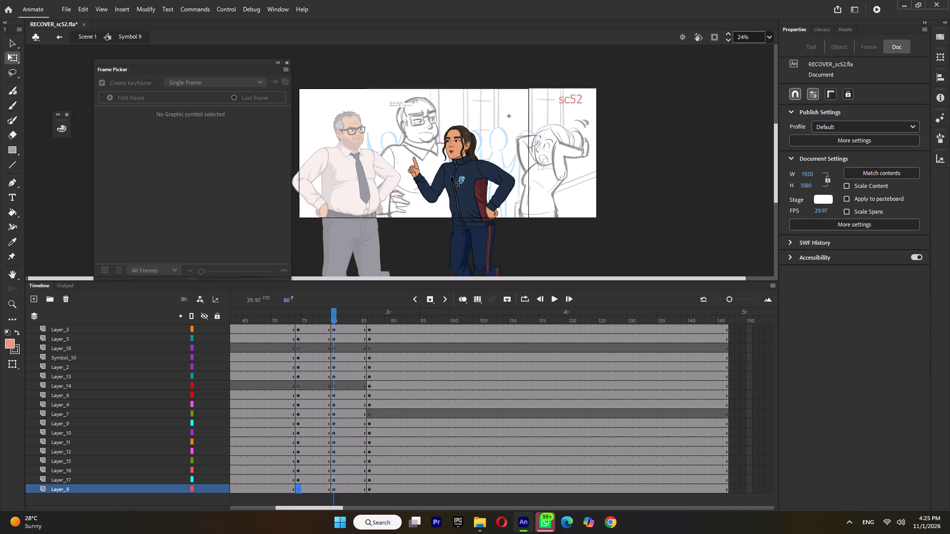
{"action": "left_click_drag", "start_coordinate": [536, 134], "coordinate": [397, 210]}
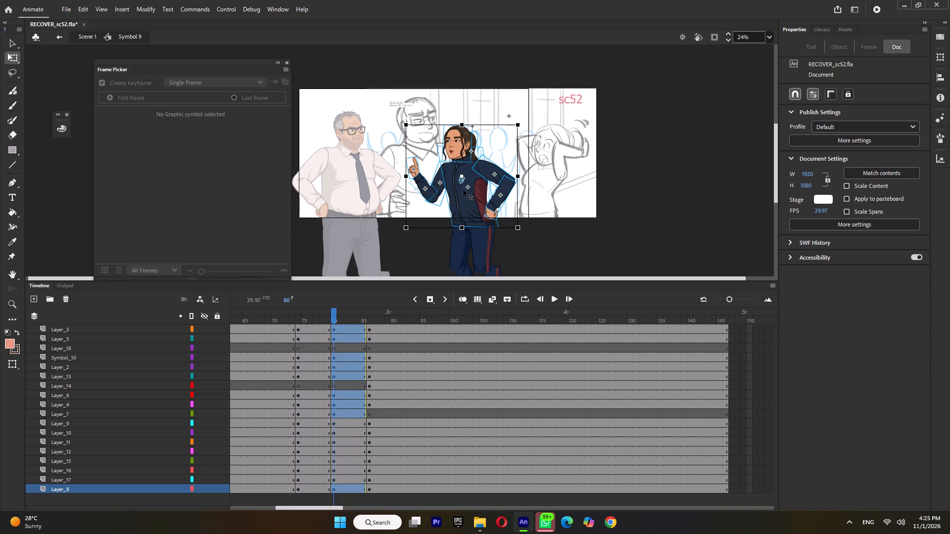
{"action": "left_click_drag", "start_coordinate": [462, 176], "coordinate": [475, 228]}
{"action": "scroll", "coordinate": [522, 117], "scroll_direction": "up", "scroll_amount": 3, "text": "ctrl"}
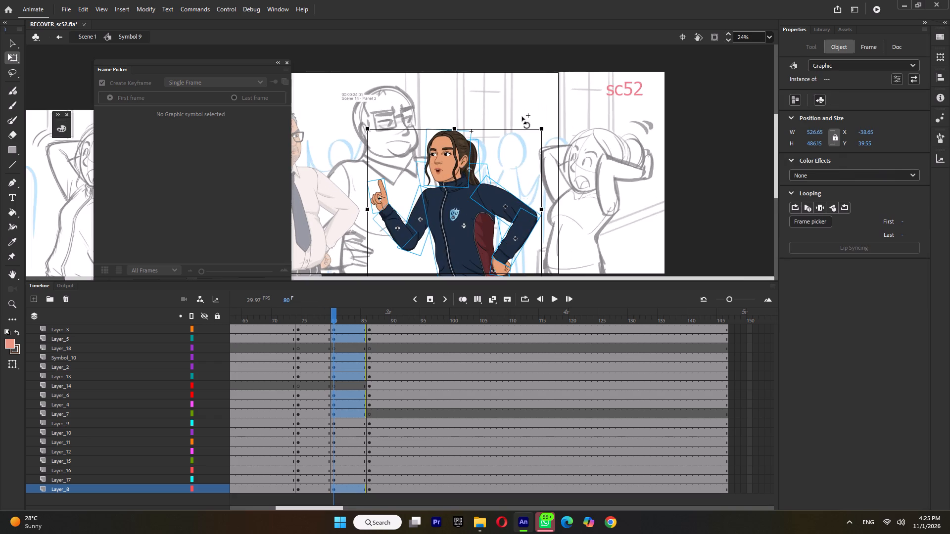
{"action": "scroll", "coordinate": [563, 144], "scroll_direction": "up", "scroll_amount": 3, "text": "ctrl"}
{"action": "left_click_drag", "start_coordinate": [596, 119], "coordinate": [590, 115]}
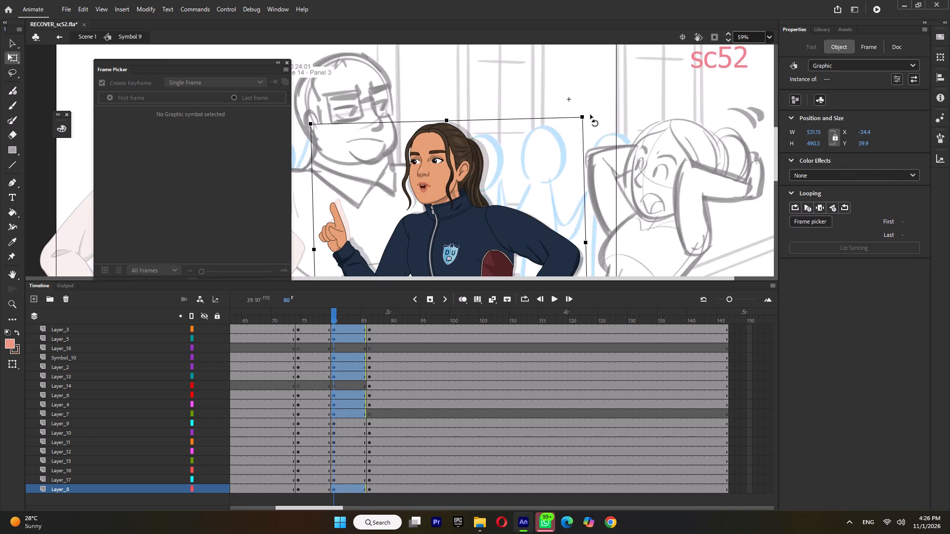
{"action": "left_click_drag", "start_coordinate": [590, 115], "coordinate": [591, 116]}
{"action": "left_click", "coordinate": [527, 156]}
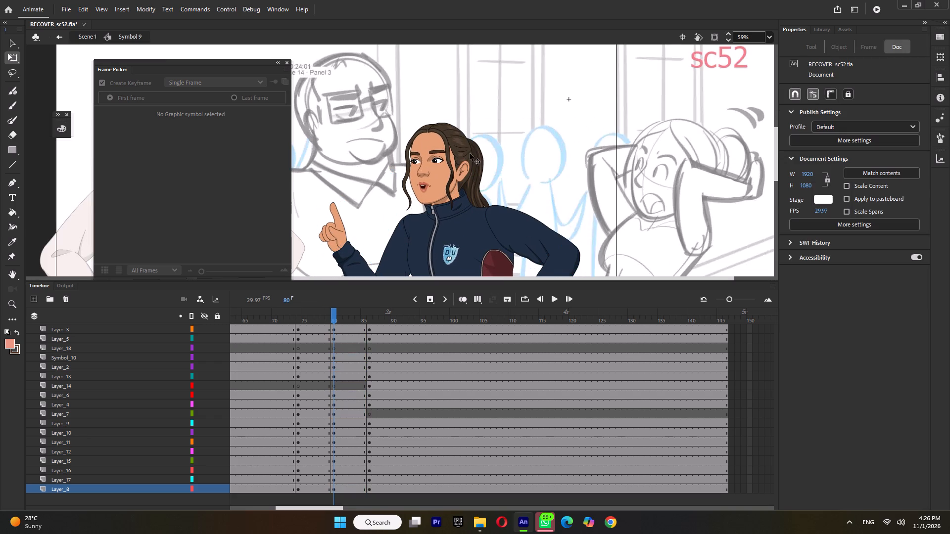
At frame 80, rotate the woman's head and hair slightly counterclockwise about the neck, and swing her ponytail slightly clockwise.
{"action": "left_click_drag", "start_coordinate": [511, 137], "coordinate": [438, 157]}
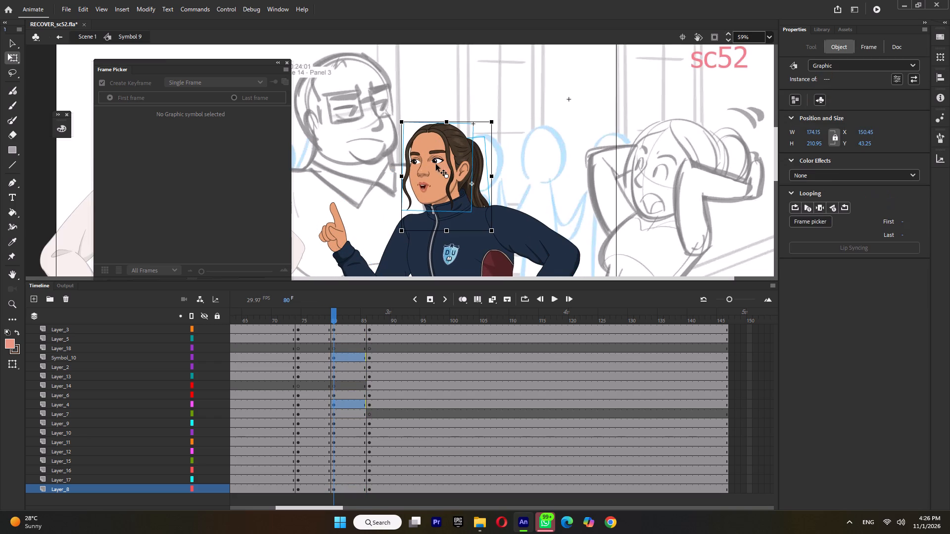
{"action": "key", "text": "ctrl+s"}
{"action": "left_click_drag", "start_coordinate": [447, 176], "coordinate": [446, 189]}
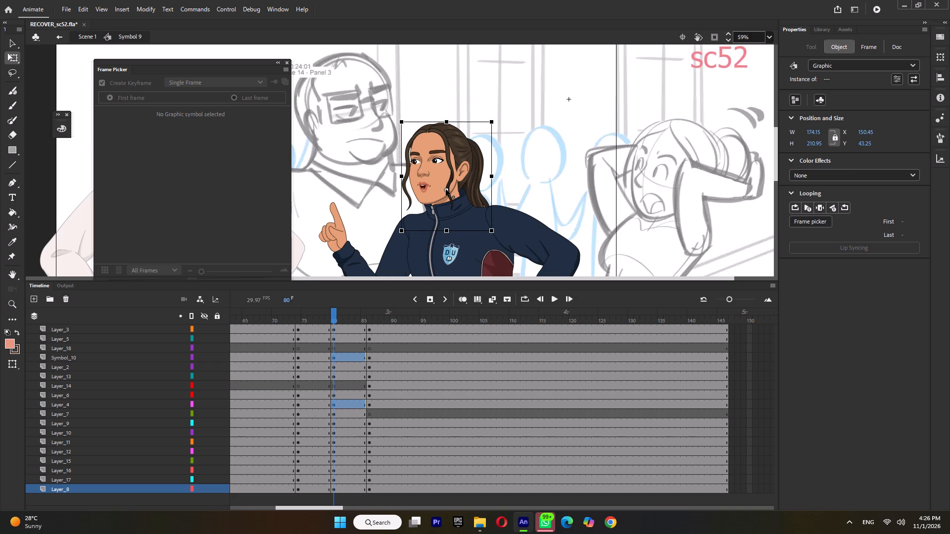
{"action": "left_click_drag", "start_coordinate": [446, 189], "coordinate": [446, 189]}
{"action": "left_click_drag", "start_coordinate": [496, 126], "coordinate": [491, 121]}
{"action": "left_click", "coordinate": [508, 178]}
{"action": "left_click", "coordinate": [482, 192]}
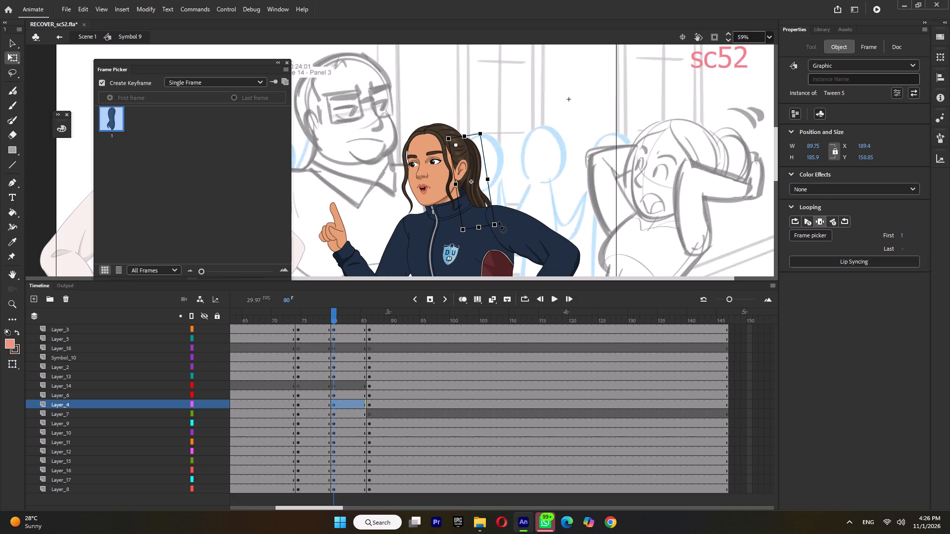
{"action": "left_click_drag", "start_coordinate": [499, 222], "coordinate": [495, 229]}
At frame 80, bend the pointing arm slightly counterclockwise at each joint: whole arm from the shoulder, forearm from the elbow, and hand.
{"action": "scroll", "coordinate": [351, 167], "scroll_direction": "down", "scroll_amount": 5, "text": "ctrl"}
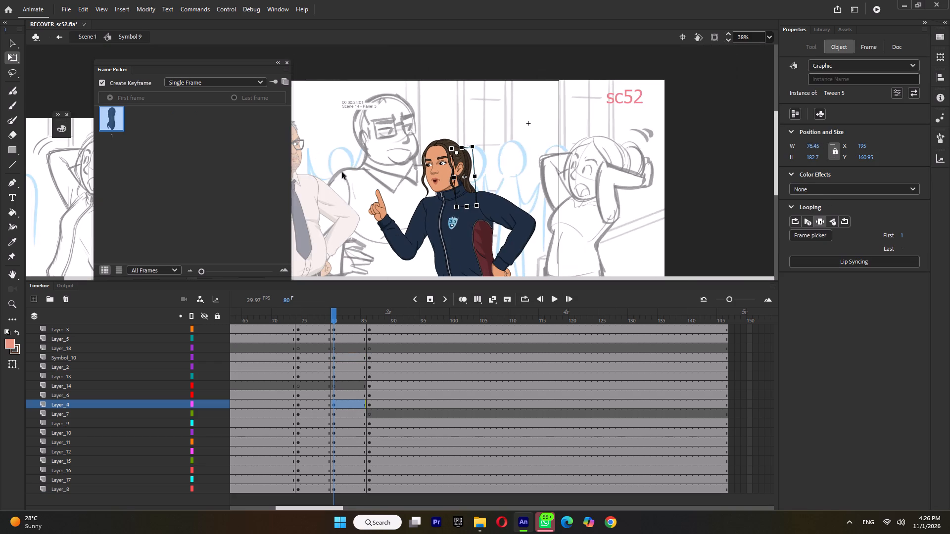
{"action": "left_click_drag", "start_coordinate": [329, 174], "coordinate": [415, 272]}
{"action": "left_click_drag", "start_coordinate": [401, 226], "coordinate": [424, 206]}
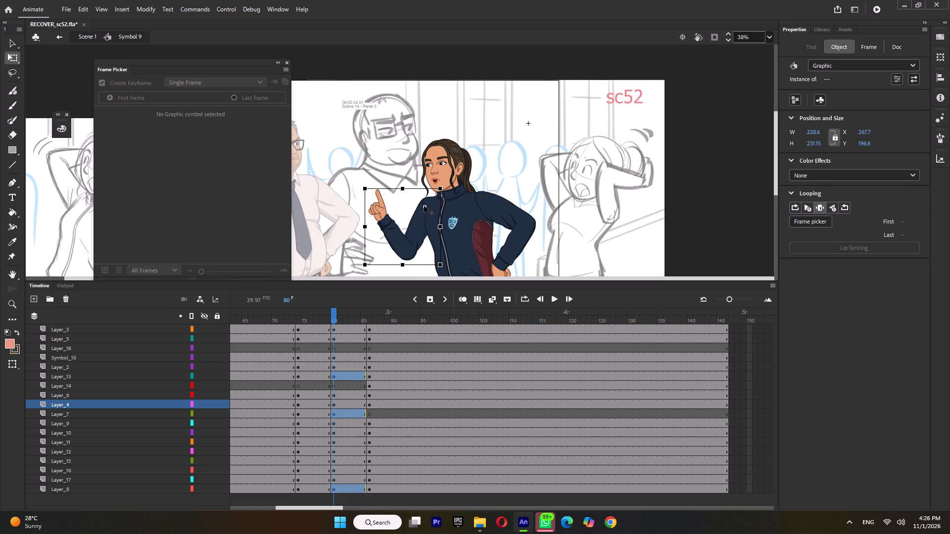
{"action": "left_click_drag", "start_coordinate": [424, 206], "coordinate": [426, 203]}
{"action": "scroll", "coordinate": [377, 258], "scroll_direction": "up", "scroll_amount": 3, "text": "ctrl"}
{"action": "left_click_drag", "start_coordinate": [355, 270], "coordinate": [360, 279]}
{"action": "left_click_drag", "start_coordinate": [417, 162], "coordinate": [379, 197]}
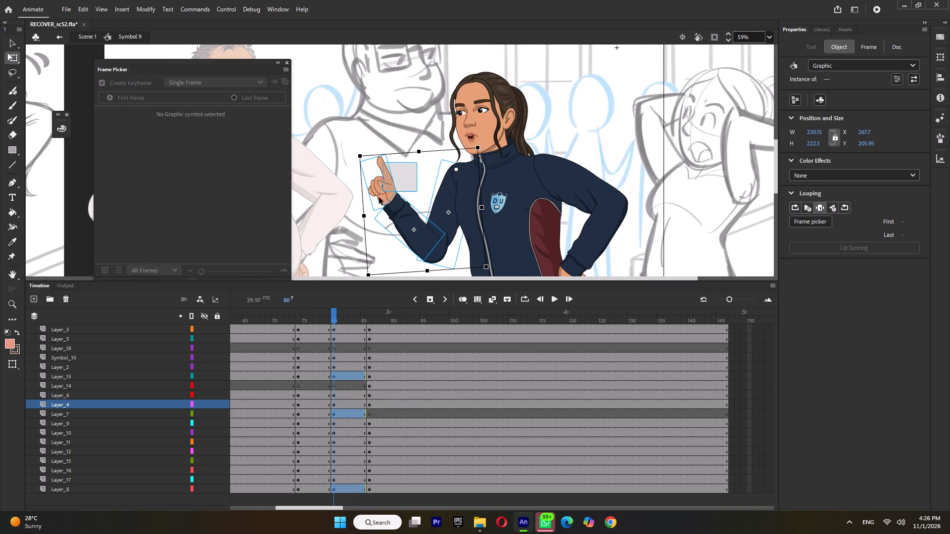
{"action": "left_click_drag", "start_coordinate": [379, 197], "coordinate": [370, 211]}
{"action": "left_click_drag", "start_coordinate": [404, 206], "coordinate": [430, 250]}
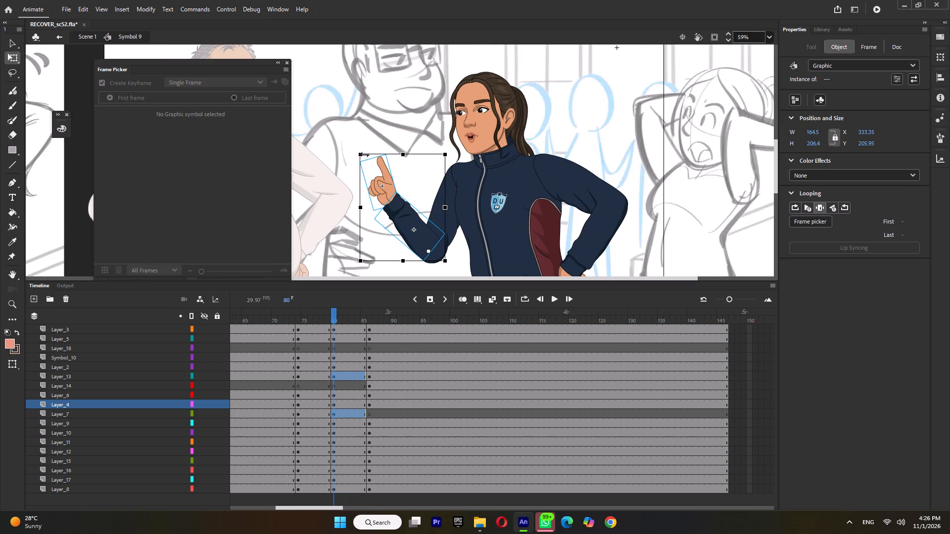
{"action": "left_click_drag", "start_coordinate": [364, 149], "coordinate": [358, 152]}
{"action": "left_click", "coordinate": [370, 130]}
{"action": "left_click", "coordinate": [377, 176]}
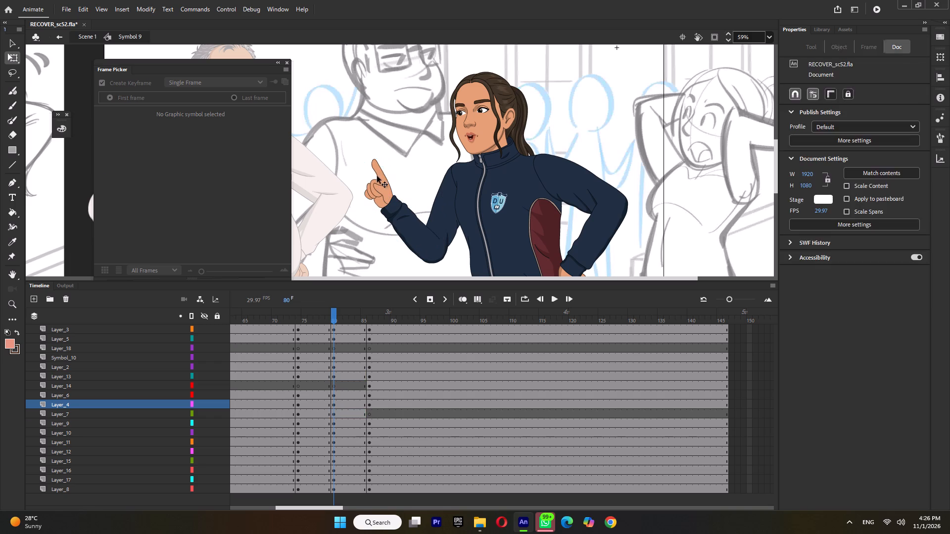
{"action": "left_click_drag", "start_coordinate": [384, 149], "coordinate": [376, 150]}
Select the woman's upper body and thighs in the frame 80 pose and nudge them two steps down and three steps left.
{"action": "scroll", "coordinate": [376, 150], "scroll_direction": "down", "scroll_amount": 7, "text": "ctrl"}
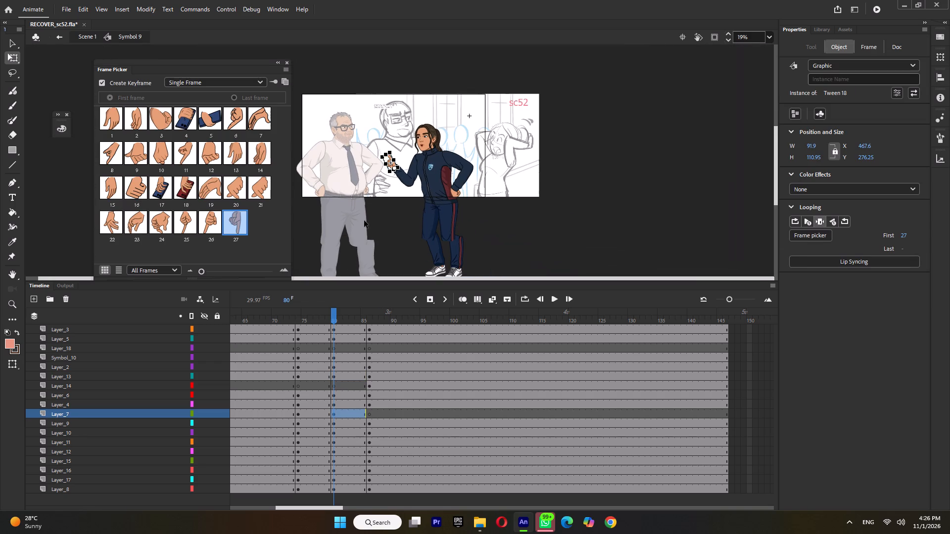
{"action": "left_click", "coordinate": [327, 318]}
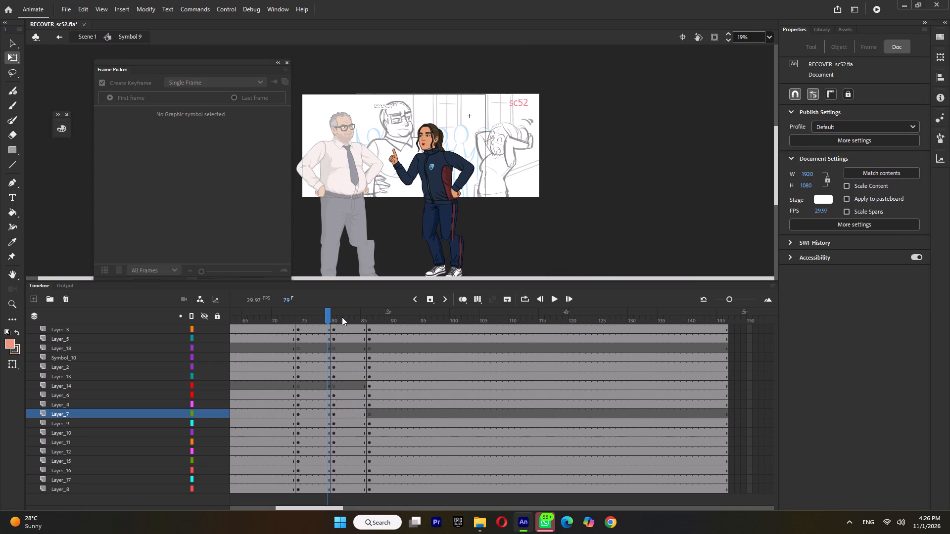
{"action": "left_click", "coordinate": [342, 317]}
{"action": "left_click_drag", "start_coordinate": [362, 112], "coordinate": [418, 174]}
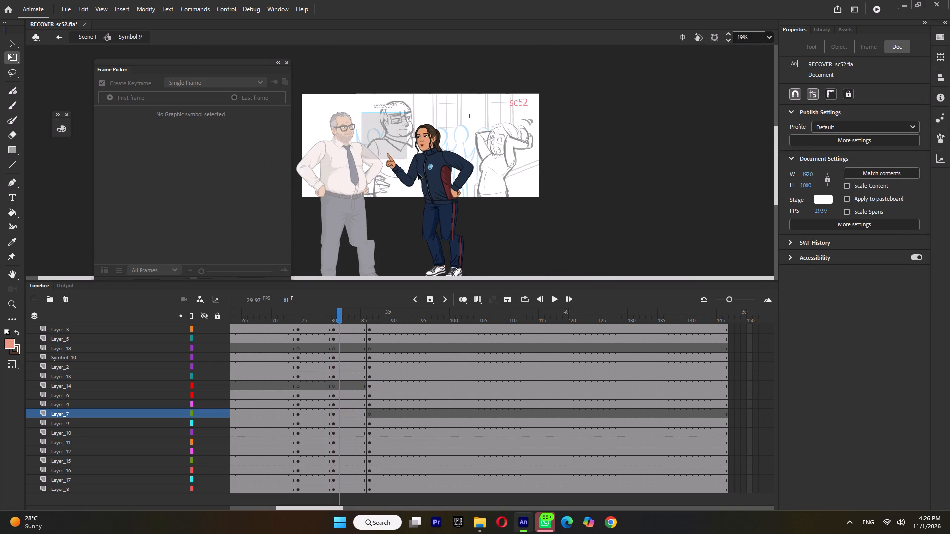
{"action": "left_click_drag", "start_coordinate": [418, 174], "coordinate": [470, 222]}
{"action": "key", "text": "Down"}
{"action": "key", "text": "Down"}
{"action": "key", "text": "Left"}
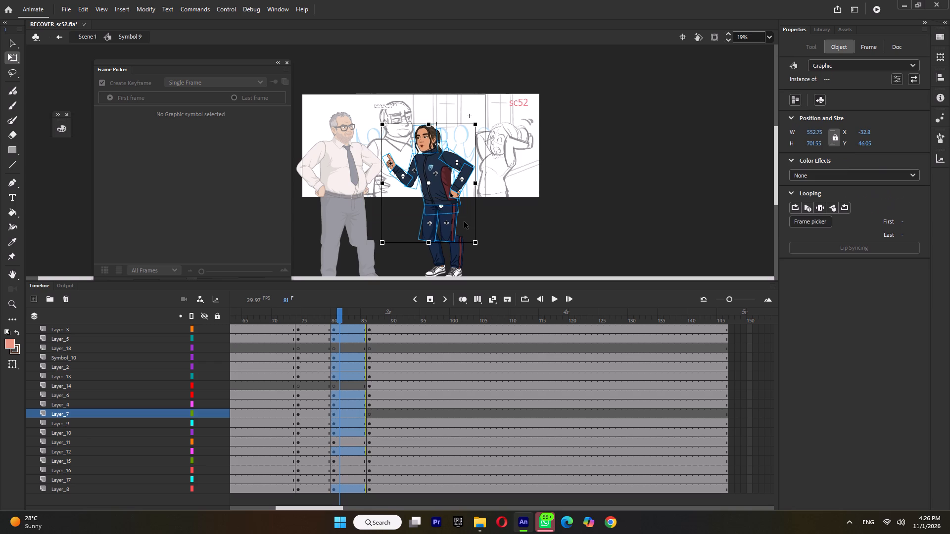
{"action": "key", "text": "Left"}
{"action": "key", "text": "Left"}
Scrub through the transition up to frame 89, and play the saved animation from the start in Scene 1 to check it.
{"action": "left_click", "coordinate": [369, 314]}
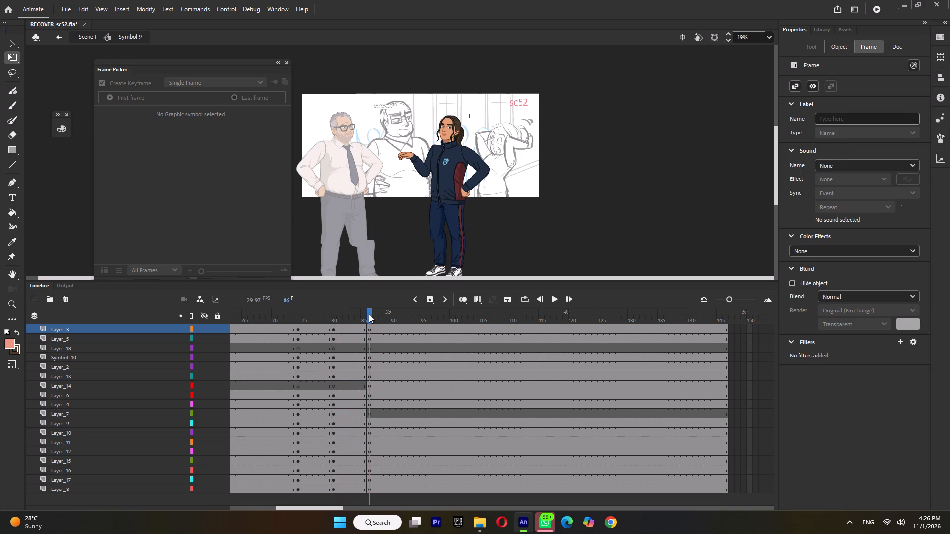
{"action": "left_click_drag", "start_coordinate": [311, 320], "coordinate": [386, 313]}
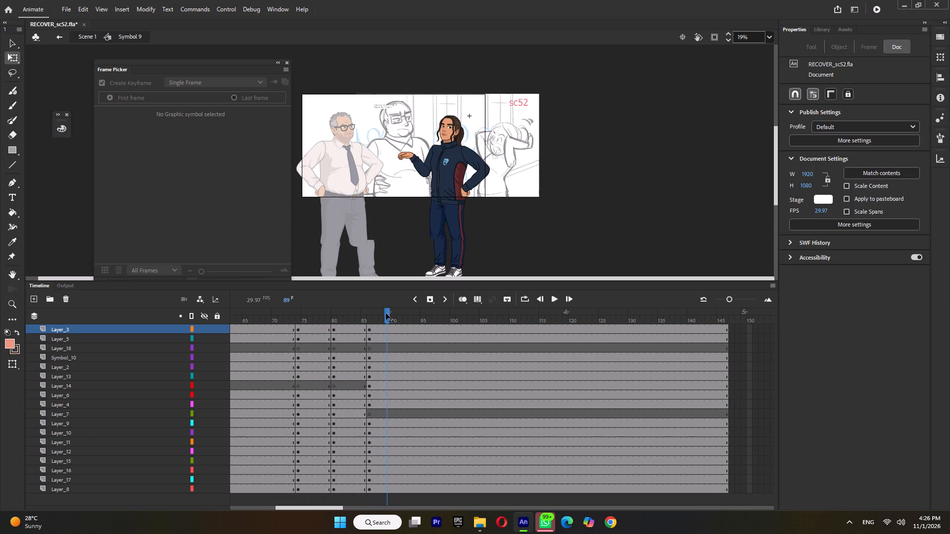
{"action": "left_click_drag", "start_coordinate": [386, 313], "coordinate": [387, 313]}
{"action": "double_click", "coordinate": [608, 175]}
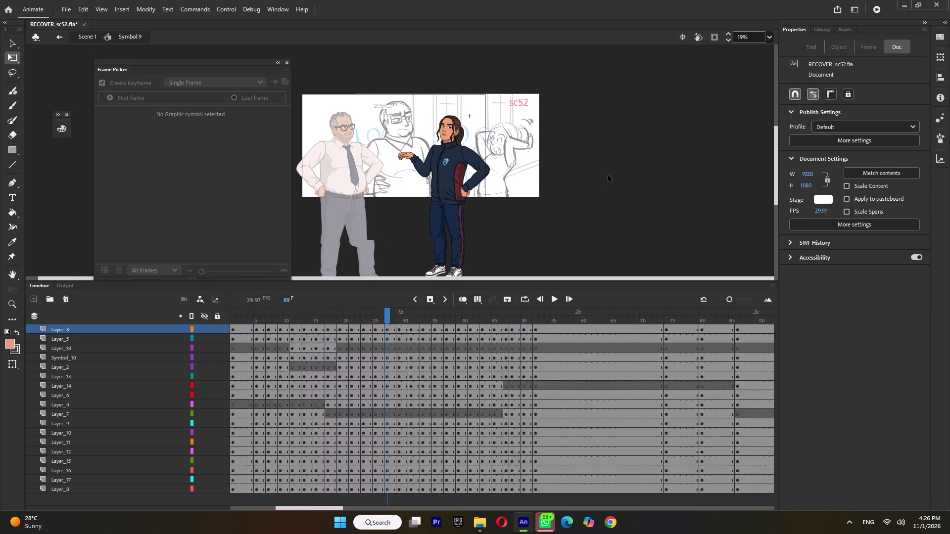
{"action": "scroll", "coordinate": [608, 175], "scroll_direction": "down", "scroll_amount": 5, "text": "ctrl"}
{"action": "key", "text": "ctrl+s"}
{"action": "left_click_drag", "start_coordinate": [263, 314], "coordinate": [117, 336]}
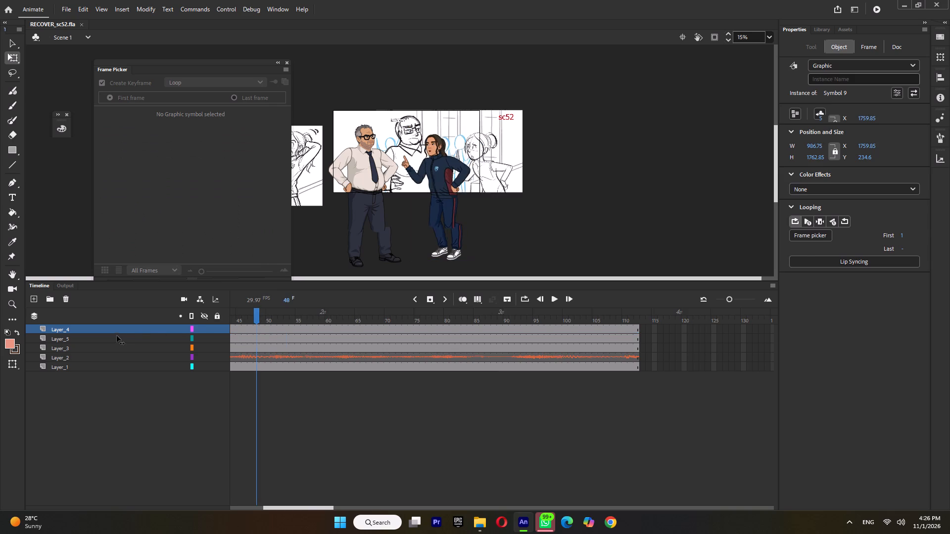
{"action": "left_click_drag", "start_coordinate": [117, 336], "coordinate": [115, 336]}
{"action": "key", "text": "Return"}
{"action": "key", "text": "Return"}
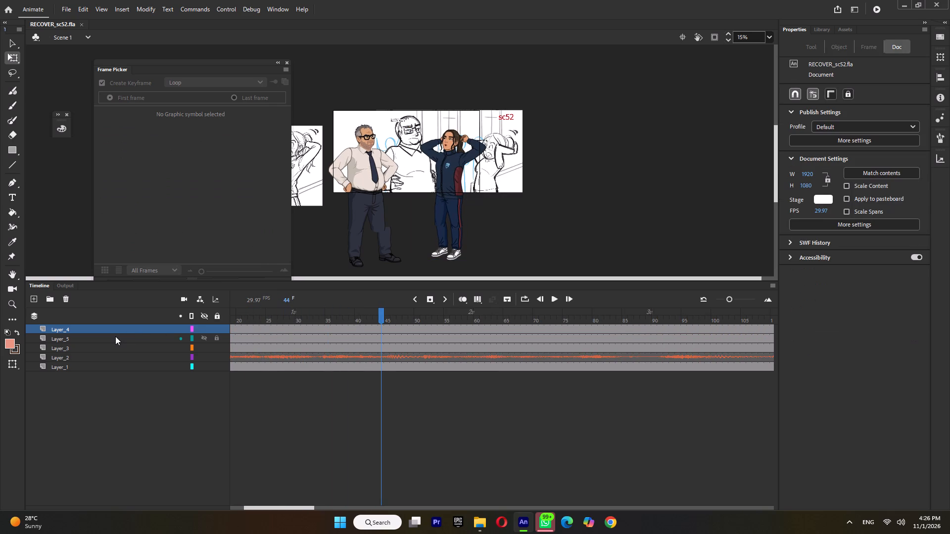
Save the scene as a new file named sc52v2.fla in the ep06 shots folder.
{"action": "key", "text": "ctrl+s"}
{"action": "left_click", "coordinate": [68, 6]}
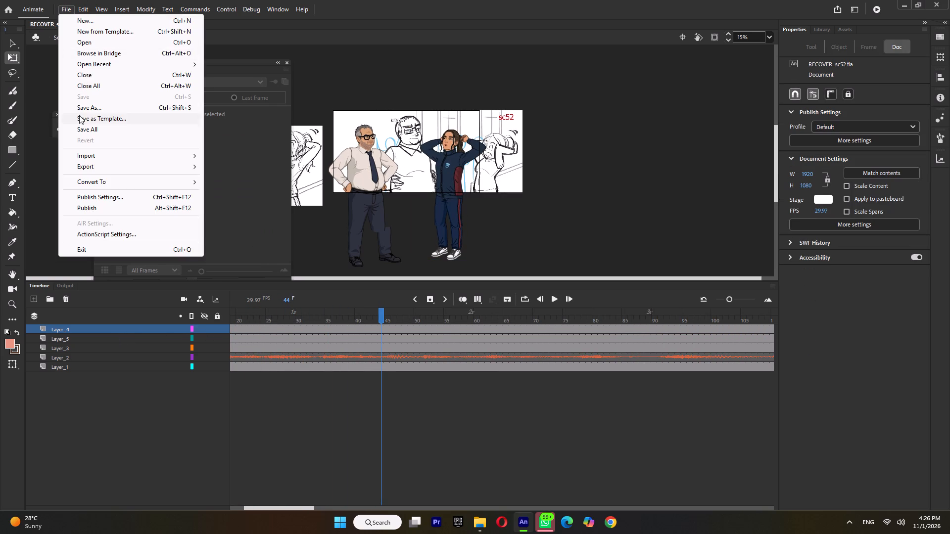
{"action": "left_click", "coordinate": [82, 109]}
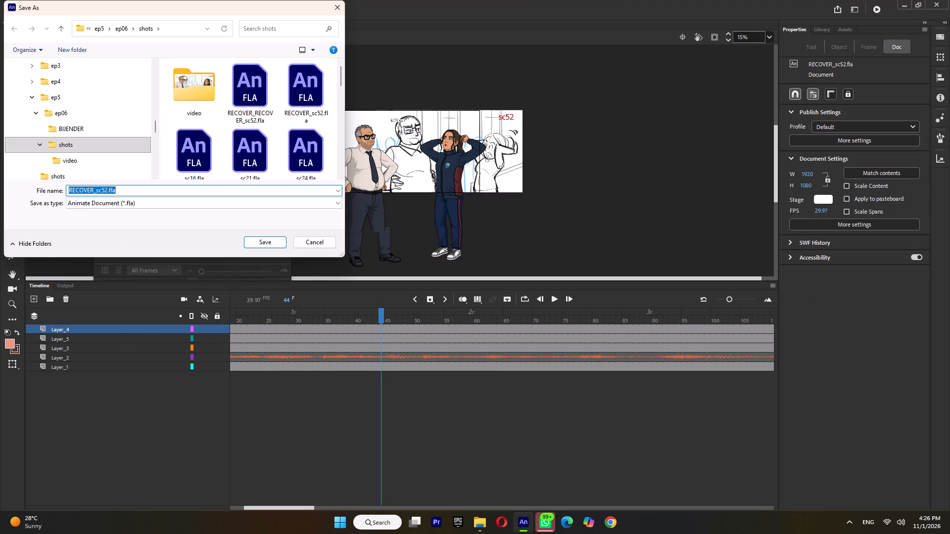
{"action": "left_click_drag", "start_coordinate": [95, 188], "coordinate": [16, 196]}
{"action": "key", "text": "BackSpace"}
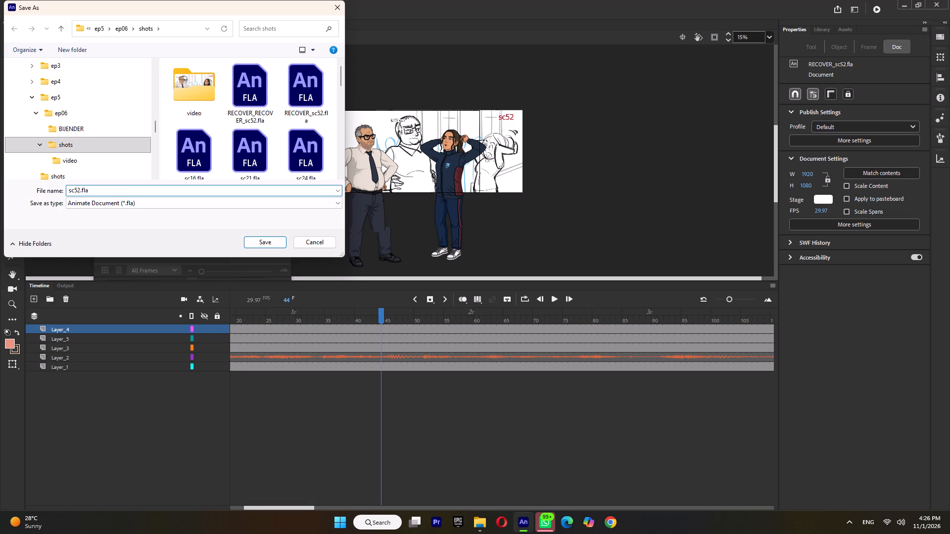
{"action": "left_click", "coordinate": [79, 188]}
{"action": "type", "text": "v2"}
{"action": "key", "text": "Return"}
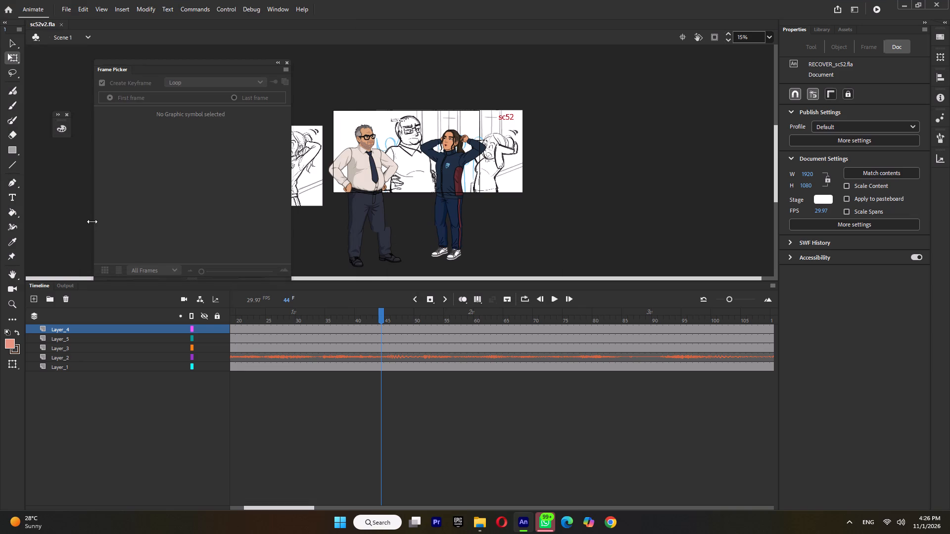
Play back Scene 1 repeatedly from the early frames and across the pose change after frame 84 to examine the woman's acting.
{"action": "left_click", "coordinate": [261, 320]}
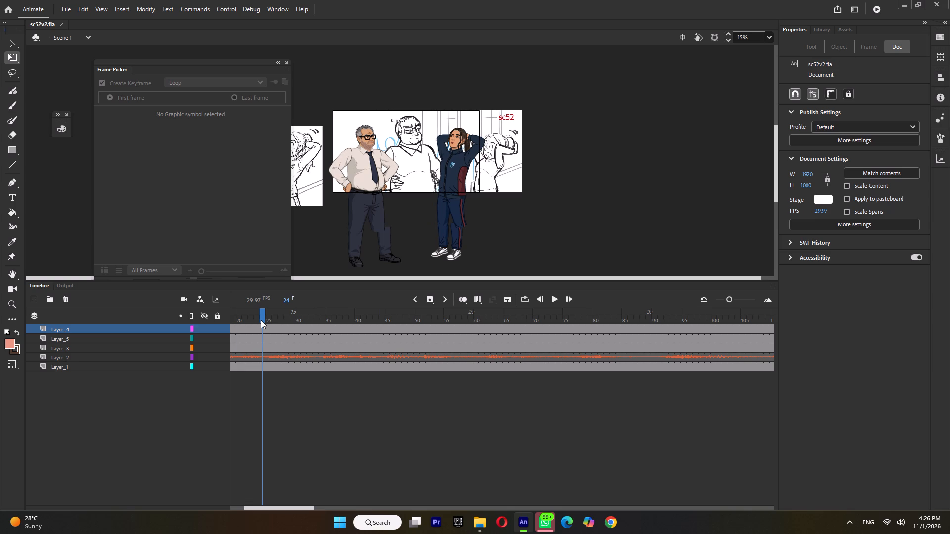
{"action": "key", "text": "Return"}
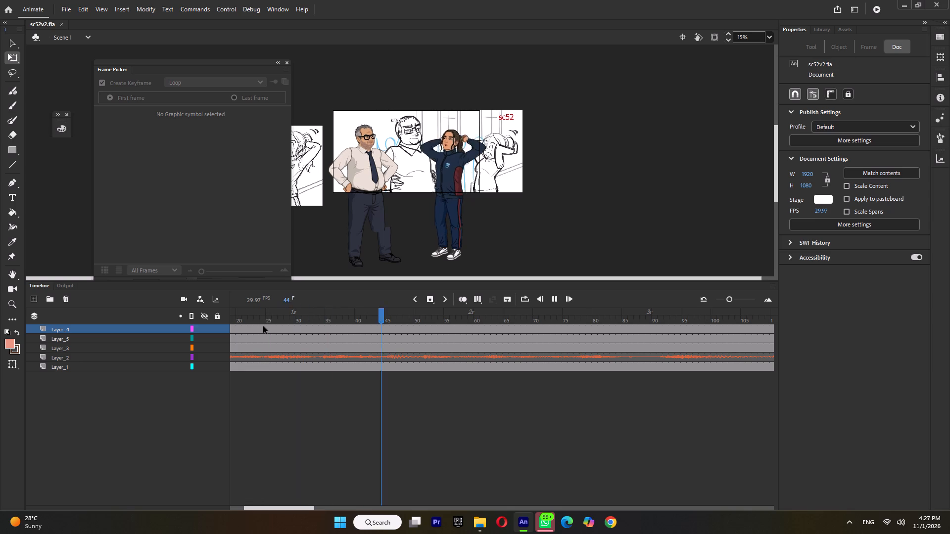
{"action": "key", "text": "Return"}
{"action": "left_click_drag", "start_coordinate": [264, 316], "coordinate": [120, 339]}
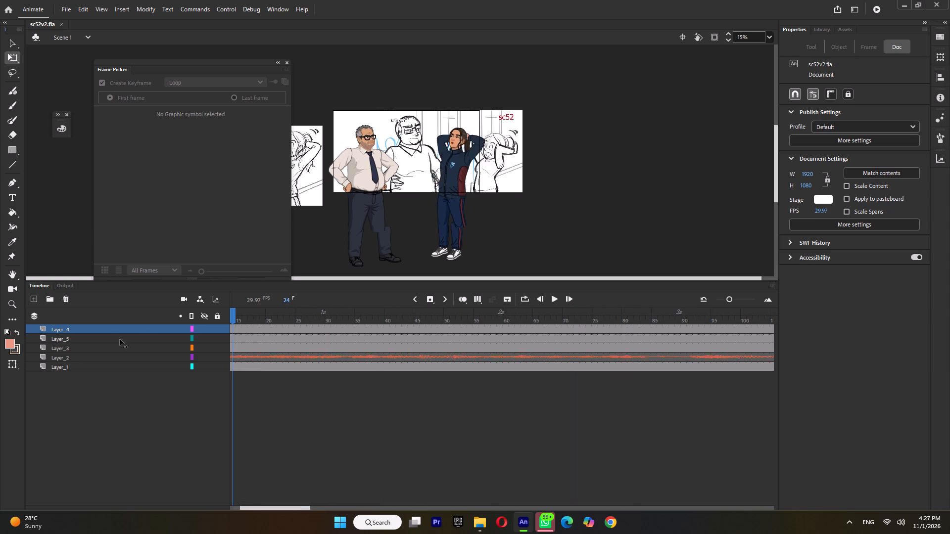
{"action": "left_click_drag", "start_coordinate": [120, 339], "coordinate": [106, 345]}
{"action": "key", "text": "Return"}
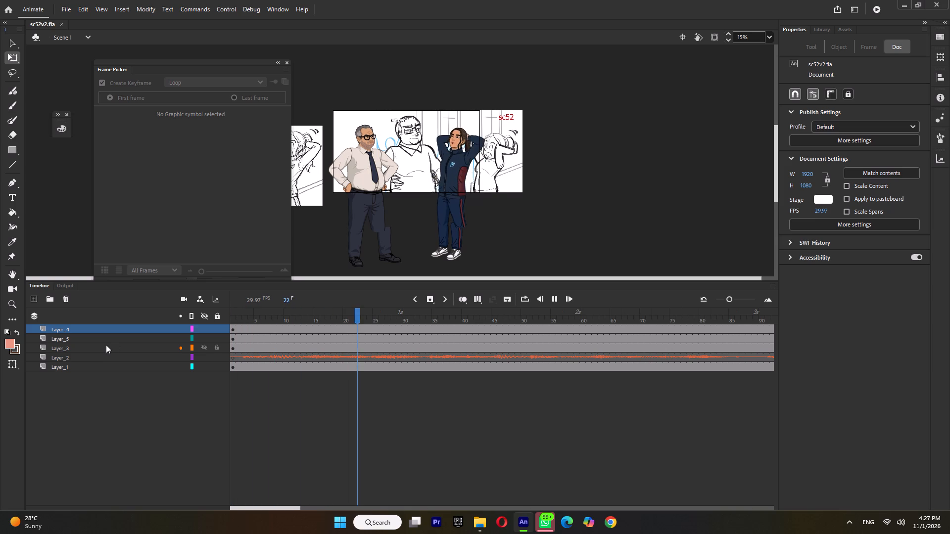
{"action": "key", "text": "Return"}
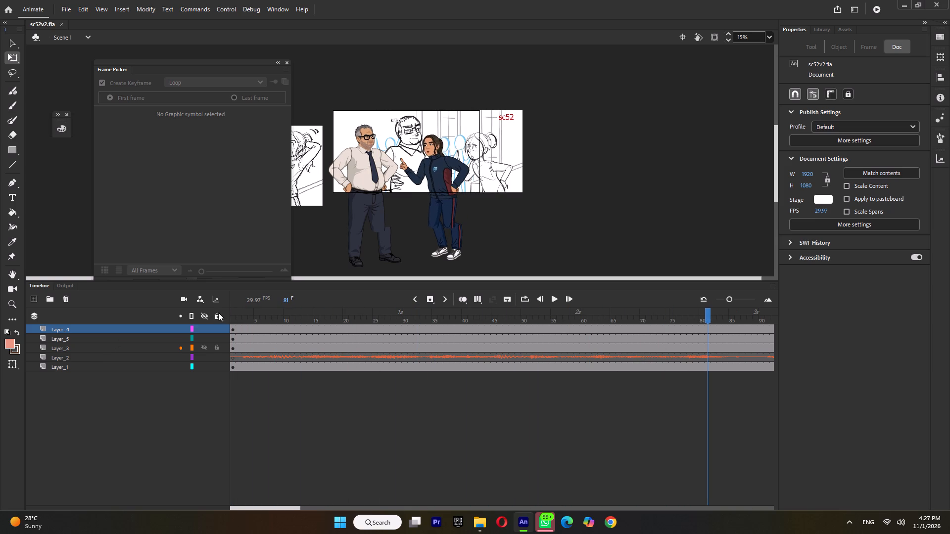
{"action": "left_click_drag", "start_coordinate": [264, 314], "coordinate": [167, 327]}
{"action": "key", "text": "Return"}
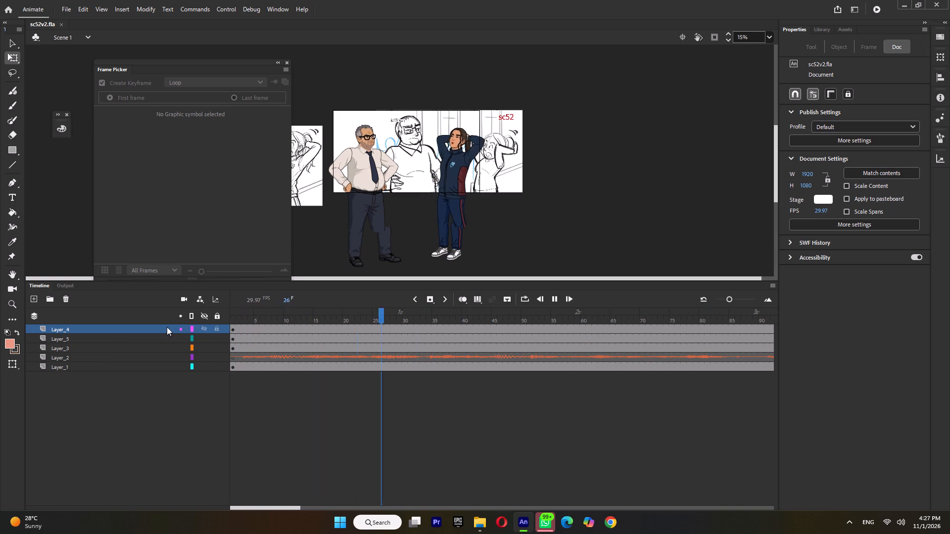
{"action": "key", "text": "Return"}
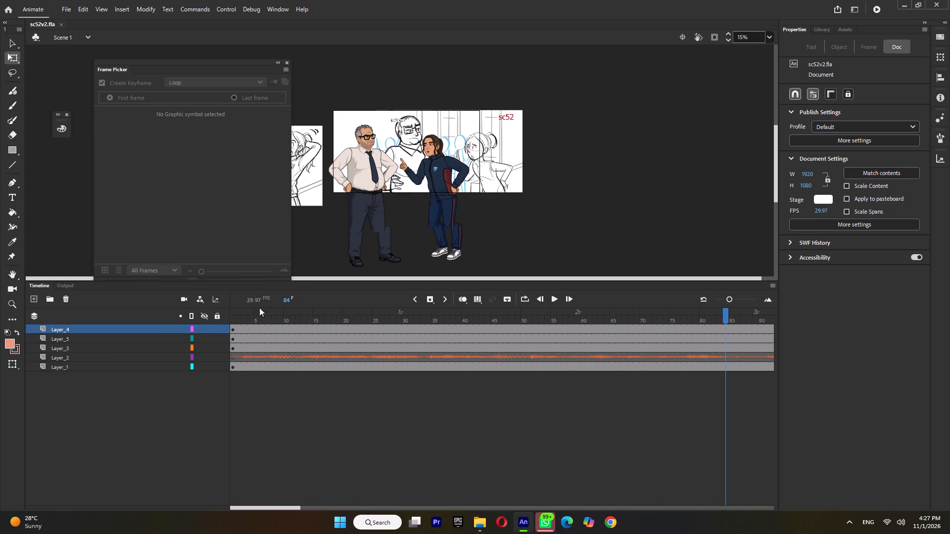
{"action": "left_click", "coordinate": [264, 315]}
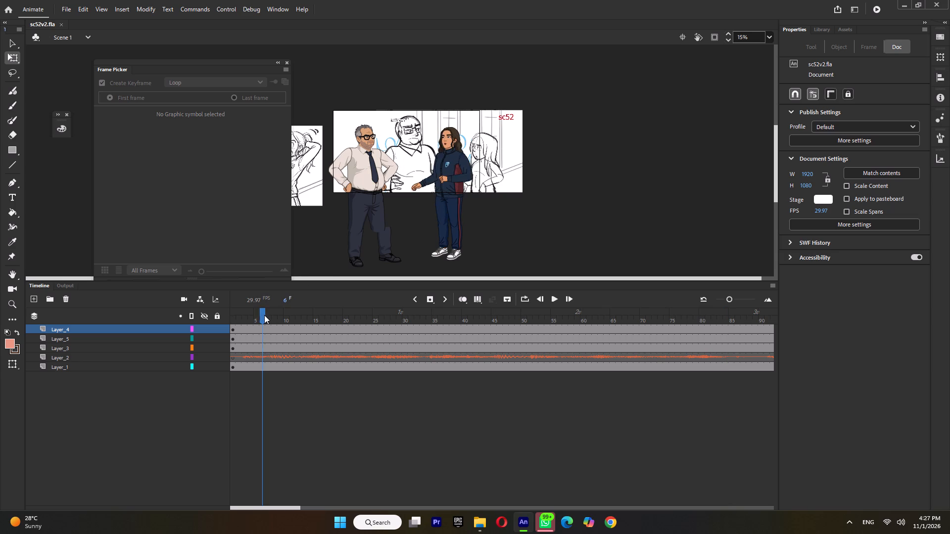
{"action": "key", "text": "Return"}
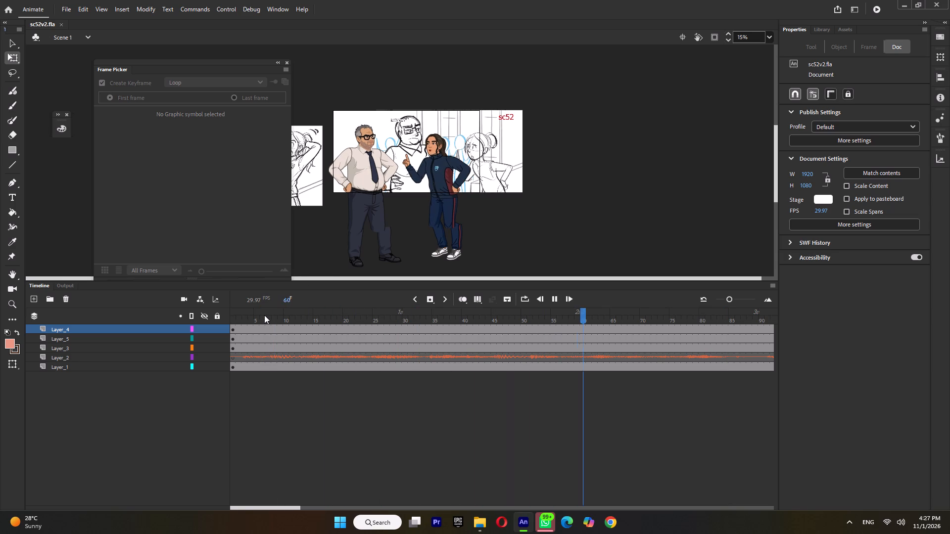
{"action": "key", "text": "Return"}
{"action": "key", "text": "Return"}
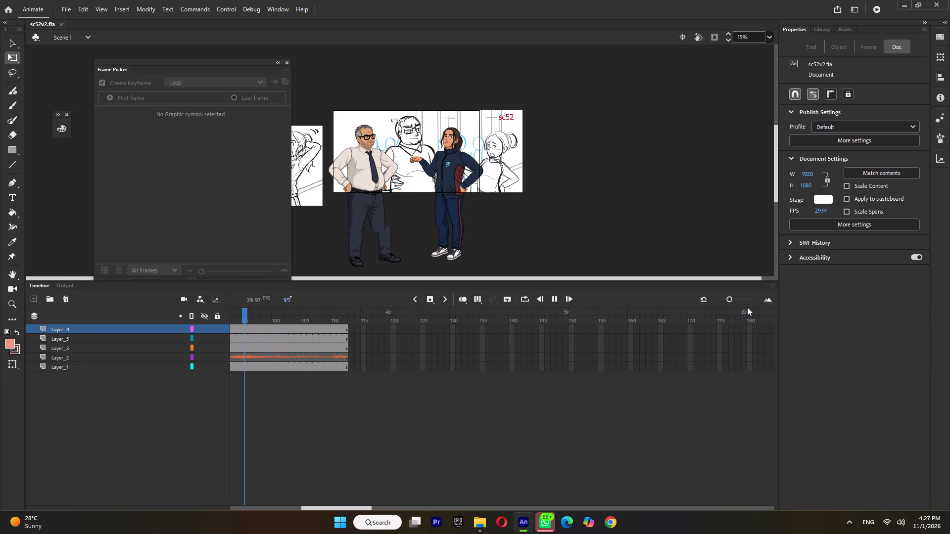
{"action": "left_click_drag", "start_coordinate": [290, 311], "coordinate": [333, 344]}
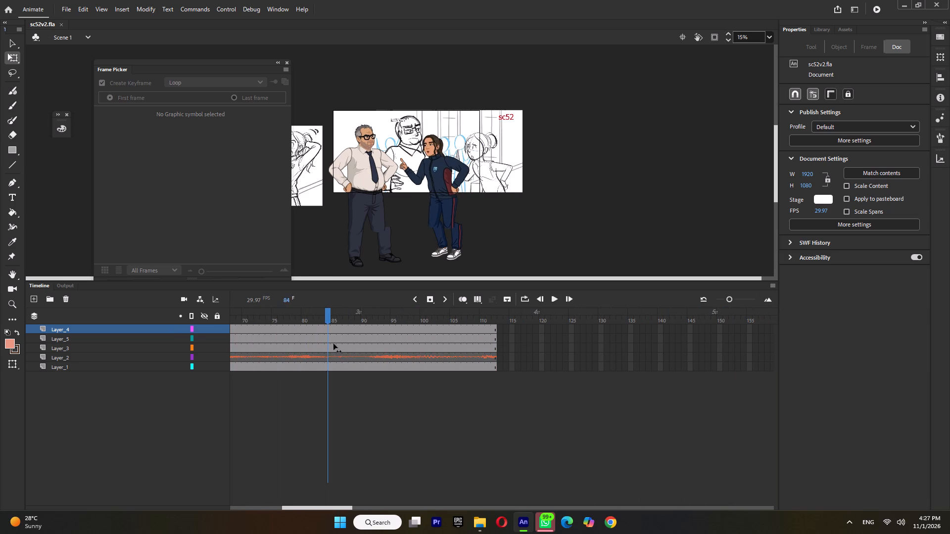
{"action": "left_click_drag", "start_coordinate": [333, 344], "coordinate": [332, 355]}
{"action": "key", "text": "Return"}
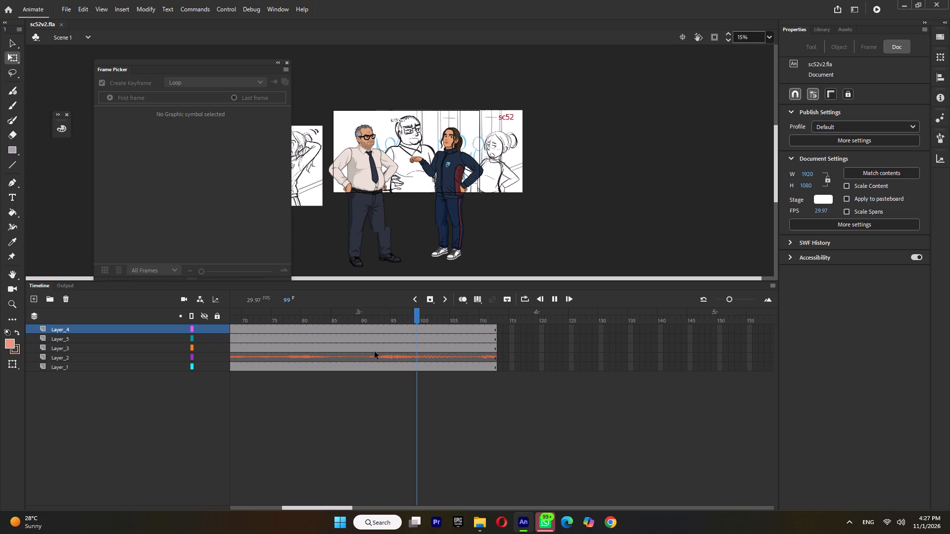
Play and scrub Scene 1 between about frames 59 and 99 to examine the woman's change of pose.
{"action": "key", "text": "Return"}
{"action": "left_click", "coordinate": [335, 315]}
{"action": "key", "text": "Return"}
{"action": "key", "text": "Return"}
{"action": "left_click_drag", "start_coordinate": [325, 317], "coordinate": [495, 348]}
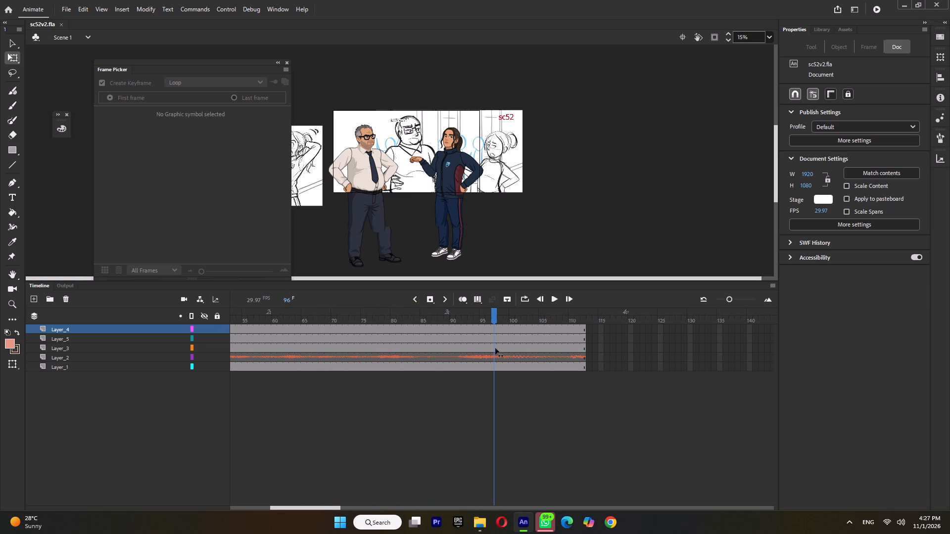
{"action": "left_click_drag", "start_coordinate": [495, 348], "coordinate": [196, 354]}
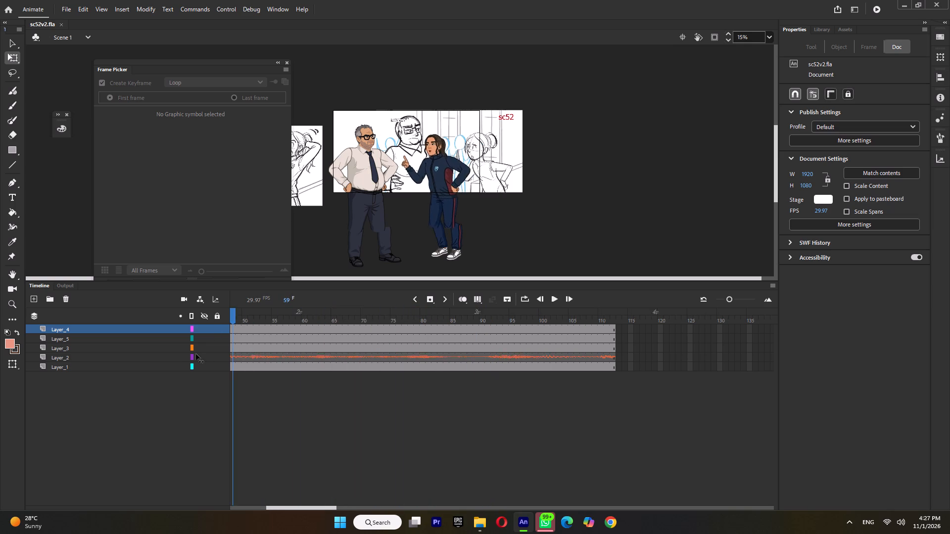
{"action": "key", "text": "Return"}
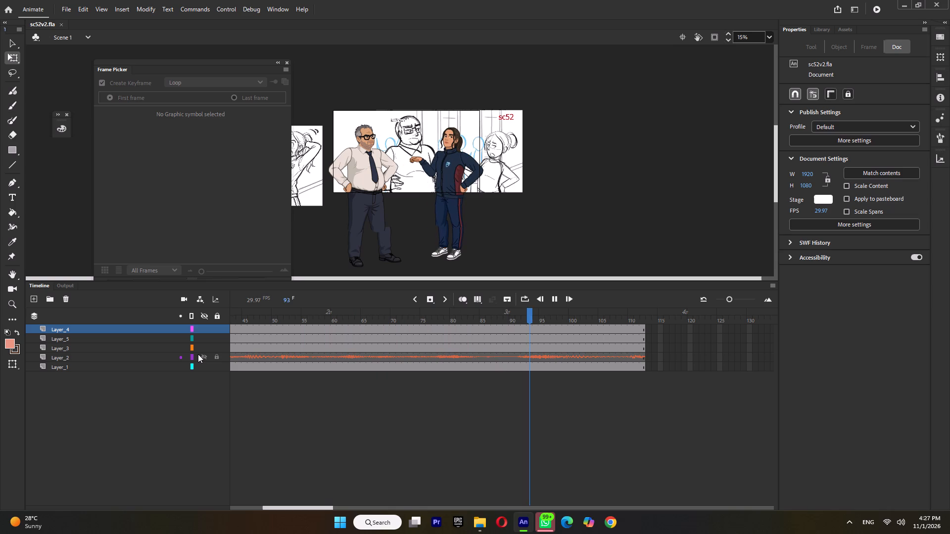
{"action": "key", "text": "Return"}
Open the woman's symbol, scrub through the pose change, and add keyframes on all layers at frame 91.
{"action": "double_click", "coordinate": [448, 166]}
{"action": "scroll", "coordinate": [448, 166], "scroll_direction": "up", "scroll_amount": 3, "text": "ctrl"}
{"action": "left_click_drag", "start_coordinate": [298, 315], "coordinate": [58, 342]}
{"action": "key", "text": "Return"}
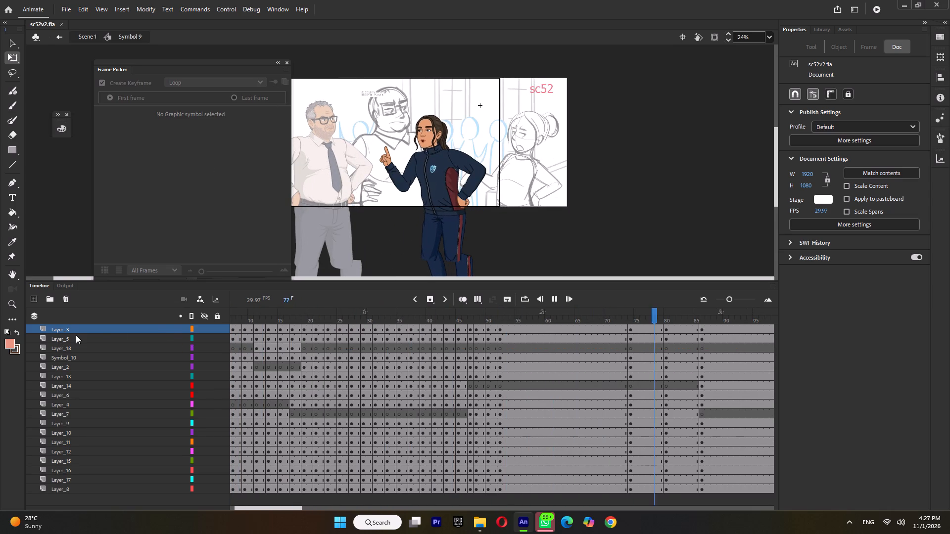
{"action": "key", "text": "Return"}
{"action": "left_click_drag", "start_coordinate": [237, 319], "coordinate": [274, 352]}
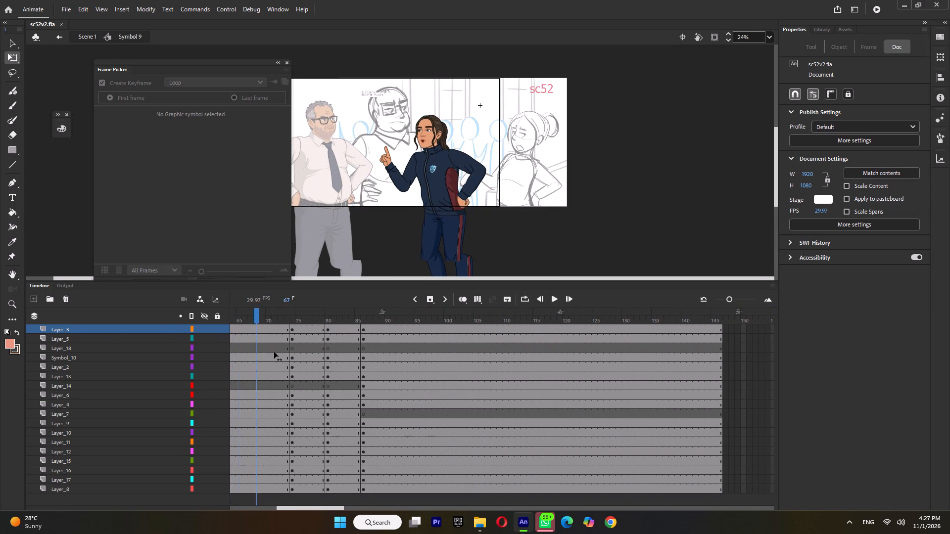
{"action": "left_click_drag", "start_coordinate": [274, 352], "coordinate": [364, 347]}
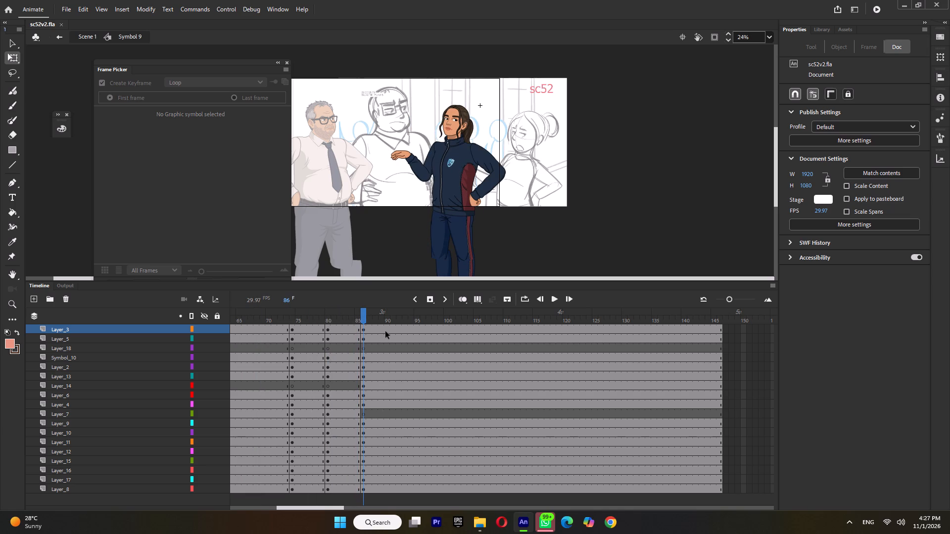
{"action": "double_click", "coordinate": [392, 315]}
{"action": "key", "text": "F6"}
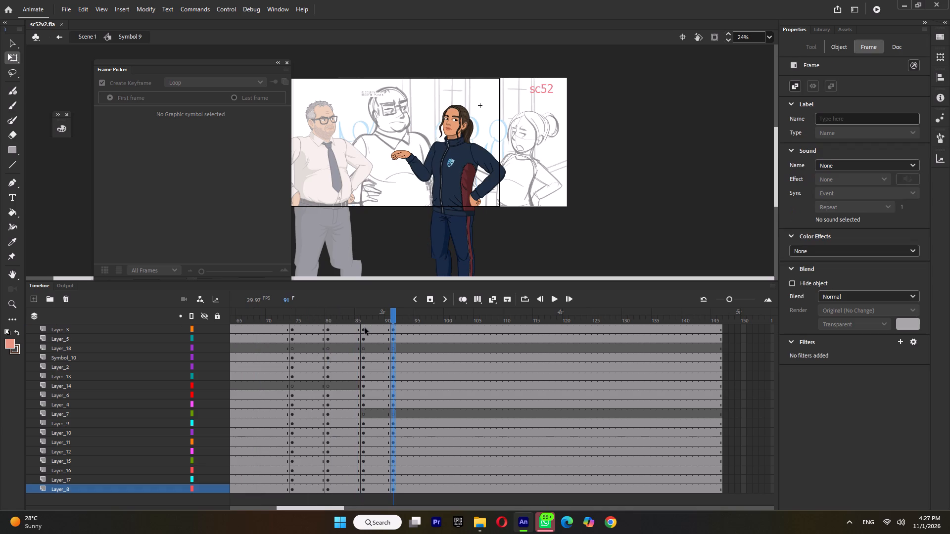
In the frame 86 pose, rotate the woman's raised arm slightly up from the shoulder, and its forearm and hand up from the elbow.
{"action": "left_click", "coordinate": [325, 326]}
{"action": "left_click", "coordinate": [364, 318]}
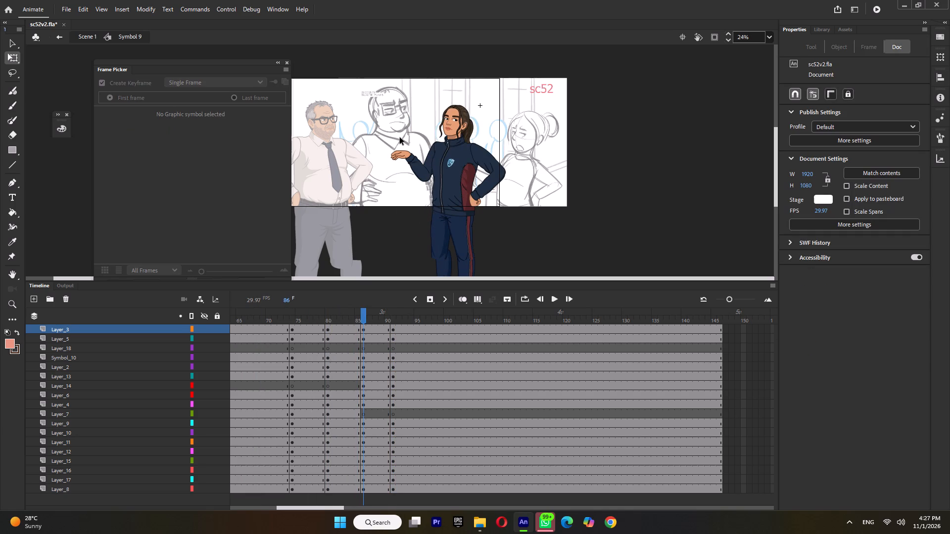
{"action": "left_click_drag", "start_coordinate": [392, 120], "coordinate": [426, 179]}
{"action": "scroll", "coordinate": [422, 168], "scroll_direction": "up", "scroll_amount": 2, "text": "ctrl"}
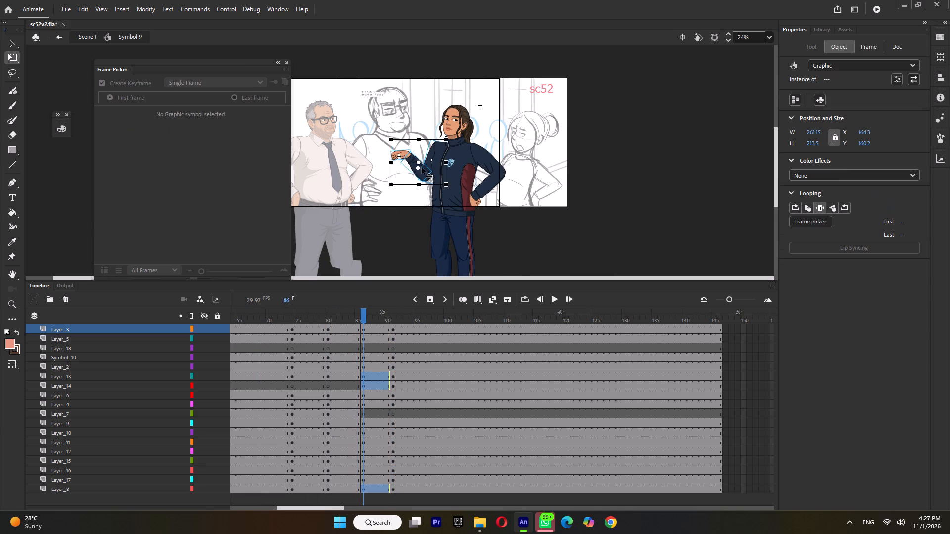
{"action": "scroll", "coordinate": [422, 168], "scroll_direction": "up", "scroll_amount": 1, "text": "ctrl"}
{"action": "left_click_drag", "start_coordinate": [441, 159], "coordinate": [468, 130]}
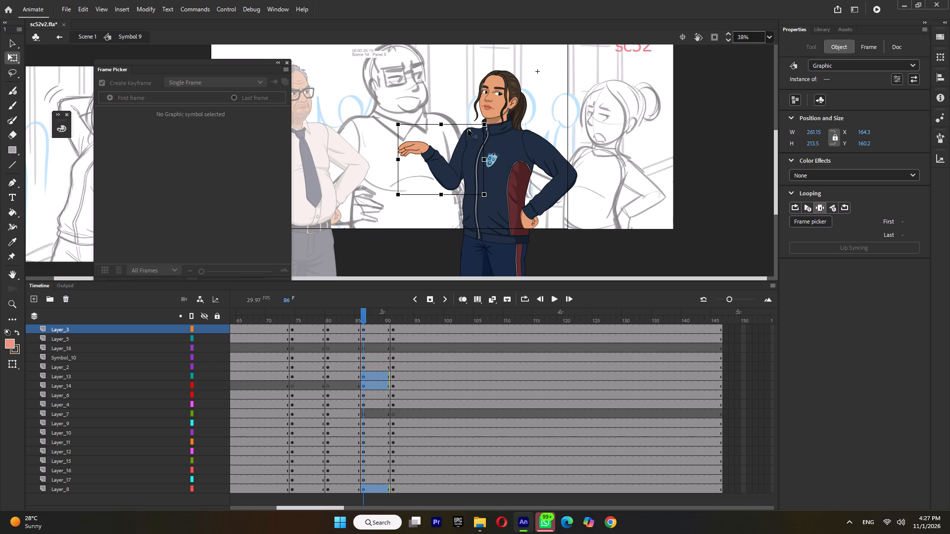
{"action": "left_click_drag", "start_coordinate": [468, 130], "coordinate": [470, 131]}
{"action": "left_click_drag", "start_coordinate": [402, 201], "coordinate": [395, 193]}
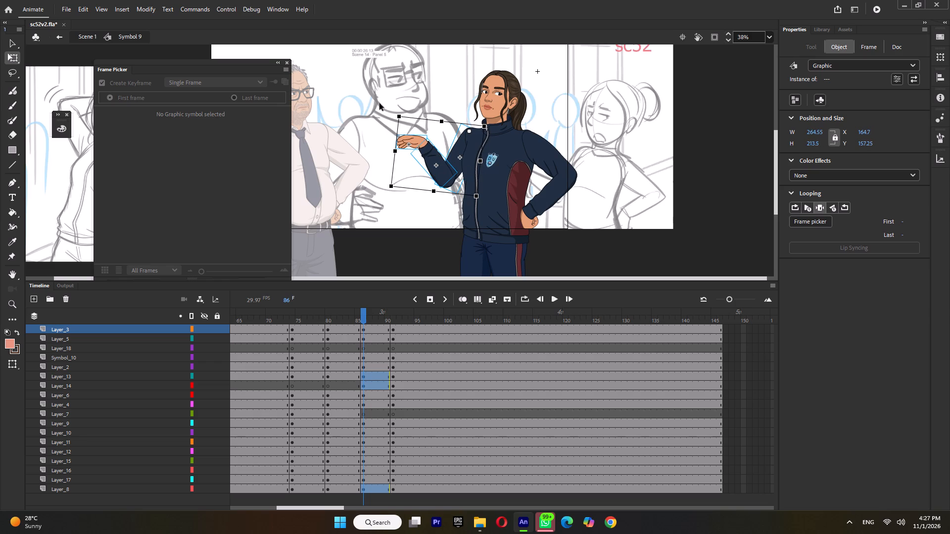
{"action": "left_click_drag", "start_coordinate": [380, 103], "coordinate": [432, 161]}
{"action": "left_click_drag", "start_coordinate": [427, 161], "coordinate": [444, 178]}
{"action": "left_click_drag", "start_coordinate": [393, 139], "coordinate": [396, 130]}
Rotate the raised hand upward at the wrist in the frame 86 pose and compare it with the neighbouring poses.
{"action": "left_click", "coordinate": [396, 149]}
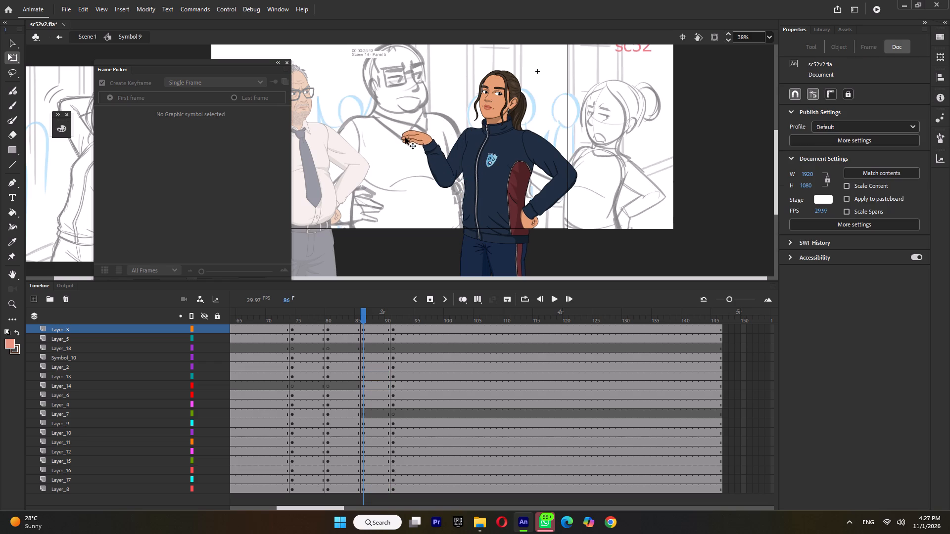
{"action": "left_click", "coordinate": [408, 134]}
{"action": "left_click_drag", "start_coordinate": [396, 129], "coordinate": [405, 111]}
{"action": "scroll", "coordinate": [431, 134], "scroll_direction": "up", "scroll_amount": 15, "text": "ctrl"}
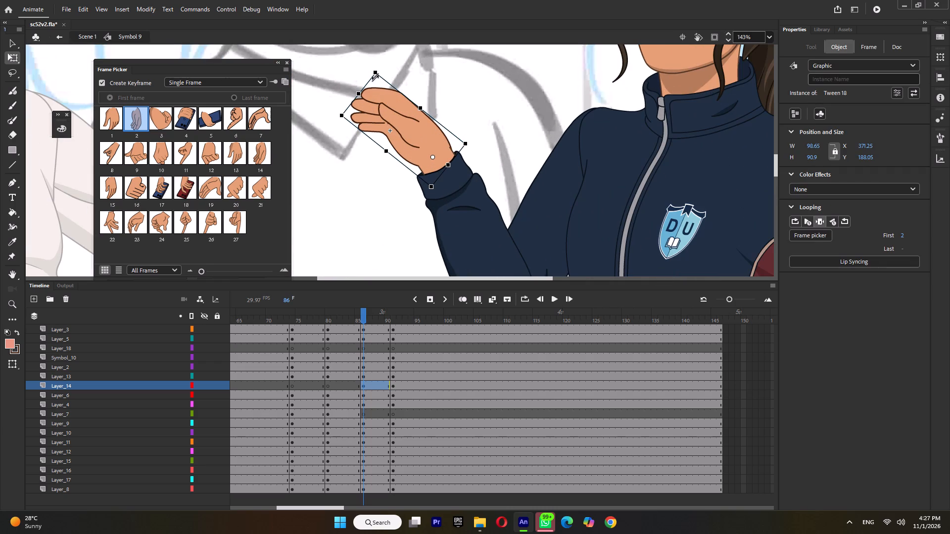
{"action": "left_click_drag", "start_coordinate": [370, 70], "coordinate": [380, 59]}
{"action": "scroll", "coordinate": [412, 100], "scroll_direction": "down", "scroll_amount": 11, "text": "ctrl"}
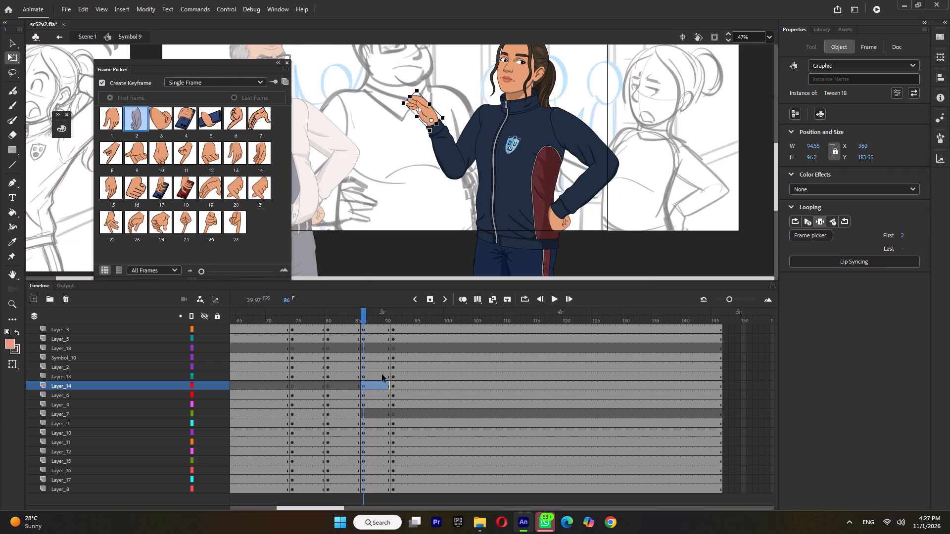
{"action": "left_click", "coordinate": [400, 316]}
{"action": "left_click", "coordinate": [342, 318]}
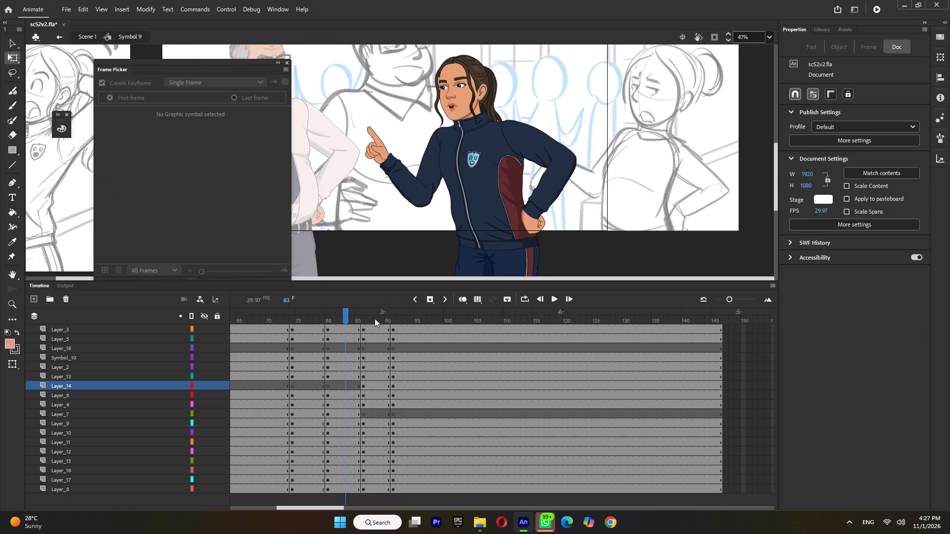
{"action": "left_click", "coordinate": [375, 318]}
{"action": "scroll", "coordinate": [519, 147], "scroll_direction": "down", "scroll_amount": 4, "text": "ctrl"}
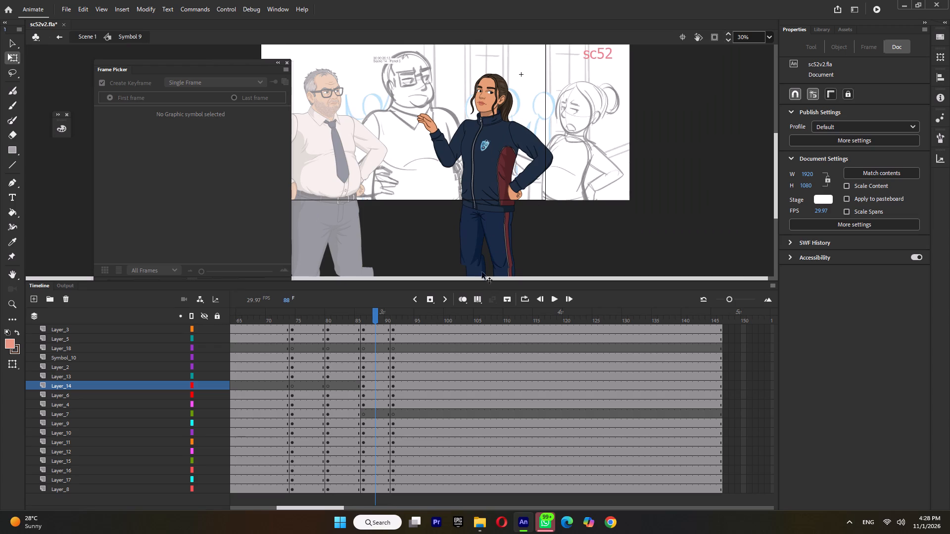
Add keyframes on all of the woman's layers at frame 96.
{"action": "left_click", "coordinate": [420, 316]}
{"action": "double_click", "coordinate": [421, 318]}
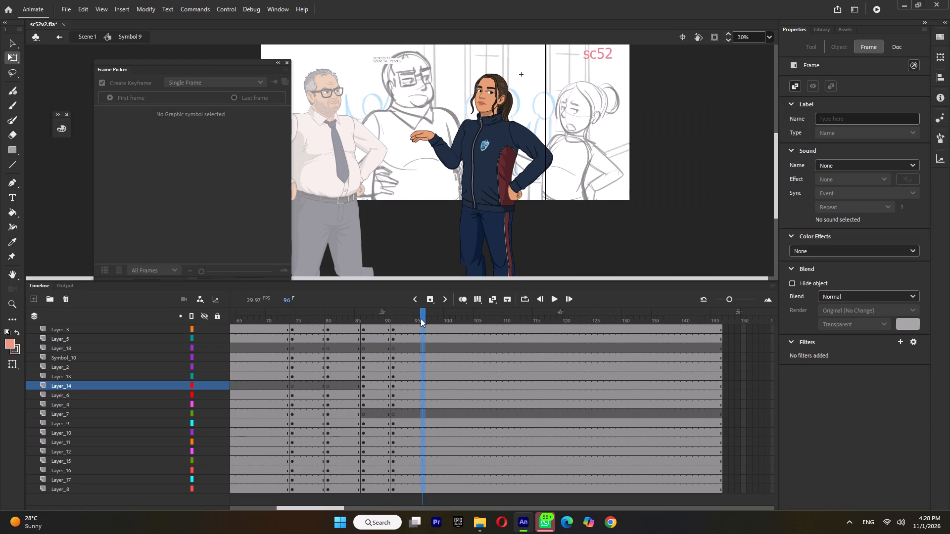
{"action": "key", "text": "F6"}
Stretch the woman's whole upper body slightly taller and skew it slightly from the waist in the frame 86 pose.
{"action": "left_click", "coordinate": [348, 319]}
{"action": "left_click", "coordinate": [370, 314]}
{"action": "left_click_drag", "start_coordinate": [579, 56], "coordinate": [447, 156]}
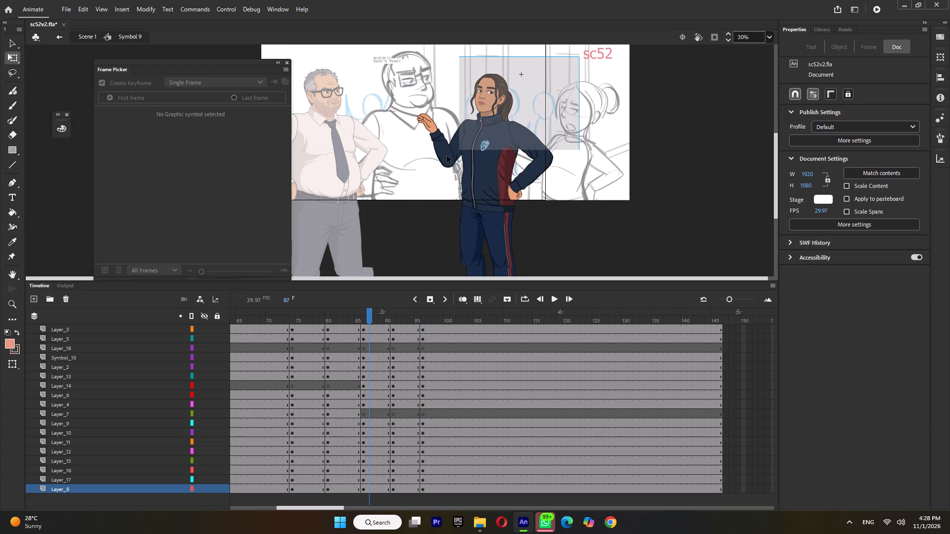
{"action": "left_click_drag", "start_coordinate": [447, 156], "coordinate": [404, 189]}
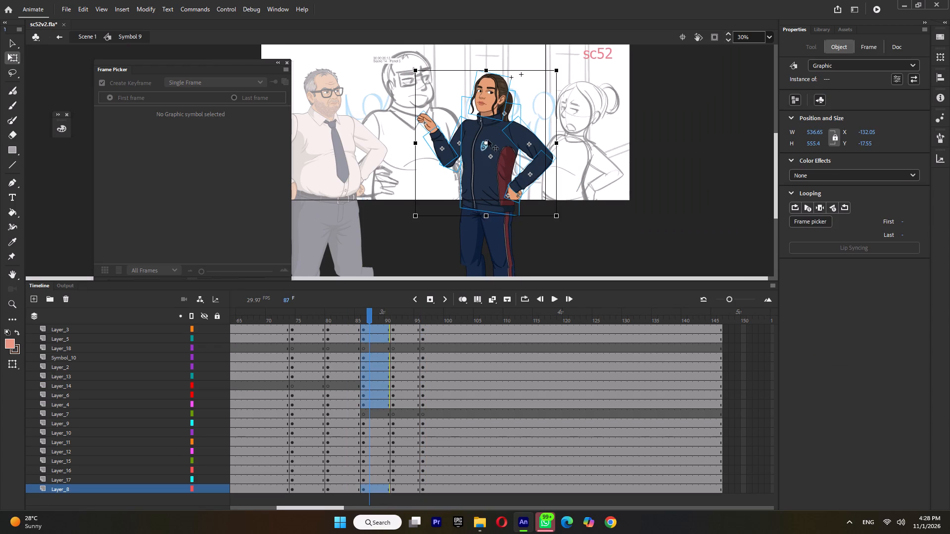
{"action": "left_click_drag", "start_coordinate": [485, 144], "coordinate": [482, 205]}
{"action": "scroll", "coordinate": [492, 81], "scroll_direction": "up", "scroll_amount": 6, "text": "ctrl"}
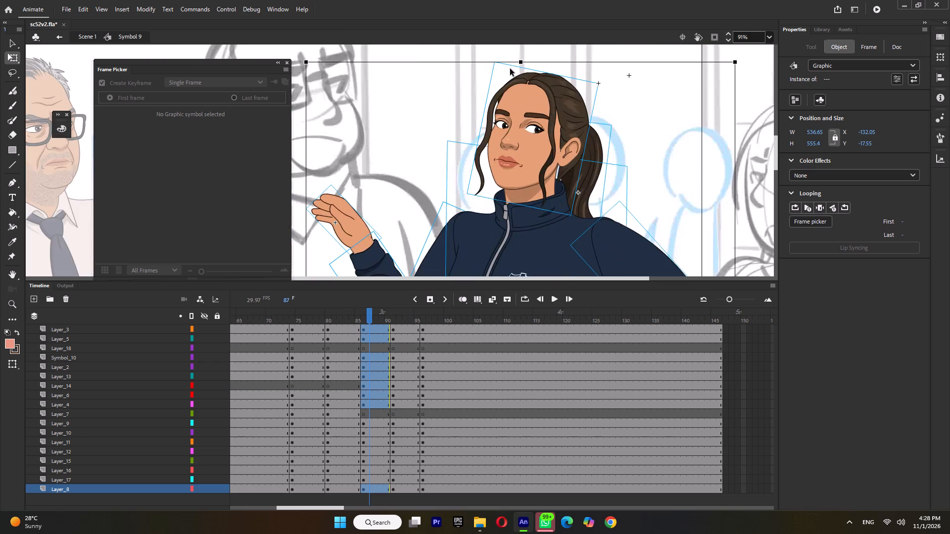
{"action": "scroll", "coordinate": [522, 64], "scroll_direction": "up", "scroll_amount": 3, "text": "ctrl"}
{"action": "left_click_drag", "start_coordinate": [522, 60], "coordinate": [522, 54]}
{"action": "left_click_drag", "start_coordinate": [530, 56], "coordinate": [534, 56]}
Tilt the head and ponytail together slightly backward around the neck in the frame 86 pose.
{"action": "scroll", "coordinate": [536, 58], "scroll_direction": "down", "scroll_amount": 9, "text": "ctrl"}
{"action": "left_click", "coordinate": [619, 88]}
{"action": "left_click_drag", "start_coordinate": [617, 88], "coordinate": [540, 102]}
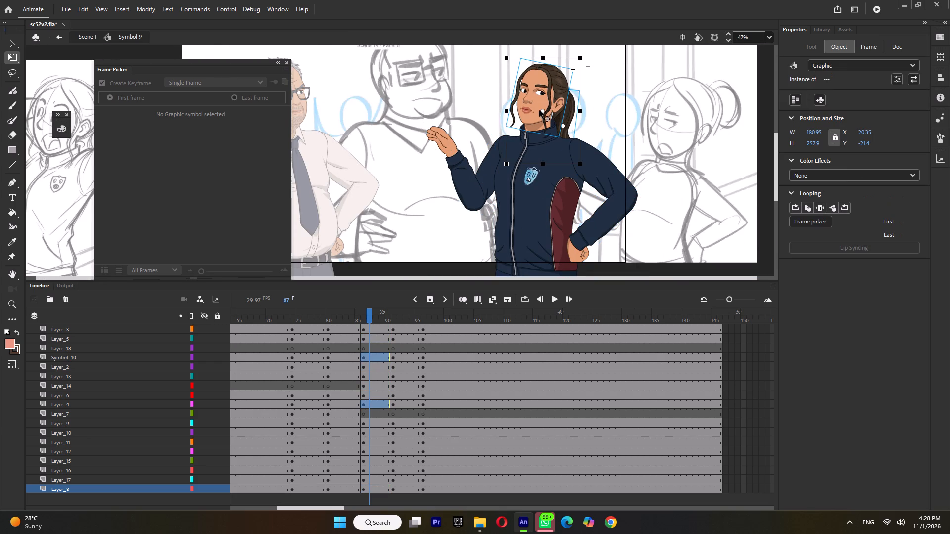
{"action": "left_click_drag", "start_coordinate": [542, 110], "coordinate": [542, 115]}
{"action": "scroll", "coordinate": [504, 48], "scroll_direction": "up", "scroll_amount": 4, "text": "ctrl"}
{"action": "left_click_drag", "start_coordinate": [505, 66], "coordinate": [508, 62]}
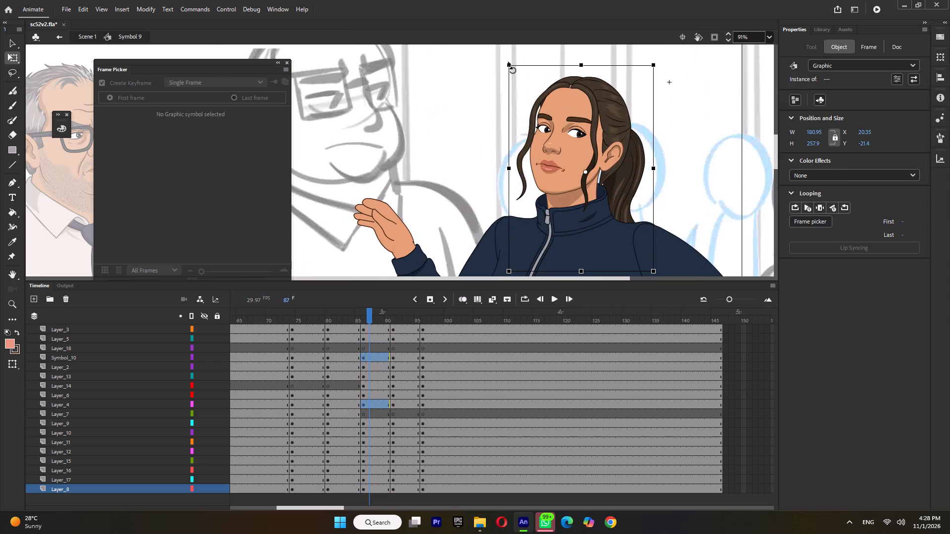
{"action": "left_click_drag", "start_coordinate": [508, 62], "coordinate": [509, 61]}
Swing the ponytail outward, away from the neck, in the frame 86 pose and compare it with the previous pose.
{"action": "scroll", "coordinate": [544, 71], "scroll_direction": "down", "scroll_amount": 4, "text": "ctrl"}
{"action": "left_click", "coordinate": [636, 138]}
{"action": "left_click", "coordinate": [599, 152]}
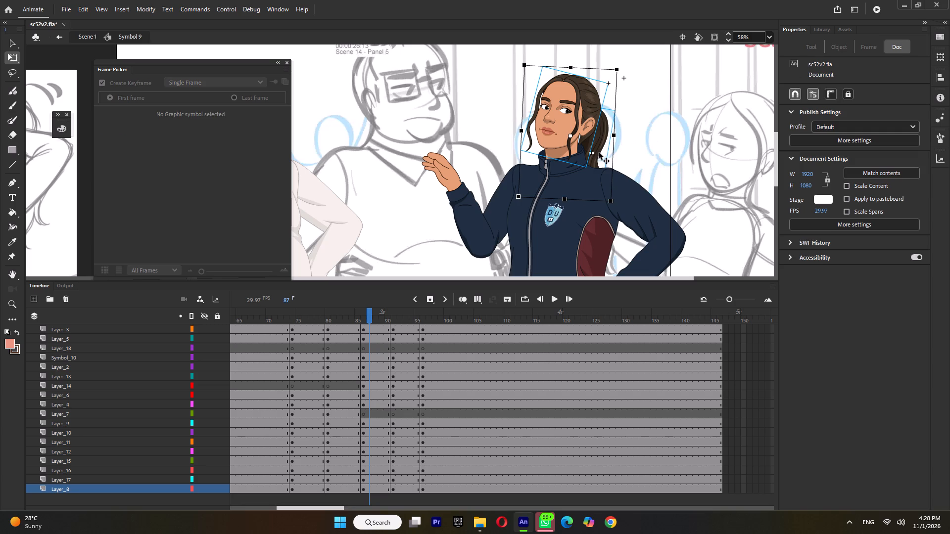
{"action": "left_click_drag", "start_coordinate": [600, 208], "coordinate": [614, 210]}
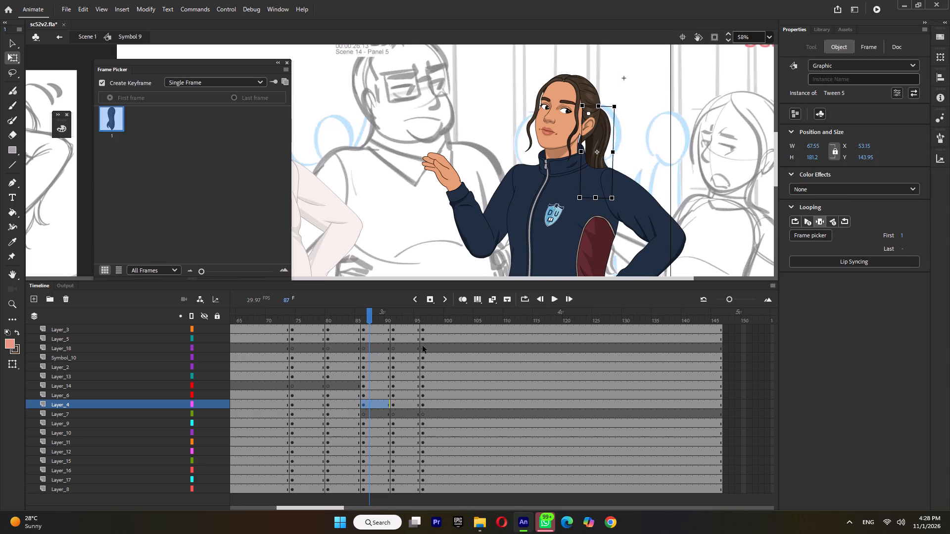
{"action": "left_click", "coordinate": [343, 320]}
{"action": "left_click", "coordinate": [375, 318]}
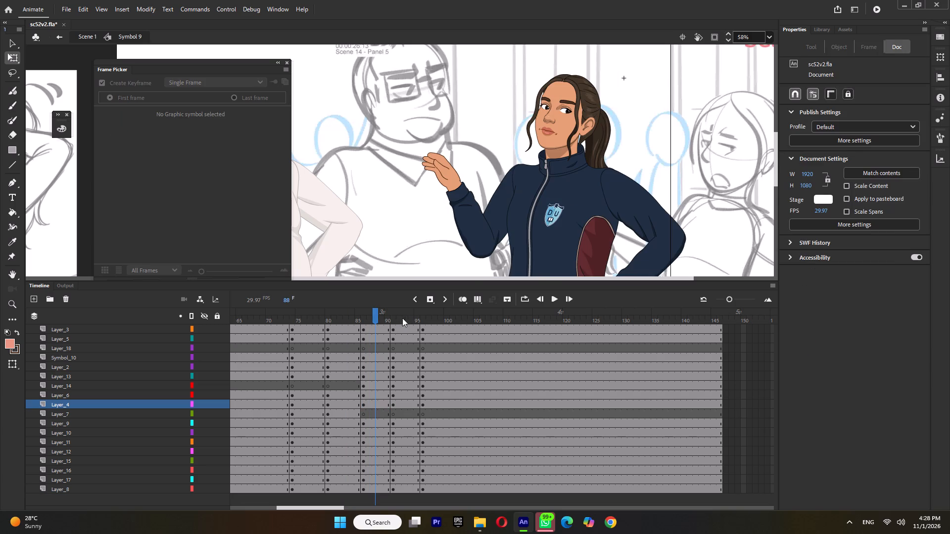
Swing the ponytail outward in the frame 91 pose and slightly less in the frame 96 pose, and play back the motion.
{"action": "left_click", "coordinate": [411, 316]}
{"action": "left_click", "coordinate": [593, 149]}
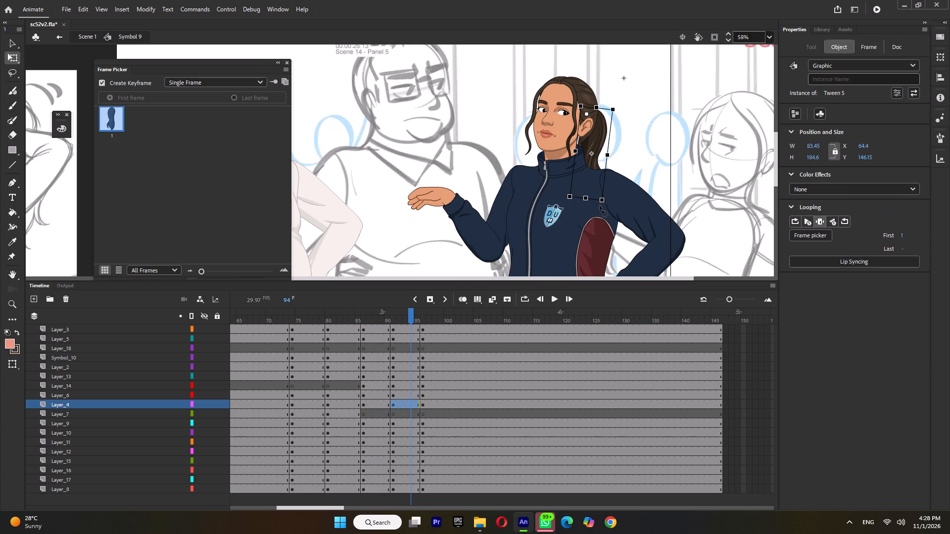
{"action": "left_click_drag", "start_coordinate": [600, 206], "coordinate": [609, 206]}
{"action": "left_click", "coordinate": [444, 314]}
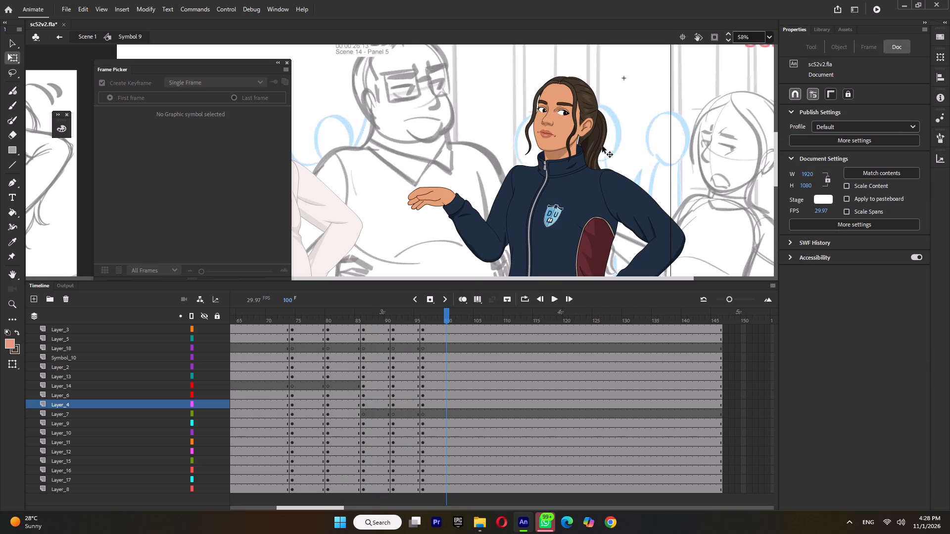
{"action": "left_click", "coordinate": [597, 151]}
{"action": "left_click_drag", "start_coordinate": [602, 209], "coordinate": [608, 209]}
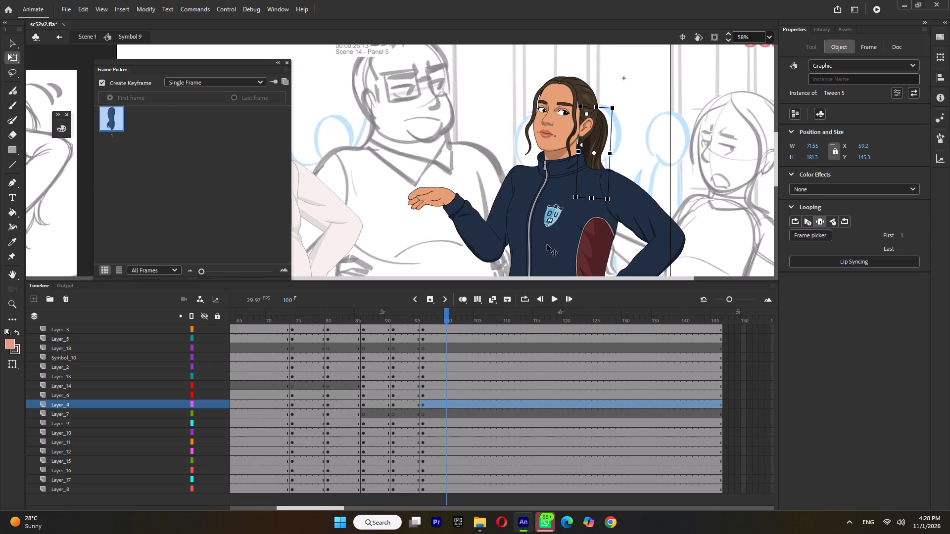
{"action": "left_click", "coordinate": [302, 316]}
{"action": "key", "text": "Return"}
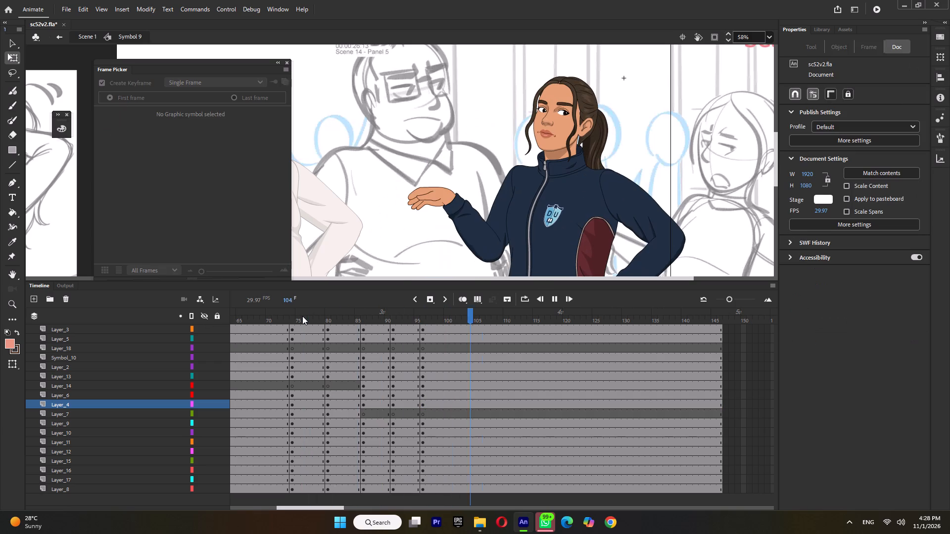
{"action": "key", "text": "Return"}
Rotate the raised hand further upward in the frame 86 pose and nudge it a net six steps left and three steps down.
{"action": "left_click", "coordinate": [360, 316]}
{"action": "left_click", "coordinate": [369, 316]}
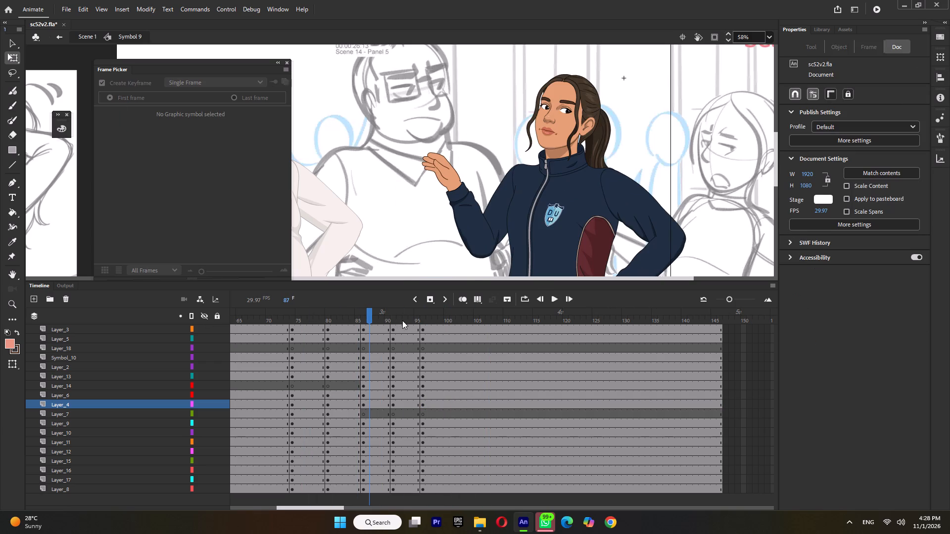
{"action": "left_click", "coordinate": [423, 149]}
{"action": "left_click", "coordinate": [442, 170]}
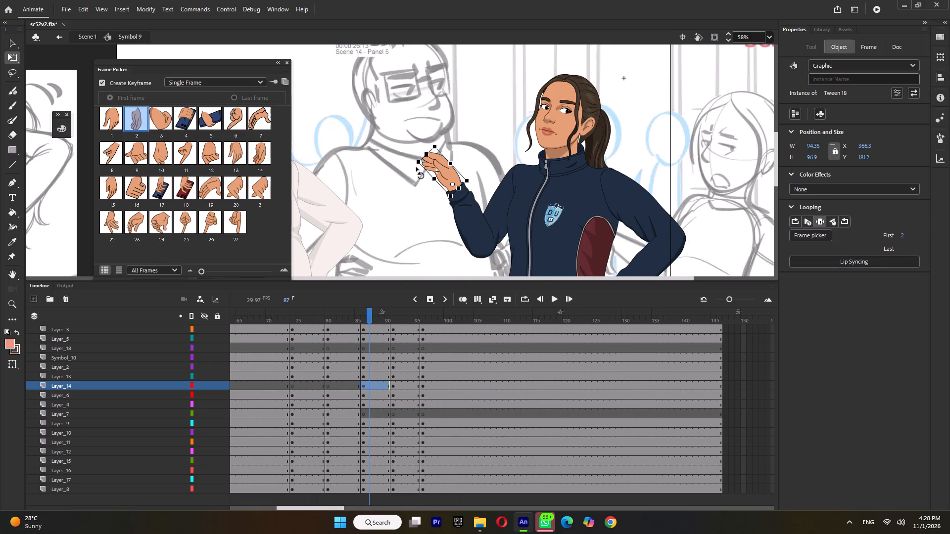
{"action": "left_click_drag", "start_coordinate": [416, 167], "coordinate": [423, 153]}
{"action": "key", "text": "Left"}
{"action": "key", "text": "Left"}
{"action": "key", "text": "Left"}
{"action": "key", "text": "Left"}
{"action": "key", "text": "Left"}
{"action": "key", "text": "Left"}
{"action": "key", "text": "Left"}
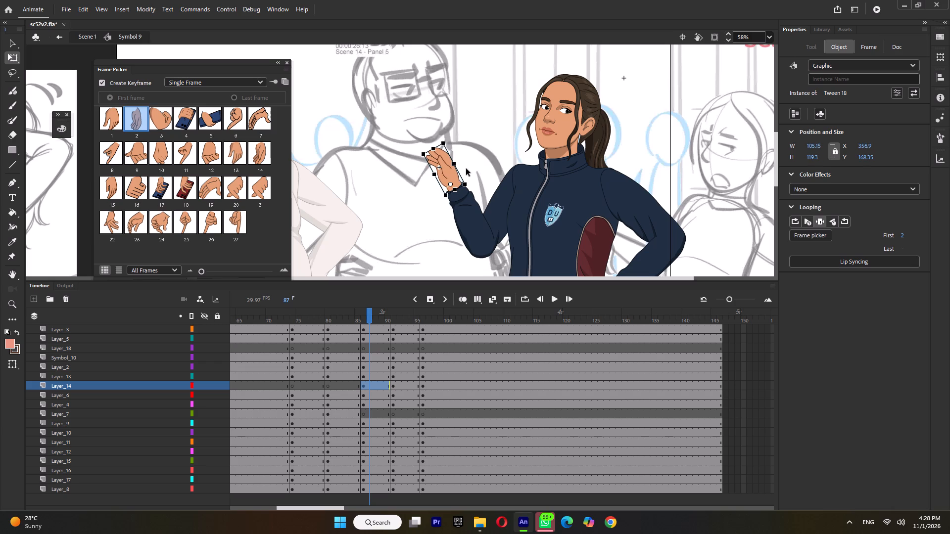
{"action": "key", "text": "Down"}
{"action": "key", "text": "Down"}
{"action": "key", "text": "Down"}
{"action": "key", "text": "Right"}
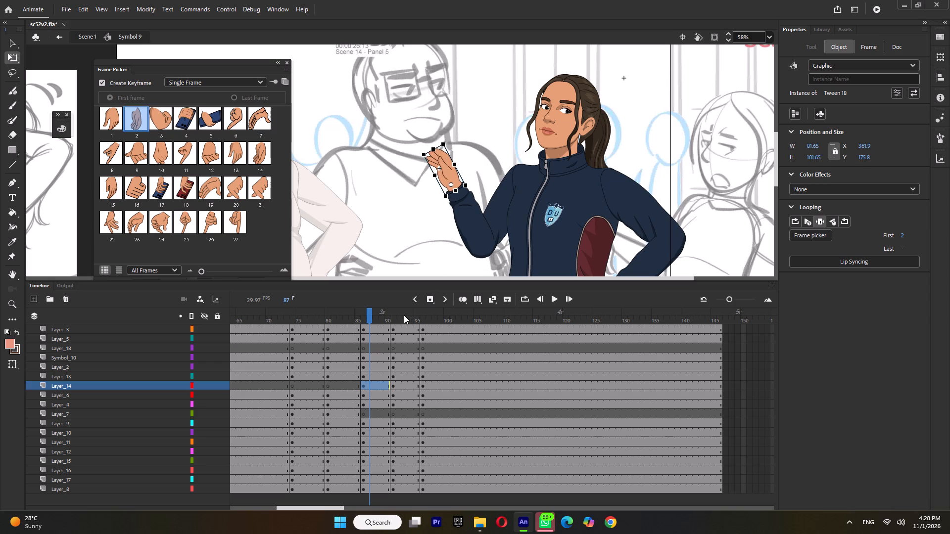
Squash the woman's upper body slightly toward the waist in the frame 91 pose.
{"action": "left_click", "coordinate": [404, 315]}
{"action": "scroll", "coordinate": [493, 155], "scroll_direction": "down", "scroll_amount": 4, "text": "ctrl"}
{"action": "left_click_drag", "start_coordinate": [620, 120], "coordinate": [494, 175]}
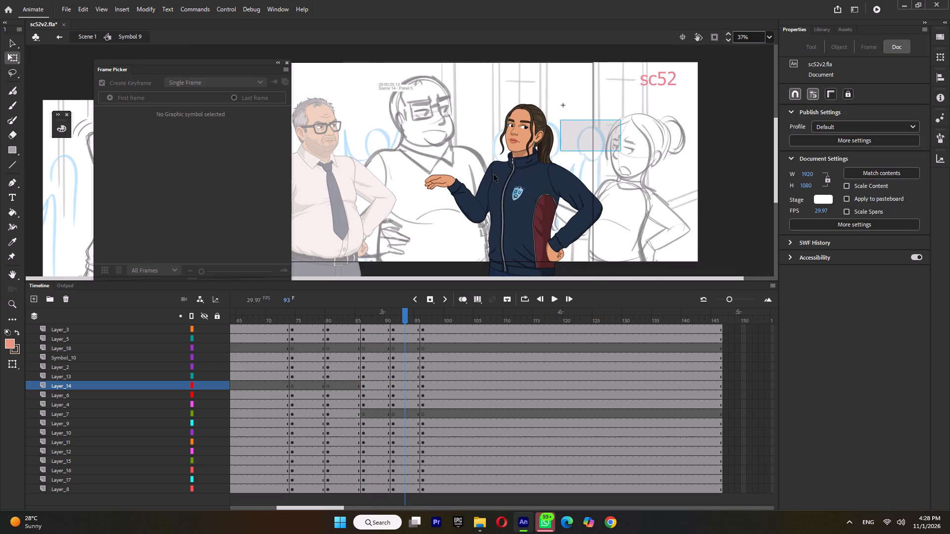
{"action": "left_click_drag", "start_coordinate": [494, 175], "coordinate": [379, 248]}
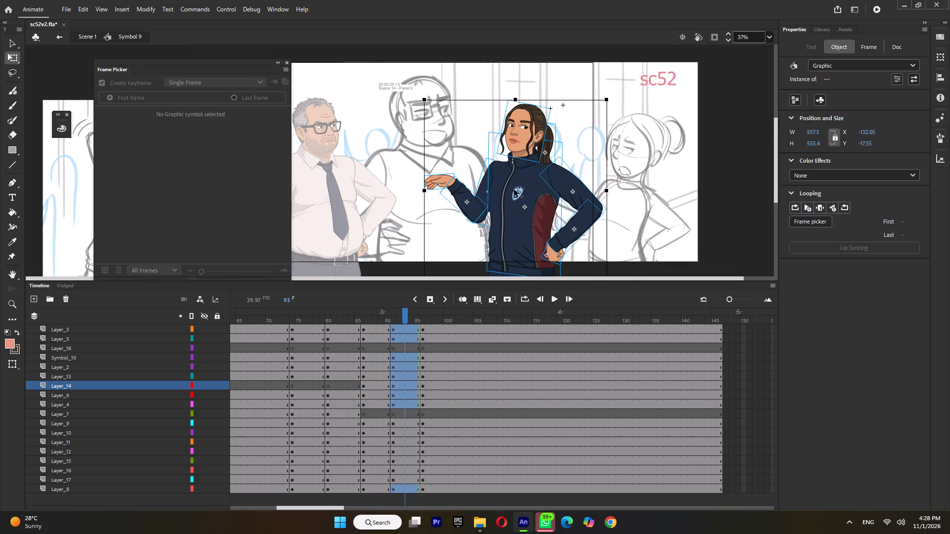
{"action": "left_click_drag", "start_coordinate": [516, 190], "coordinate": [516, 267]}
{"action": "scroll", "coordinate": [520, 95], "scroll_direction": "up", "scroll_amount": 4, "text": "ctrl"}
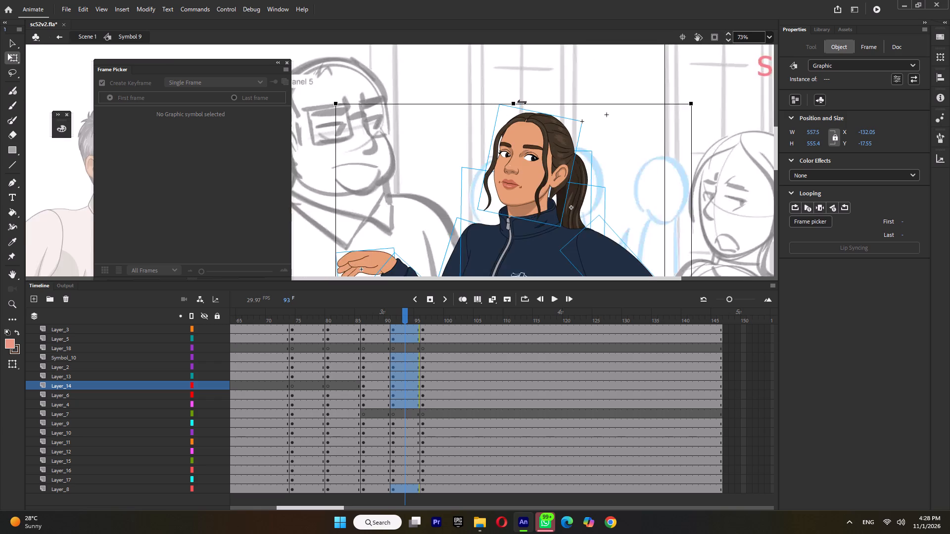
{"action": "scroll", "coordinate": [520, 102], "scroll_direction": "up", "scroll_amount": 5, "text": "ctrl"}
{"action": "left_click", "coordinate": [512, 100]}
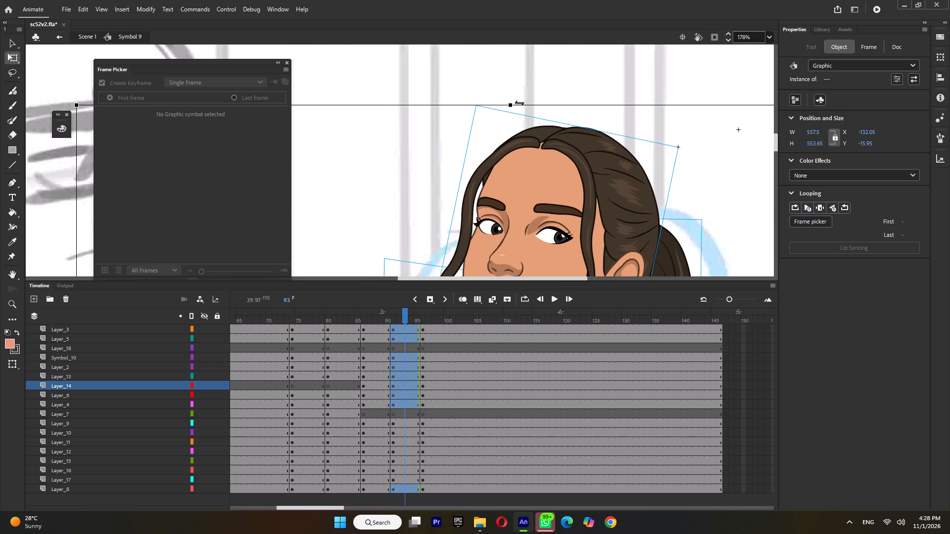
{"action": "left_click", "coordinate": [520, 103]}
{"action": "scroll", "coordinate": [517, 105], "scroll_direction": "down", "scroll_amount": 11, "text": "ctrl"}
Tilt the head and ponytail together slightly forward in the frame 91 pose and nudge them seven steps left.
{"action": "left_click", "coordinate": [575, 88]}
{"action": "left_click_drag", "start_coordinate": [586, 125], "coordinate": [532, 150]}
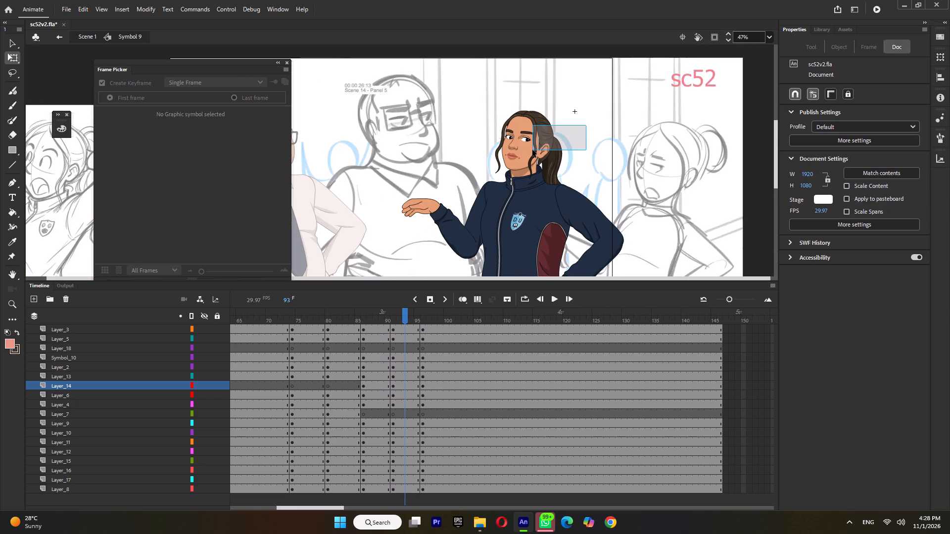
{"action": "left_click_drag", "start_coordinate": [532, 150], "coordinate": [533, 150]}
{"action": "left_click", "coordinate": [529, 156]}
{"action": "scroll", "coordinate": [570, 109], "scroll_direction": "up", "scroll_amount": 4, "text": "ctrl"}
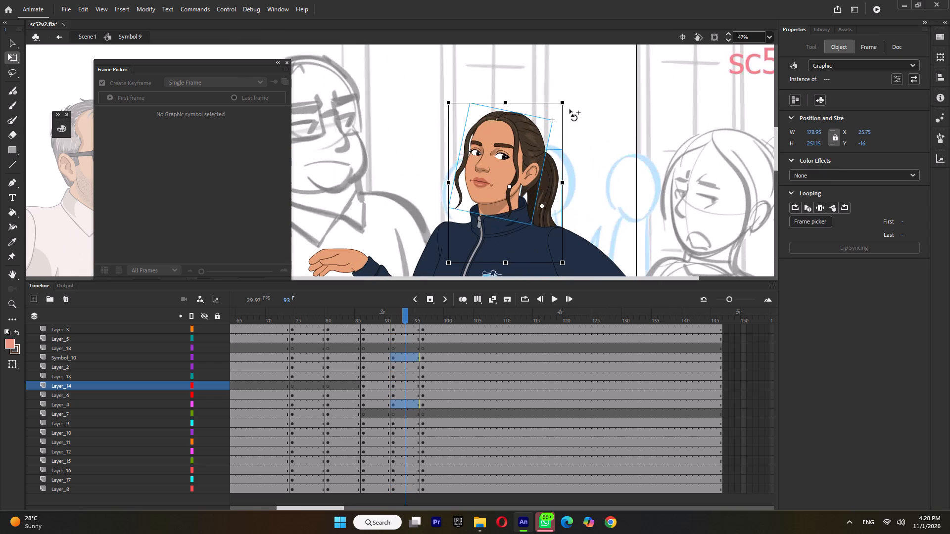
{"action": "left_click_drag", "start_coordinate": [569, 104], "coordinate": [564, 100]}
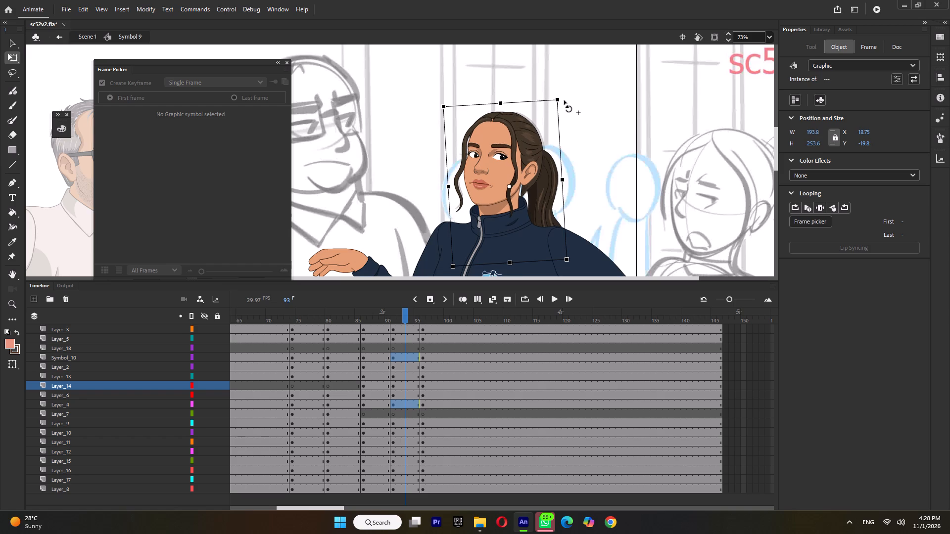
{"action": "left_click_drag", "start_coordinate": [564, 100], "coordinate": [565, 102]}
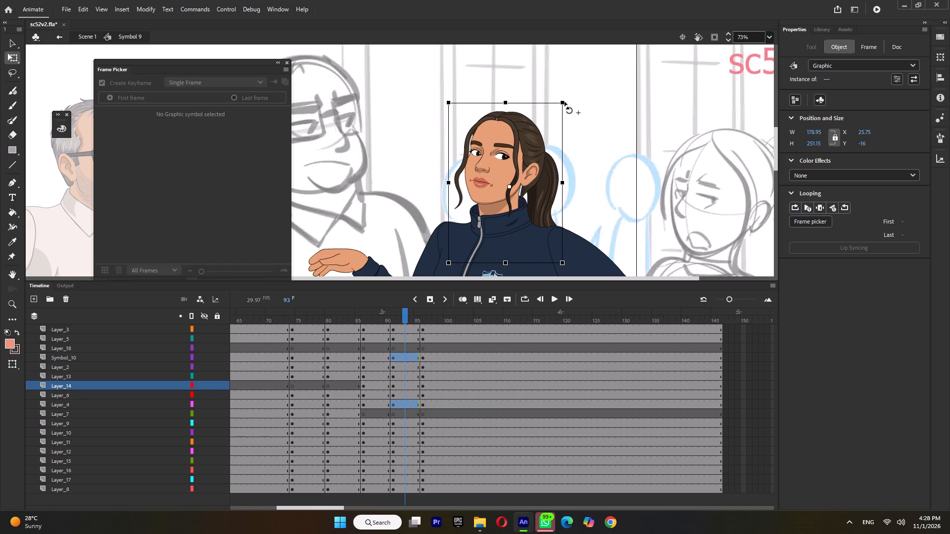
{"action": "left_click_drag", "start_coordinate": [565, 102], "coordinate": [564, 102]}
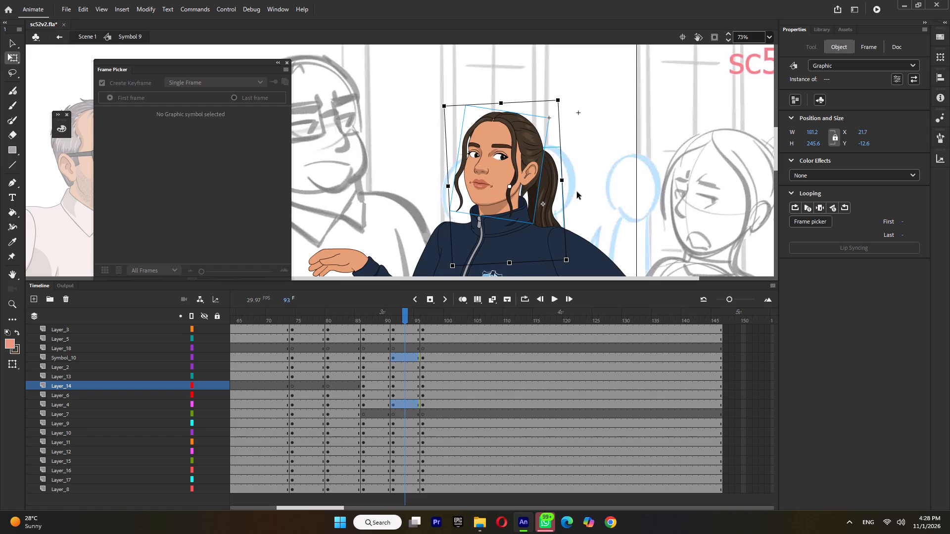
{"action": "key", "text": "Left"}
{"action": "key", "text": "Left"}
{"action": "key", "text": "Left"}
{"action": "key", "text": "Left"}
{"action": "key", "text": "Left"}
{"action": "key", "text": "Left"}
{"action": "key", "text": "Left"}
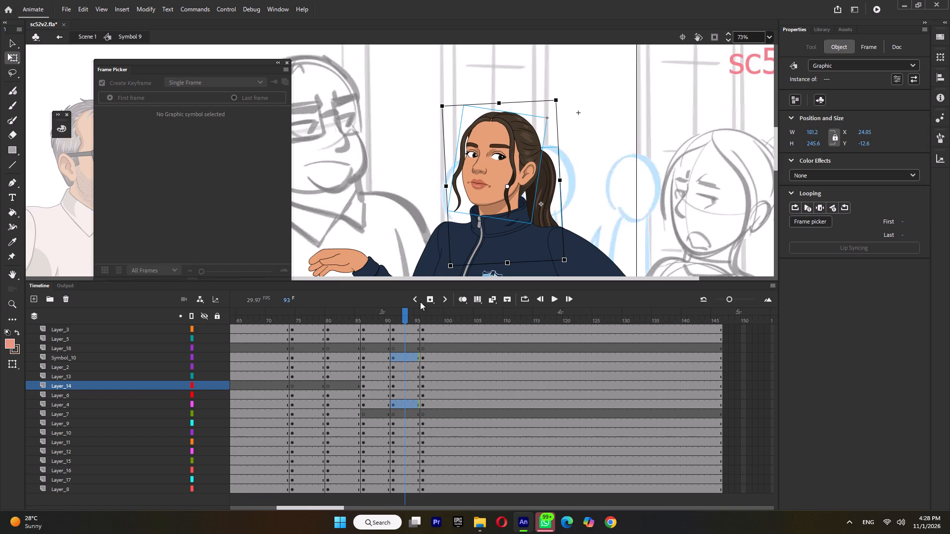
Nudge the head and ponytail together five steps left in the frame 86 pose and compare it with the following pose.
{"action": "left_click", "coordinate": [372, 323]}
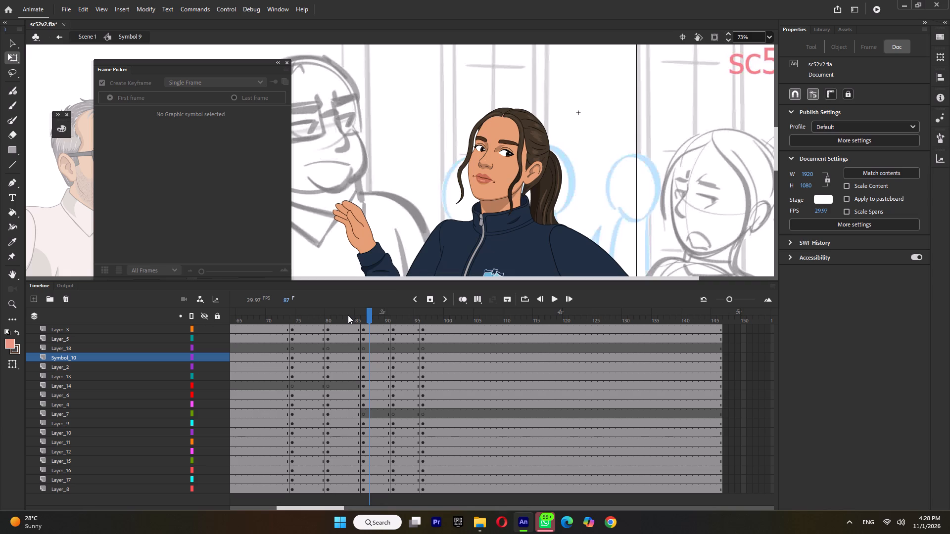
{"action": "left_click", "coordinate": [348, 315]}
{"action": "left_click", "coordinate": [368, 316]}
{"action": "left_click_drag", "start_coordinate": [596, 107], "coordinate": [526, 168]}
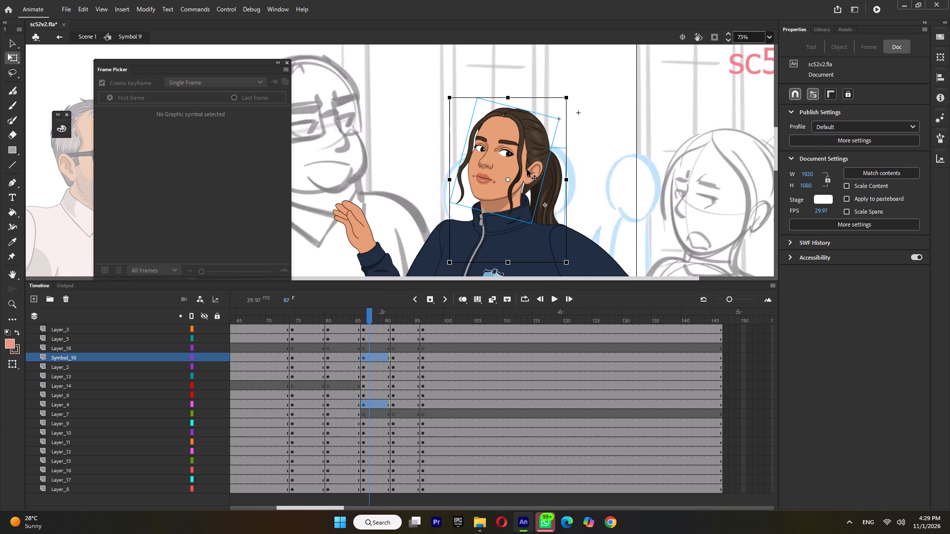
{"action": "key", "text": "Left"}
{"action": "key", "text": "Left"}
{"action": "key", "text": "Left"}
{"action": "key", "text": "Left"}
{"action": "key", "text": "Left"}
{"action": "left_click", "coordinate": [397, 316]}
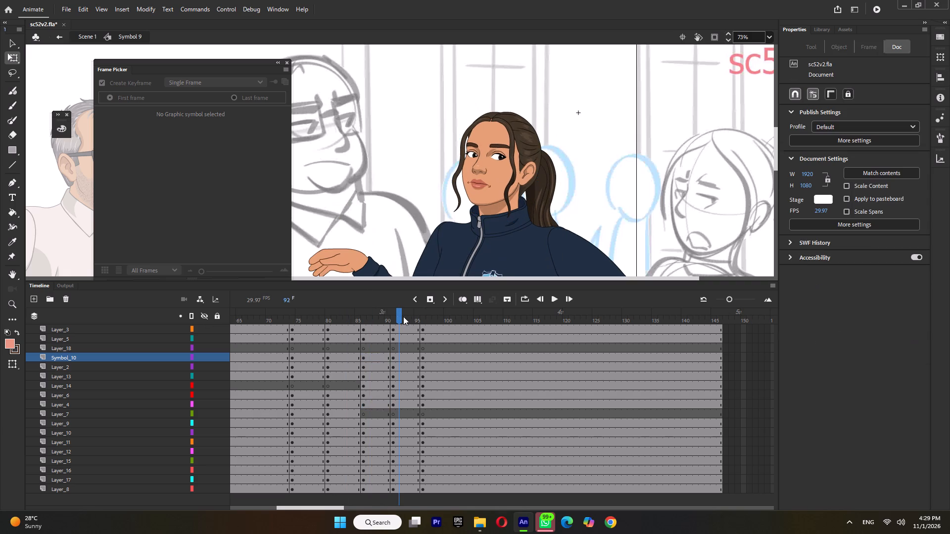
Nudge the head and ponytail together five steps left in the frame 96 pose and play back the motion.
{"action": "left_click", "coordinate": [429, 316]}
{"action": "left_click_drag", "start_coordinate": [608, 124], "coordinate": [539, 179]}
{"action": "key", "text": "Left"}
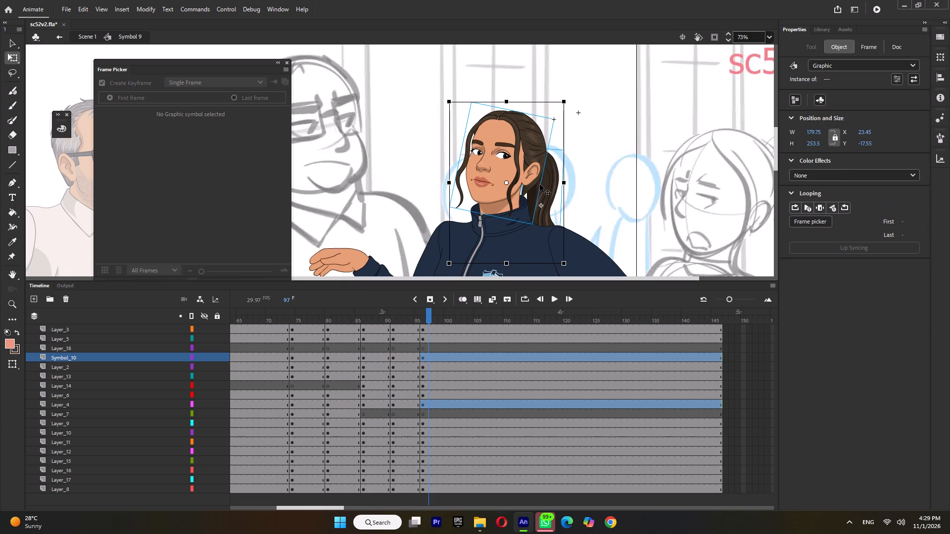
{"action": "key", "text": "Left"}
{"action": "key", "text": "Left"}
{"action": "key", "text": "Left"}
{"action": "key", "text": "Left"}
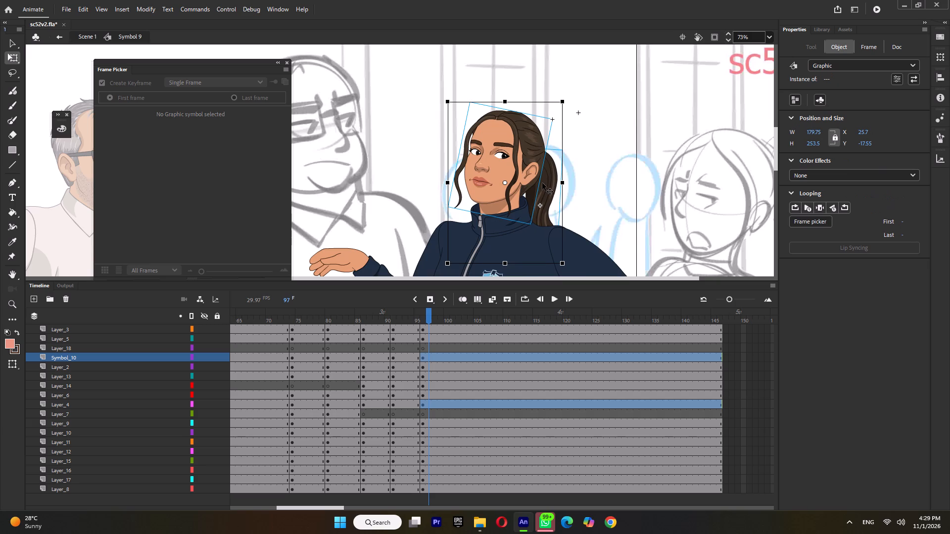
{"action": "scroll", "coordinate": [542, 187], "scroll_direction": "down", "scroll_amount": 9, "text": "ctrl"}
{"action": "left_click", "coordinate": [325, 320]}
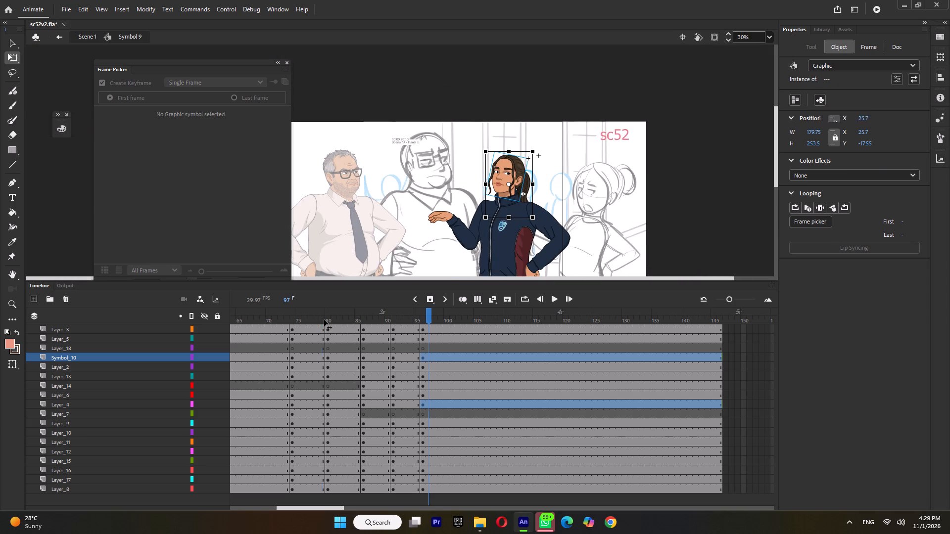
{"action": "key", "text": "Return"}
{"action": "key", "text": "Return"}
Rotate the whole hip-side arm with its hand slightly outward around the shoulder in the frame 80 pointing pose.
{"action": "left_click_drag", "start_coordinate": [315, 311], "coordinate": [346, 320]}
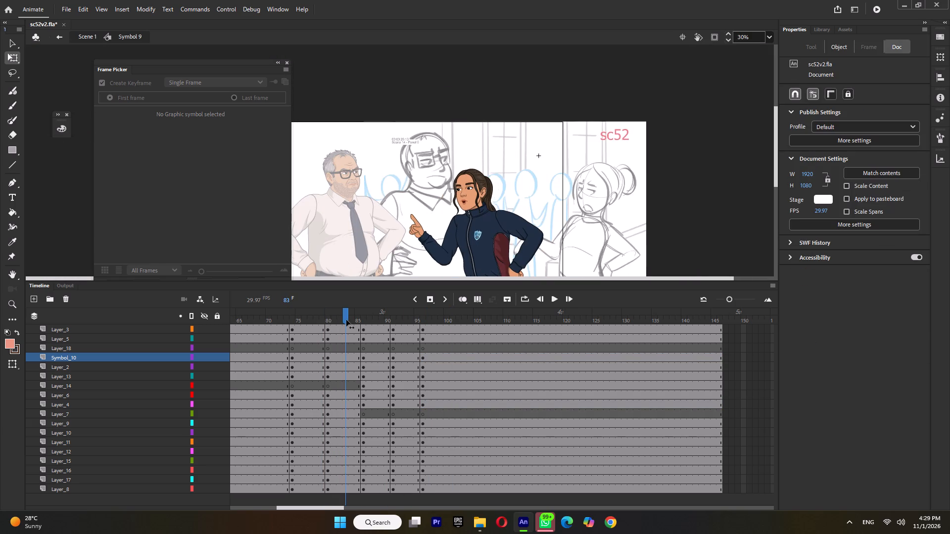
{"action": "left_click_drag", "start_coordinate": [346, 320], "coordinate": [334, 342]}
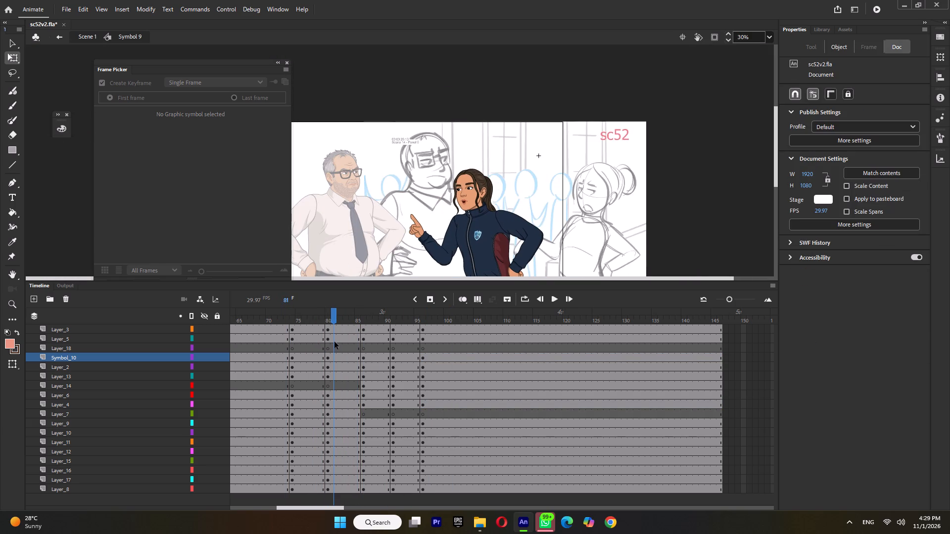
{"action": "left_click_drag", "start_coordinate": [564, 214], "coordinate": [537, 244]}
{"action": "scroll", "coordinate": [544, 203], "scroll_direction": "down", "scroll_amount": 2}
{"action": "scroll", "coordinate": [521, 139], "scroll_direction": "up", "scroll_amount": 2, "text": "ctrl"}
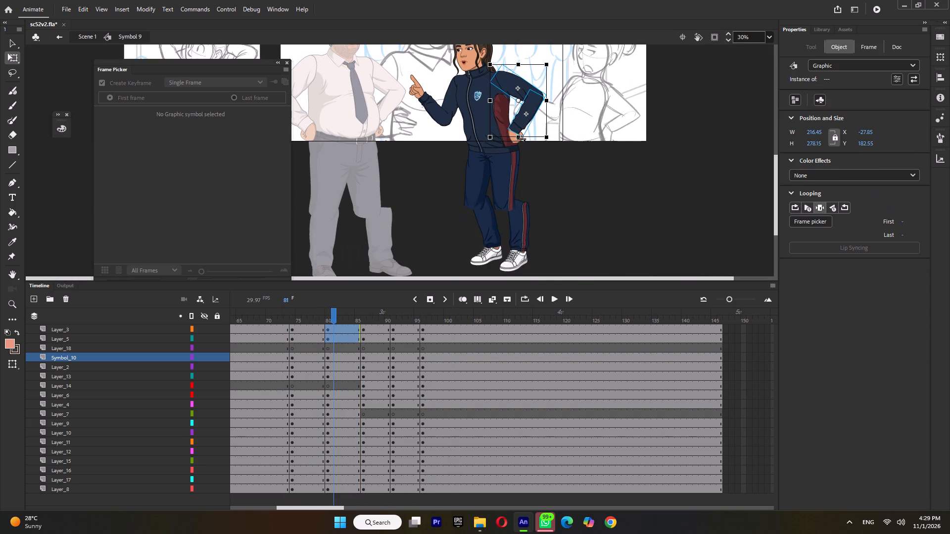
{"action": "scroll", "coordinate": [521, 139], "scroll_direction": "up", "scroll_amount": 2, "text": "ctrl"}
{"action": "left_click", "coordinate": [535, 130], "text": "shift"}
{"action": "scroll", "coordinate": [547, 192], "scroll_direction": "down", "scroll_amount": 3, "text": "ctrl"}
{"action": "left_click_drag", "start_coordinate": [550, 103], "coordinate": [526, 72]}
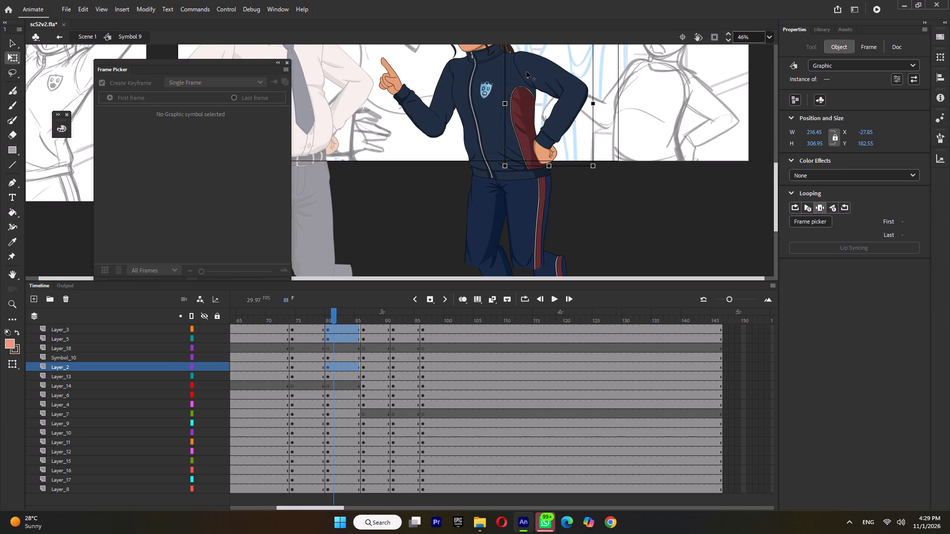
{"action": "left_click_drag", "start_coordinate": [526, 72], "coordinate": [519, 57]}
{"action": "scroll", "coordinate": [594, 166], "scroll_direction": "up", "scroll_amount": 2, "text": "ctrl"}
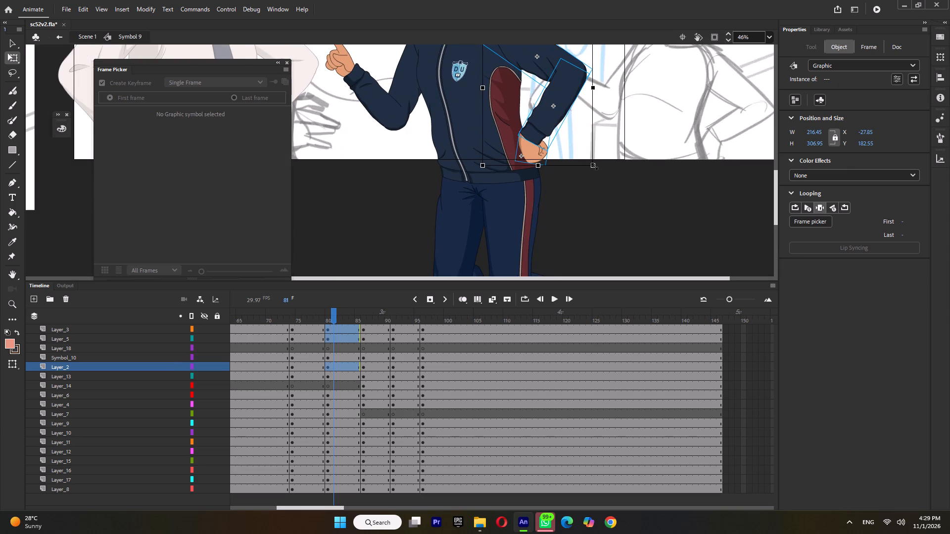
{"action": "left_click_drag", "start_coordinate": [593, 173], "coordinate": [607, 173]}
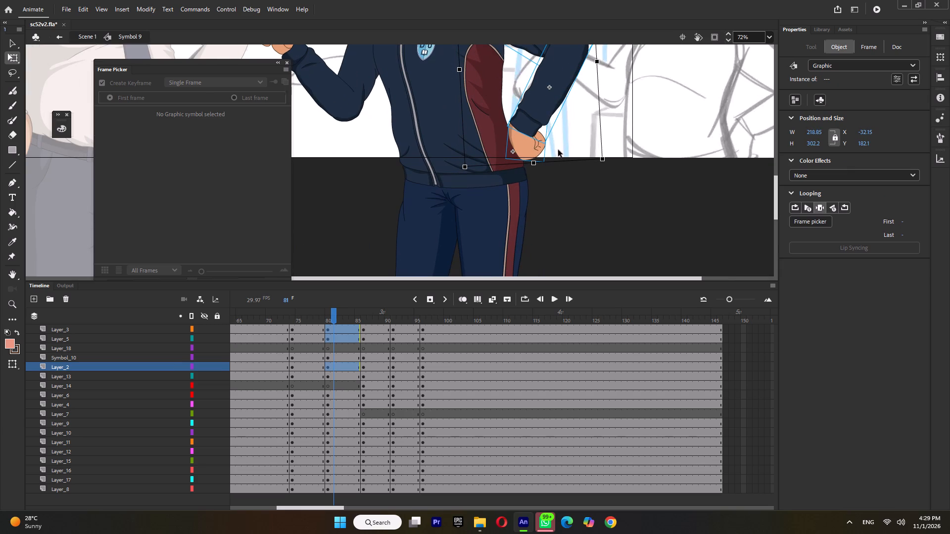
Rotate the hip-side forearm and hand inward around the elbow in the frame 80 pose, and turn the hand slightly back outward.
{"action": "left_click", "coordinate": [530, 50], "text": "shift"}
{"action": "left_click_drag", "start_coordinate": [550, 95], "coordinate": [572, 42]}
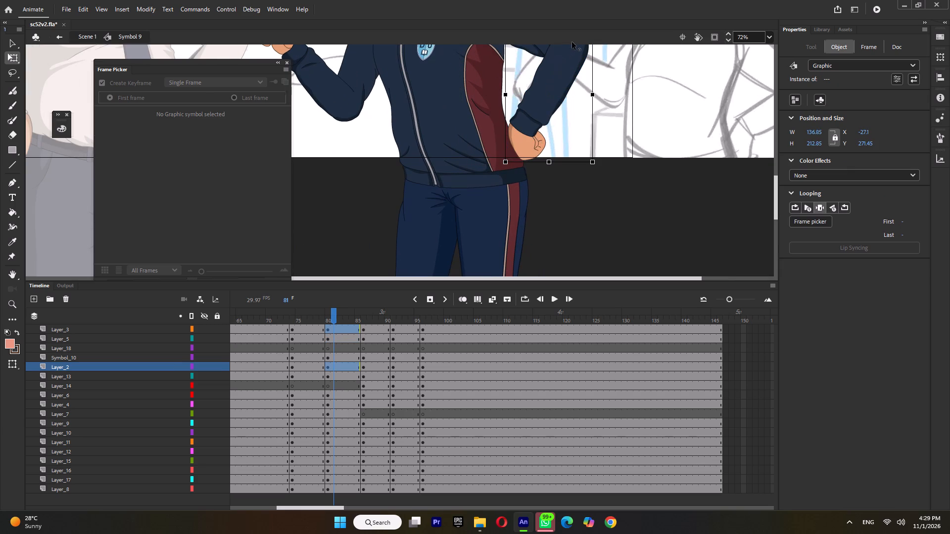
{"action": "left_click_drag", "start_coordinate": [572, 42], "coordinate": [571, 42]}
{"action": "left_click_drag", "start_coordinate": [503, 168], "coordinate": [493, 166]}
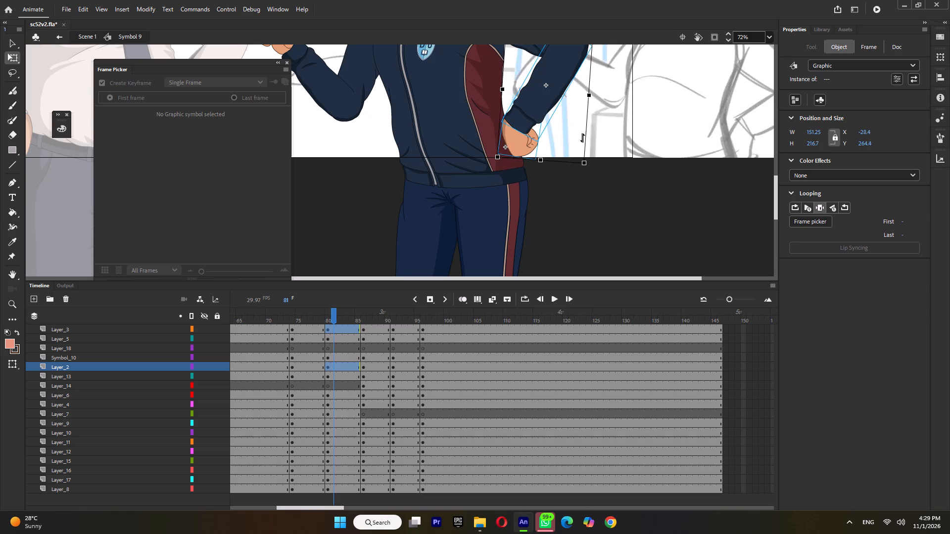
{"action": "left_click", "coordinate": [580, 133]}
{"action": "left_click", "coordinate": [524, 152]}
{"action": "left_click_drag", "start_coordinate": [541, 159], "coordinate": [546, 156]}
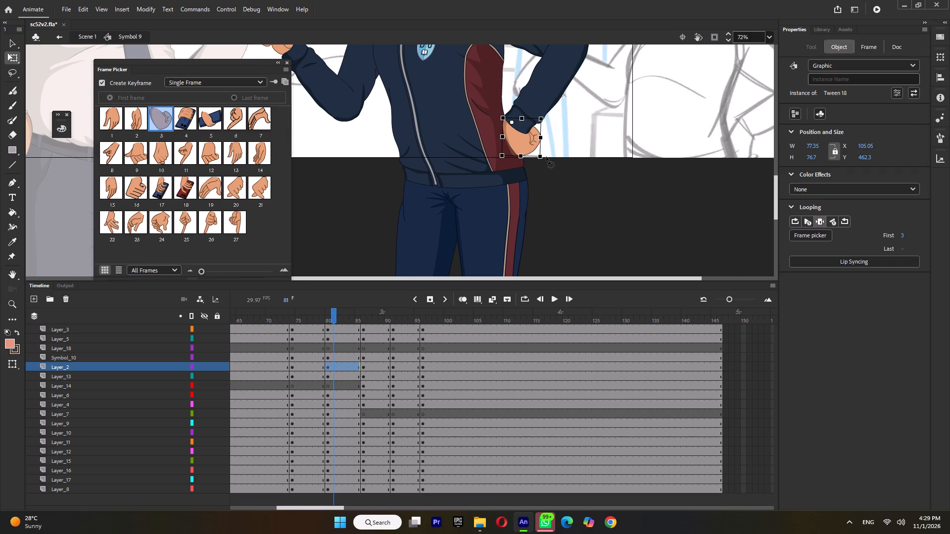
Compare the frame 86 and 91 poses and rotate the whole hip-side arm slightly inward around the shoulder at frame 91.
{"action": "scroll", "coordinate": [547, 159], "scroll_direction": "down", "scroll_amount": 11, "text": "ctrl"}
{"action": "left_click", "coordinate": [368, 318]}
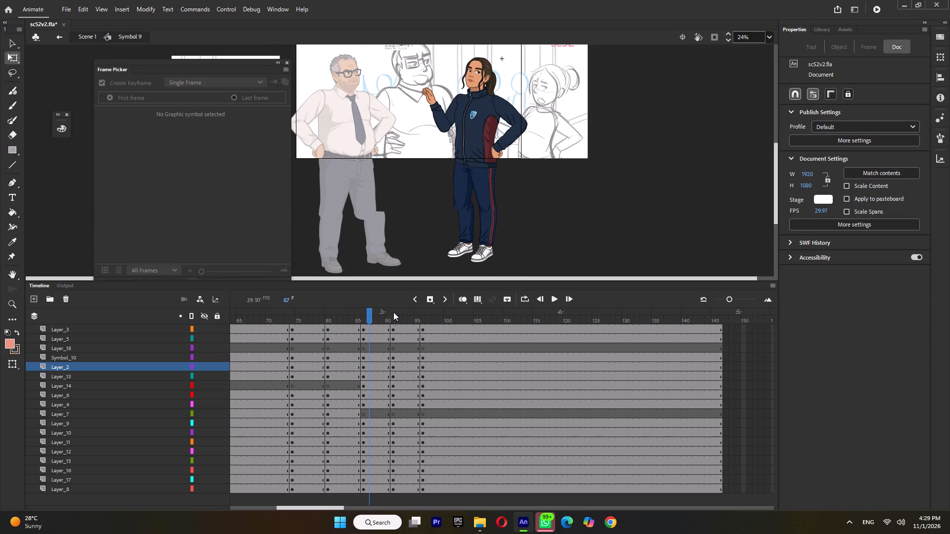
{"action": "left_click", "coordinate": [402, 316]}
{"action": "left_click", "coordinate": [371, 320]}
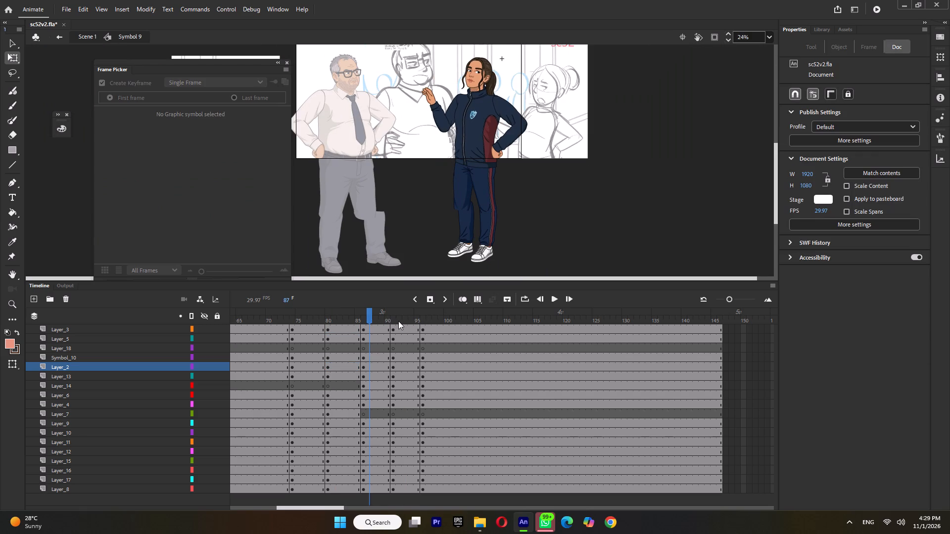
{"action": "left_click", "coordinate": [399, 320]}
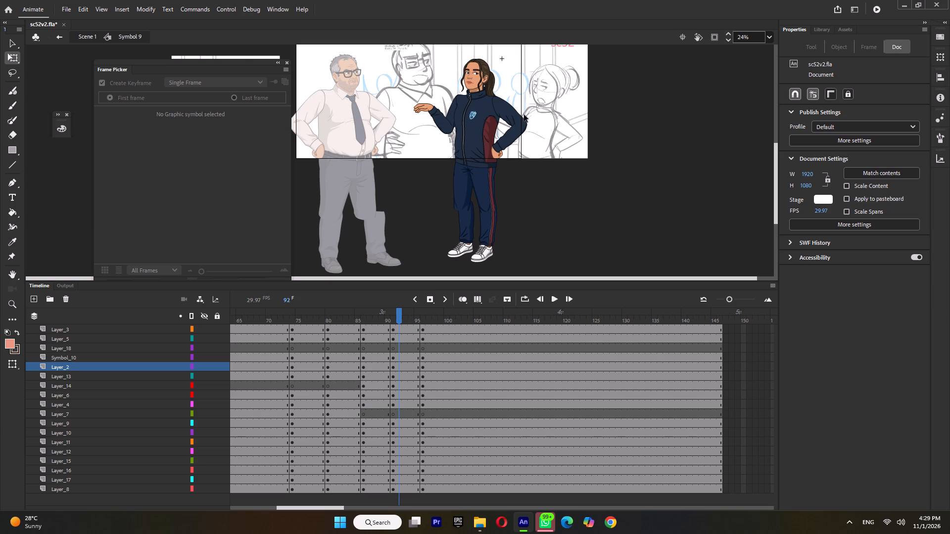
{"action": "left_click_drag", "start_coordinate": [533, 107], "coordinate": [513, 136]}
{"action": "left_click", "coordinate": [497, 154], "text": "shift"}
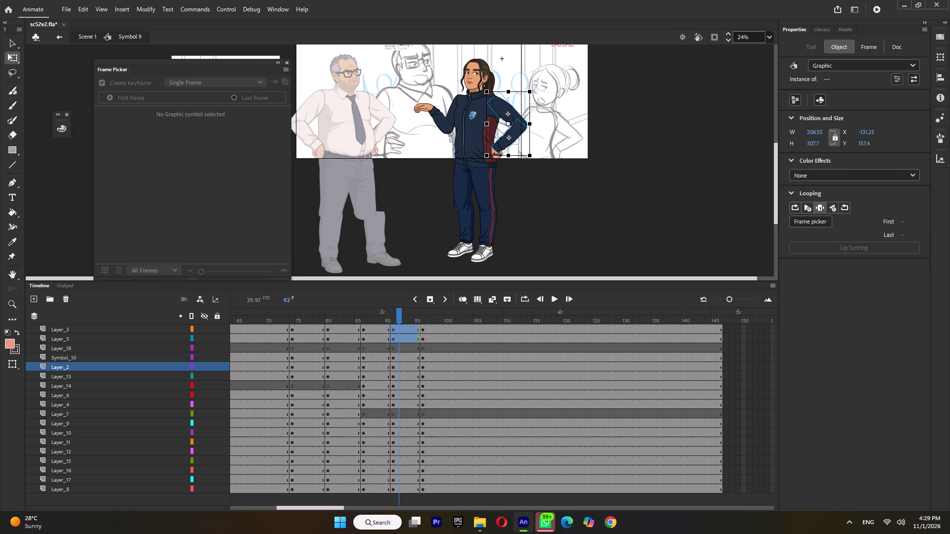
{"action": "scroll", "coordinate": [511, 124], "scroll_direction": "up", "scroll_amount": 4, "text": "ctrl"}
{"action": "left_click_drag", "start_coordinate": [543, 126], "coordinate": [528, 97]}
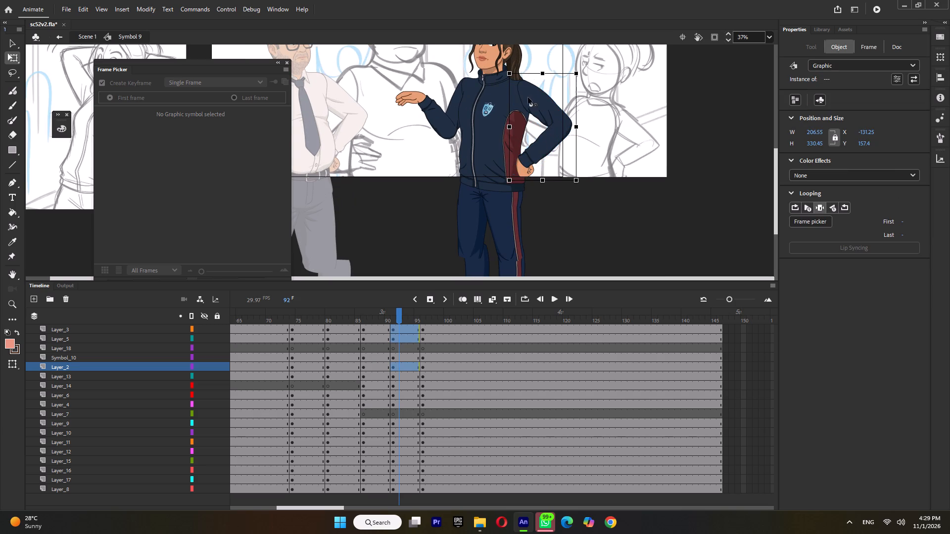
{"action": "left_click_drag", "start_coordinate": [528, 97], "coordinate": [522, 86]}
{"action": "scroll", "coordinate": [541, 133], "scroll_direction": "up", "scroll_amount": 2, "text": "ctrl"}
{"action": "scroll", "coordinate": [621, 199], "scroll_direction": "up", "scroll_amount": 3, "text": "ctrl"}
{"action": "scroll", "coordinate": [680, 208], "scroll_direction": "up", "scroll_amount": 2, "text": "ctrl"}
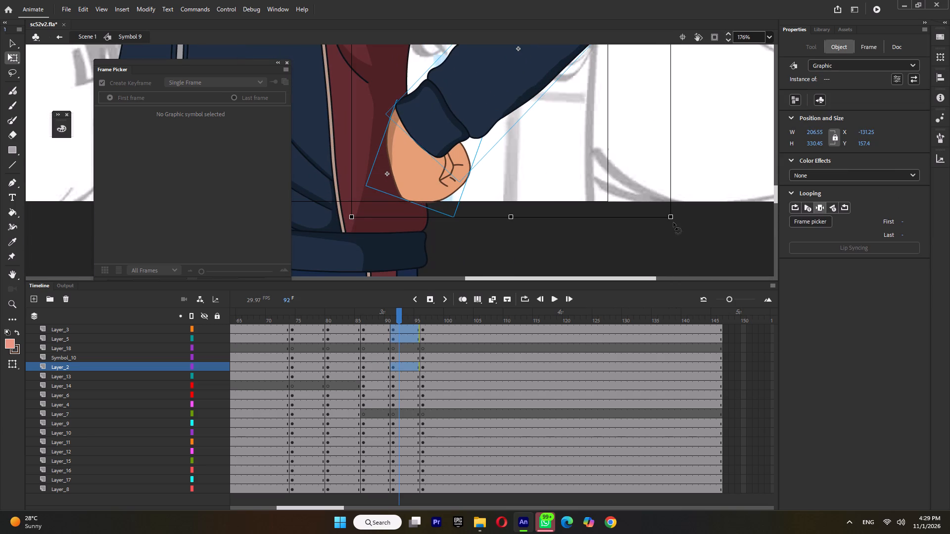
{"action": "left_click_drag", "start_coordinate": [672, 222], "coordinate": [668, 228]}
{"action": "scroll", "coordinate": [668, 230], "scroll_direction": "down", "scroll_amount": 3, "text": "ctrl"}
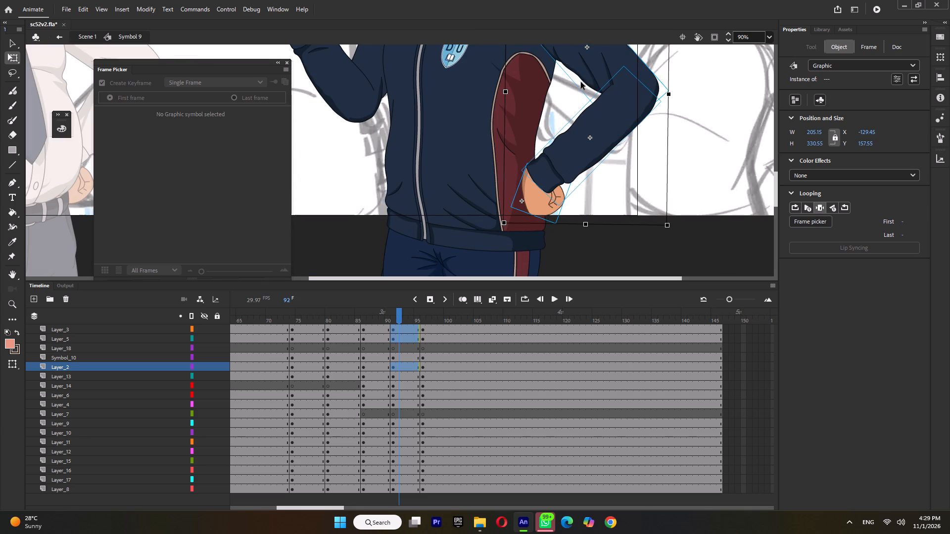
Rotate the hip-side forearm and hand slightly inward around the elbow in the frame 91 pose.
{"action": "left_click", "coordinate": [583, 74], "text": "shift"}
{"action": "left_click_drag", "start_coordinate": [585, 144], "coordinate": [638, 86]}
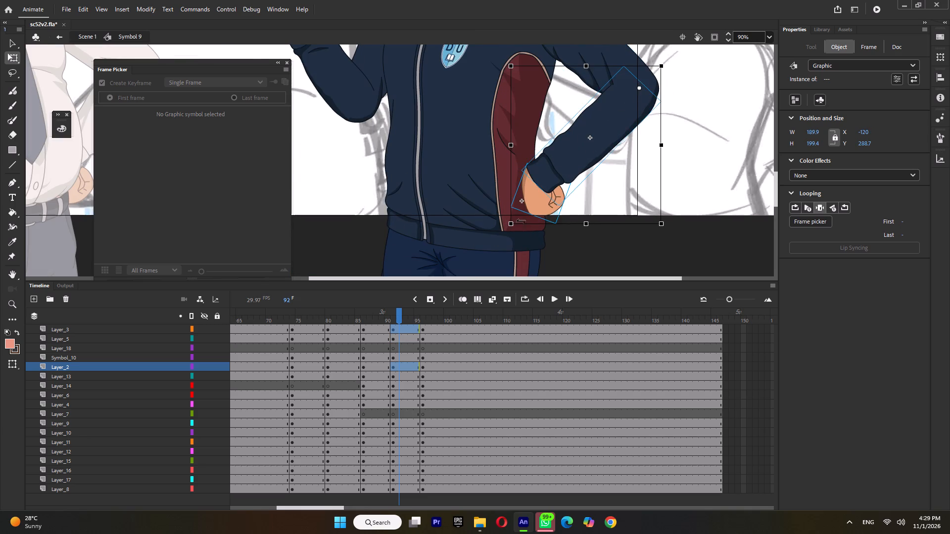
{"action": "scroll", "coordinate": [521, 221], "scroll_direction": "up", "scroll_amount": 6, "text": "ctrl"}
{"action": "left_click_drag", "start_coordinate": [498, 227], "coordinate": [493, 220]}
{"action": "left_click", "coordinate": [703, 212]}
{"action": "left_click", "coordinate": [636, 152]}
{"action": "key", "text": "ctrl+z"}
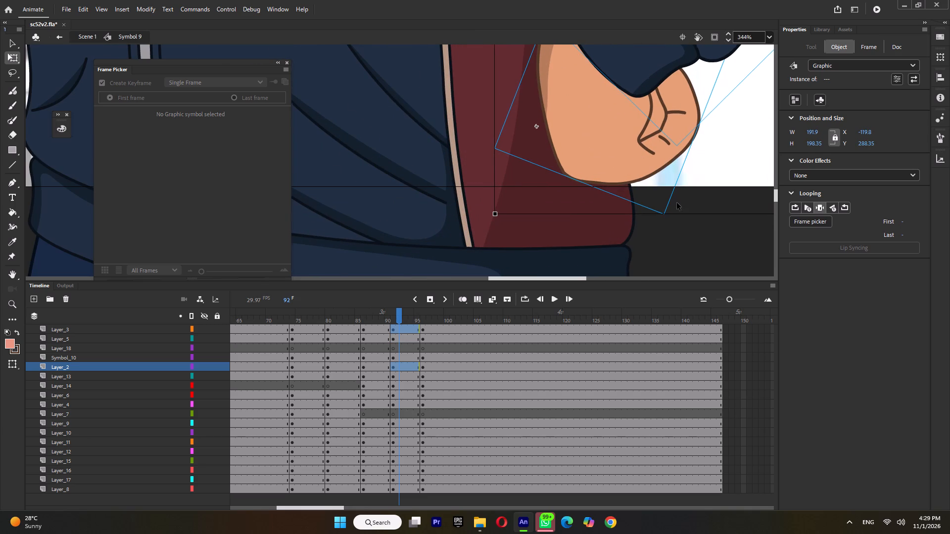
Rotate the woman's hip hand slightly around the wrist in the pose held from frame 91 and save the file.
{"action": "scroll", "coordinate": [677, 203], "scroll_direction": "down", "scroll_amount": 4, "text": "ctrl"}
{"action": "left_click", "coordinate": [683, 216]}
{"action": "left_click", "coordinate": [660, 174]}
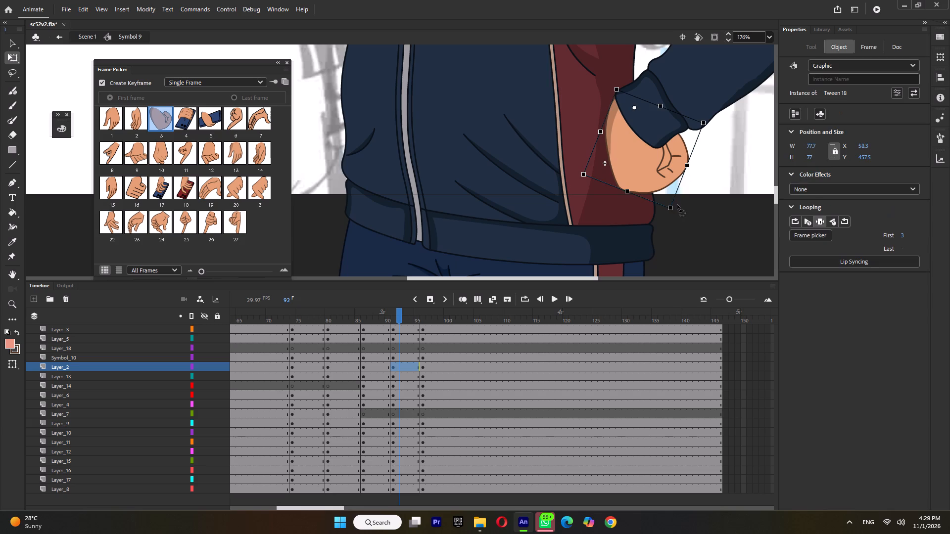
{"action": "left_click_drag", "start_coordinate": [677, 205], "coordinate": [685, 203]}
{"action": "scroll", "coordinate": [686, 213], "scroll_direction": "down", "scroll_amount": 6, "text": "ctrl"}
{"action": "key", "text": "ctrl+s"}
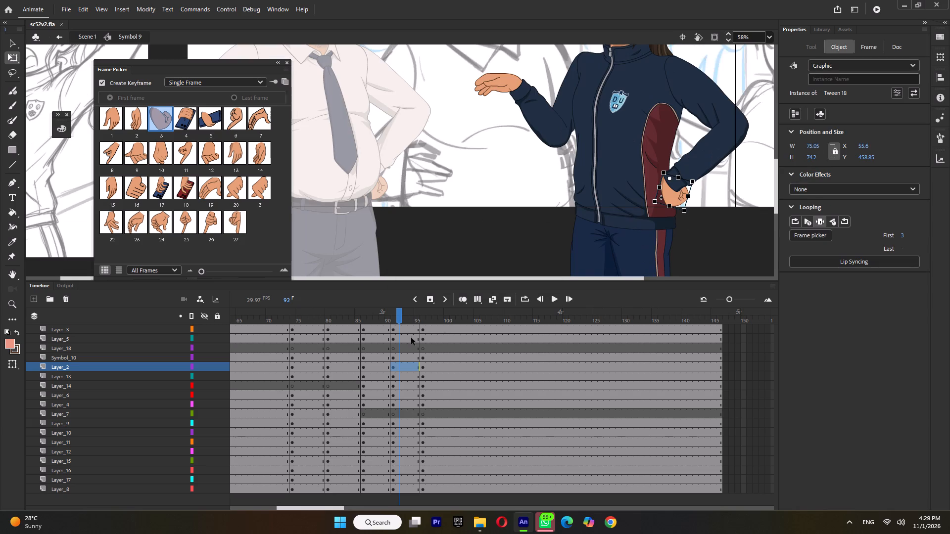
Play back the gesture from about frame 72 through the settle pose to check the hip-arm follow-through, and save the file.
{"action": "left_click_drag", "start_coordinate": [339, 315], "coordinate": [282, 327]}
{"action": "key", "text": "Return"}
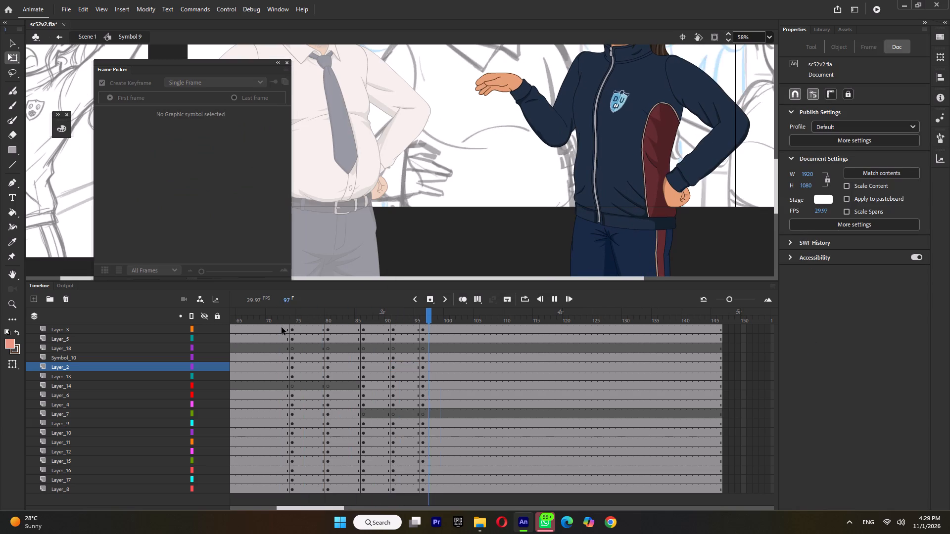
{"action": "key", "text": "Return"}
{"action": "scroll", "coordinate": [501, 220], "scroll_direction": "down", "scroll_amount": 11, "text": "ctrl"}
{"action": "key", "text": "ctrl+s"}
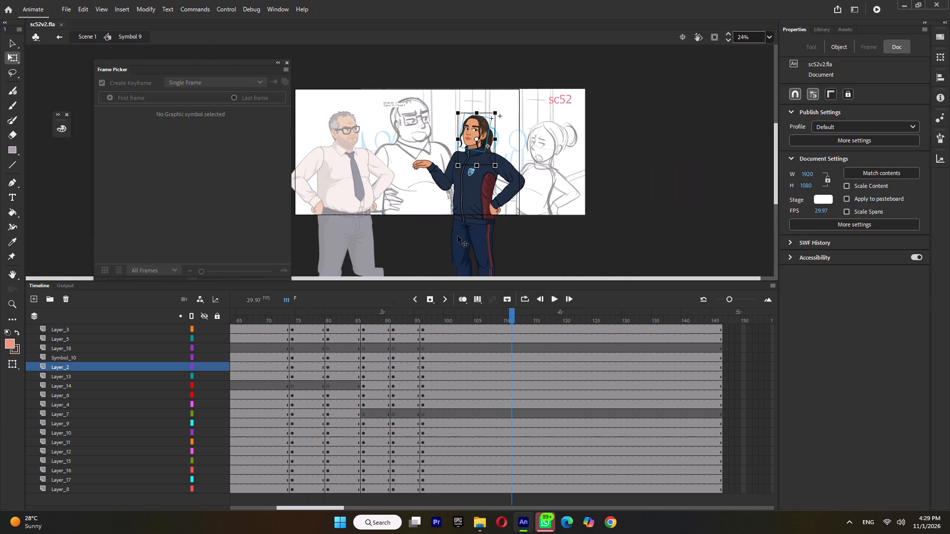
Apply classic tweens on all layers across the keyframe spans from frame 74 to frame 95.
{"action": "left_click_drag", "start_coordinate": [292, 312], "coordinate": [29, 349]}
{"action": "scroll", "coordinate": [566, 329], "scroll_direction": "up", "scroll_amount": 6}
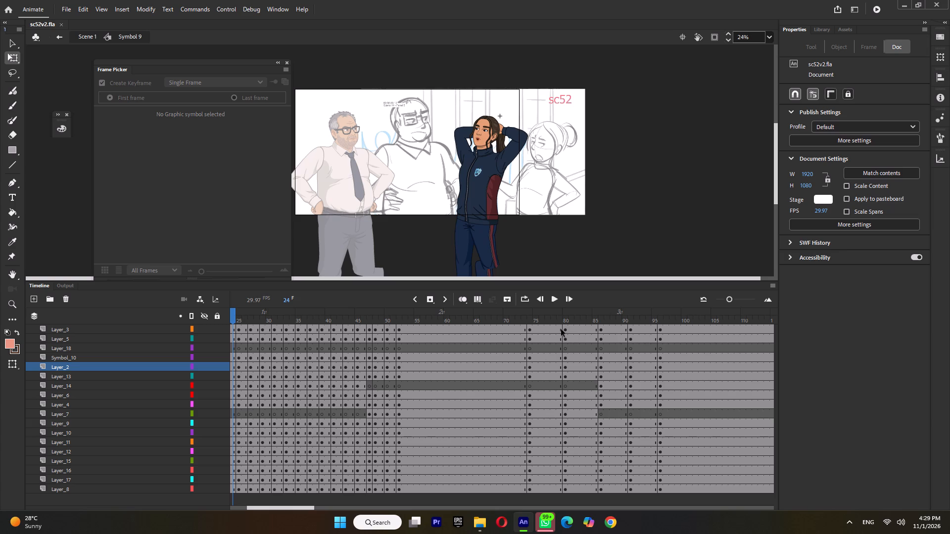
{"action": "left_click_drag", "start_coordinate": [542, 324], "coordinate": [644, 533]}
{"action": "key", "text": "ctrl+m"}
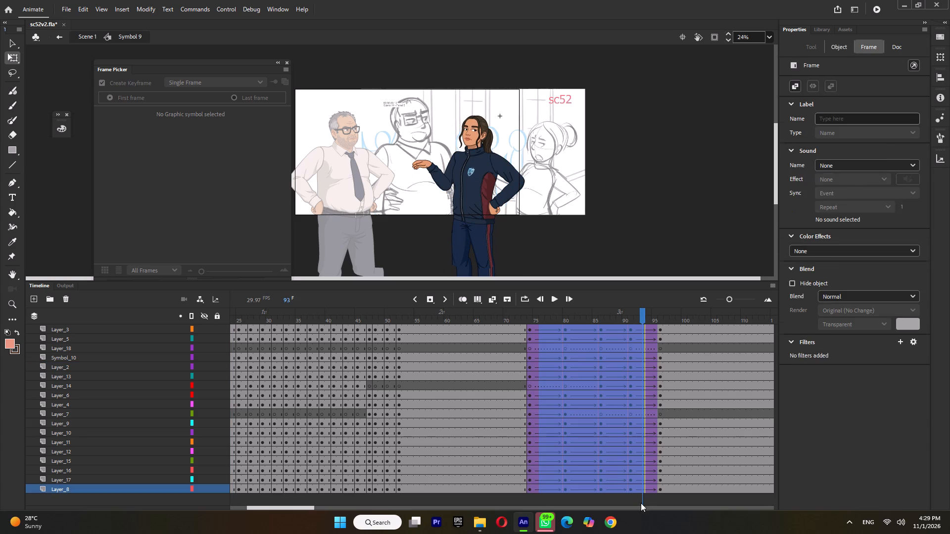
Play back and scrub the tweened motion between frames 74 and 86 to examine the in-between poses.
{"action": "left_click", "coordinate": [525, 318]}
{"action": "key", "text": "Return"}
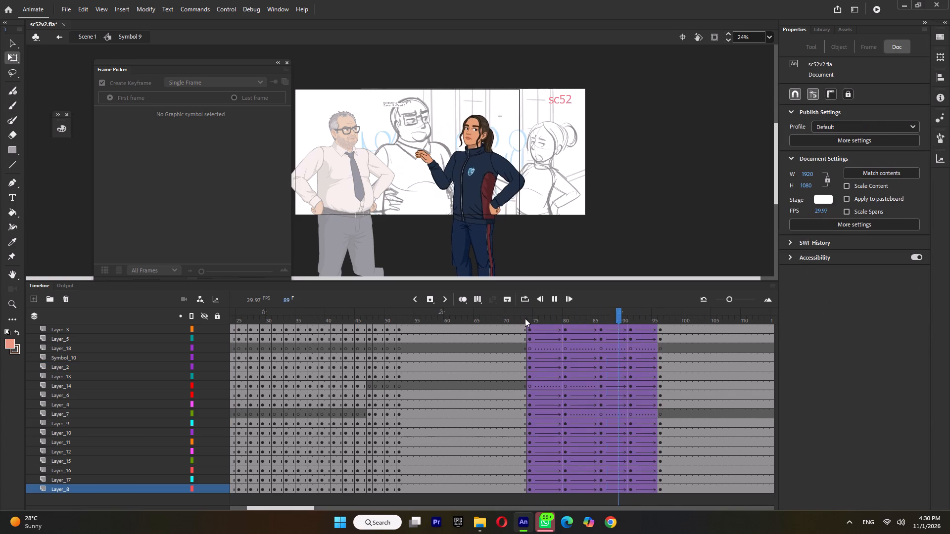
{"action": "left_click", "coordinate": [525, 318]}
{"action": "key", "text": "Return"}
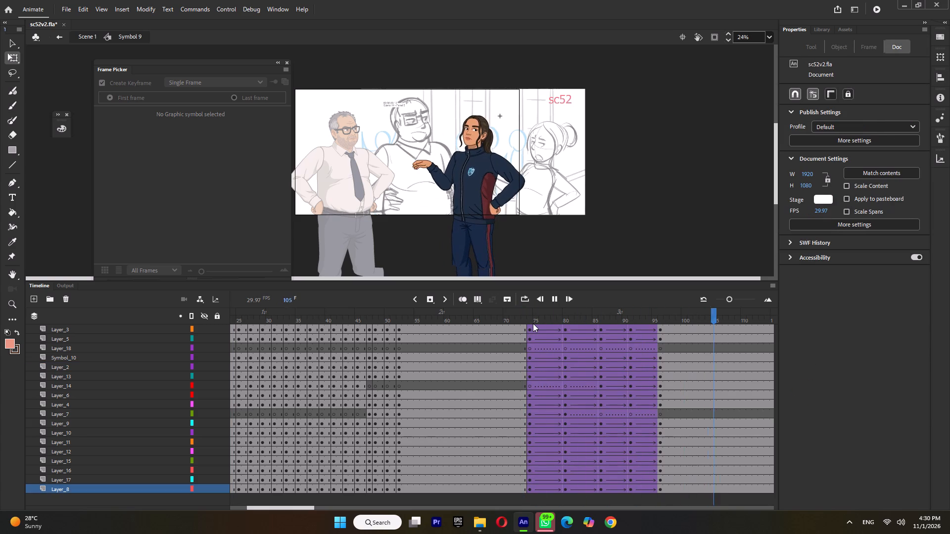
{"action": "left_click", "coordinate": [533, 323]}
{"action": "key", "text": "Return"}
{"action": "left_click_drag", "start_coordinate": [533, 323], "coordinate": [557, 332]}
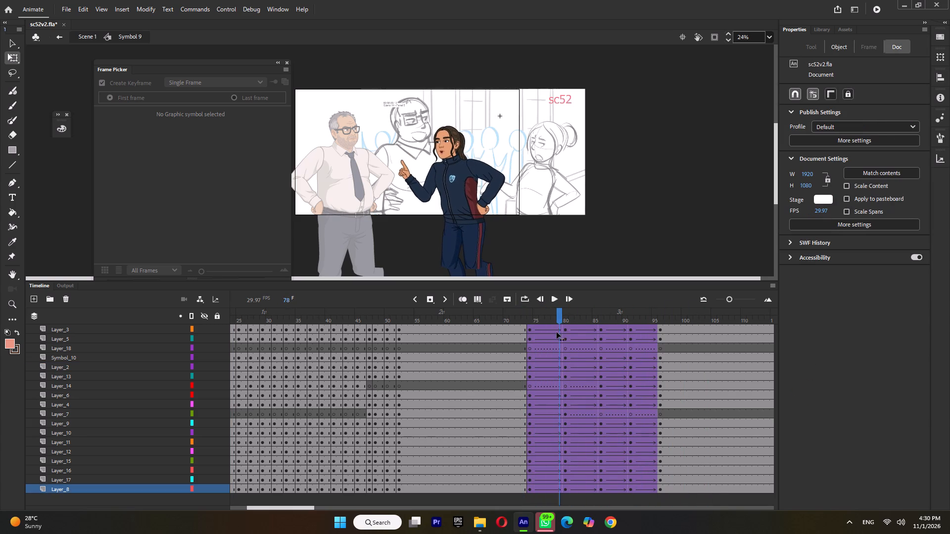
{"action": "left_click_drag", "start_coordinate": [557, 332], "coordinate": [552, 339]}
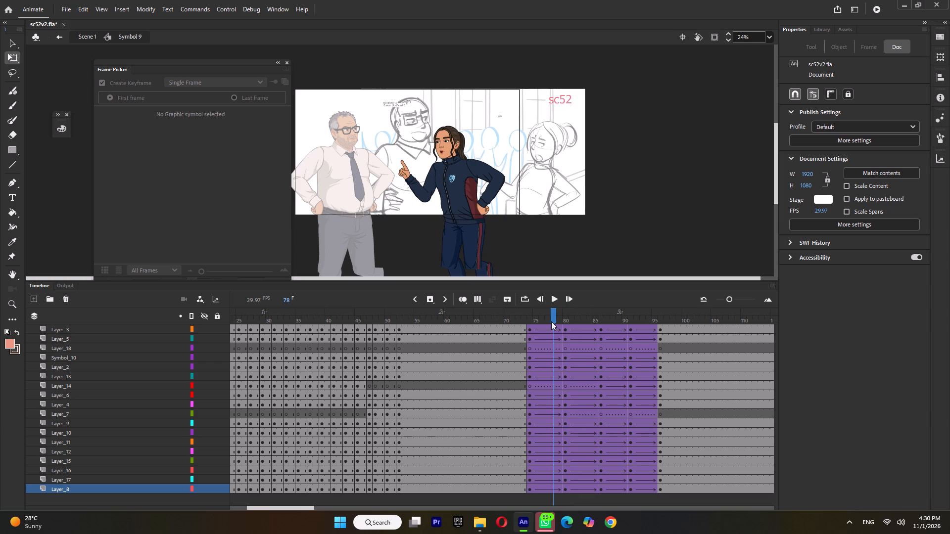
{"action": "left_click_drag", "start_coordinate": [556, 318], "coordinate": [561, 319]}
{"action": "left_click", "coordinate": [566, 319]}
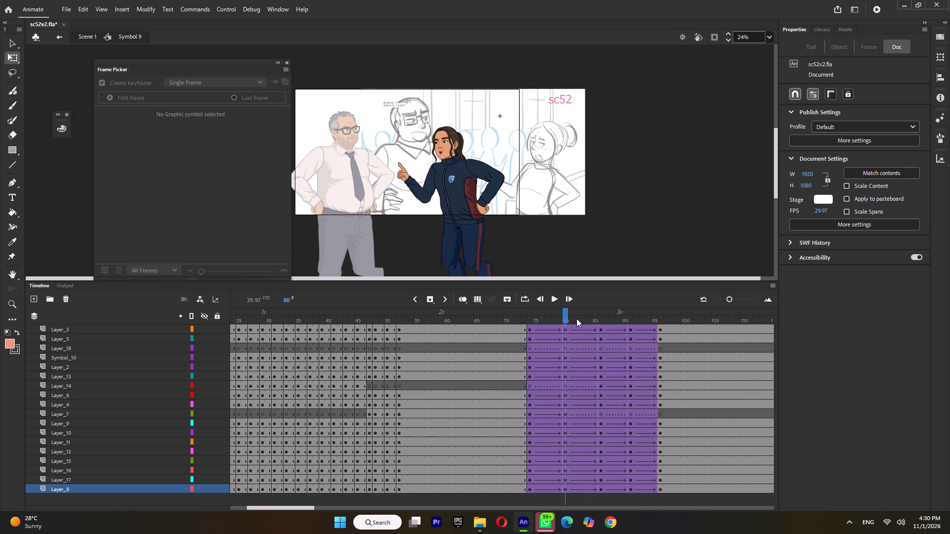
{"action": "left_click", "coordinate": [577, 318]}
{"action": "left_click", "coordinate": [581, 317]}
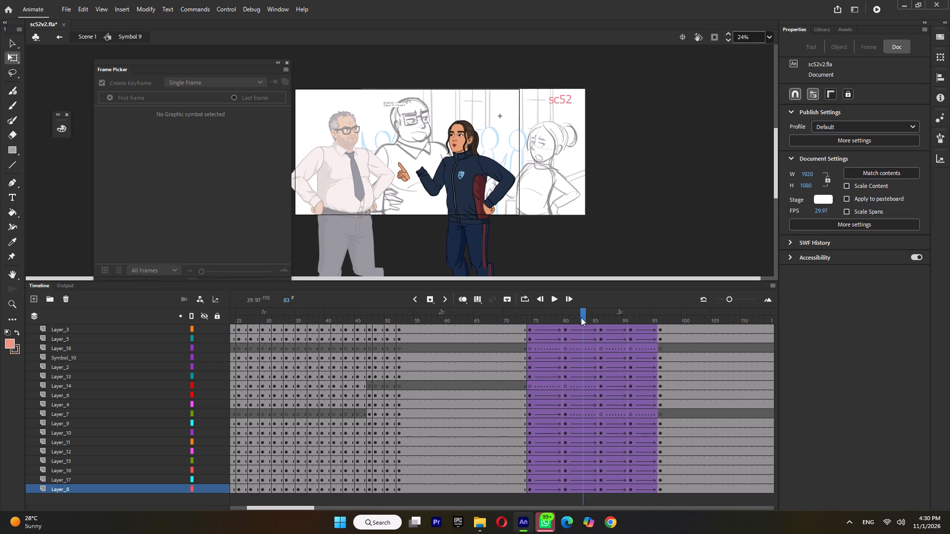
{"action": "double_click", "coordinate": [581, 317]}
{"action": "left_click", "coordinate": [601, 316]}
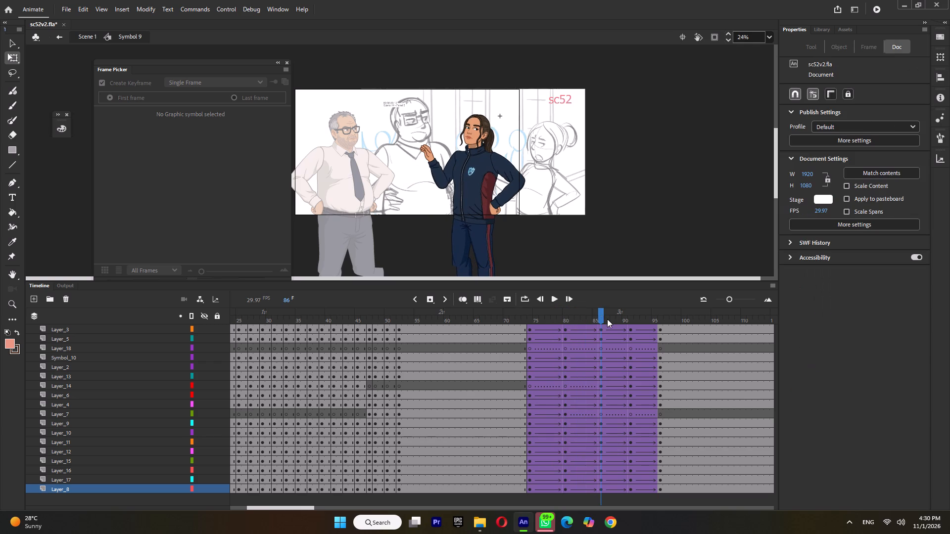
Insert keyframes on all layers at frames 88 and 83 within the tweened motion.
{"action": "double_click", "coordinate": [612, 315]}
{"action": "key", "text": "F6"}
{"action": "left_click", "coordinate": [582, 320]}
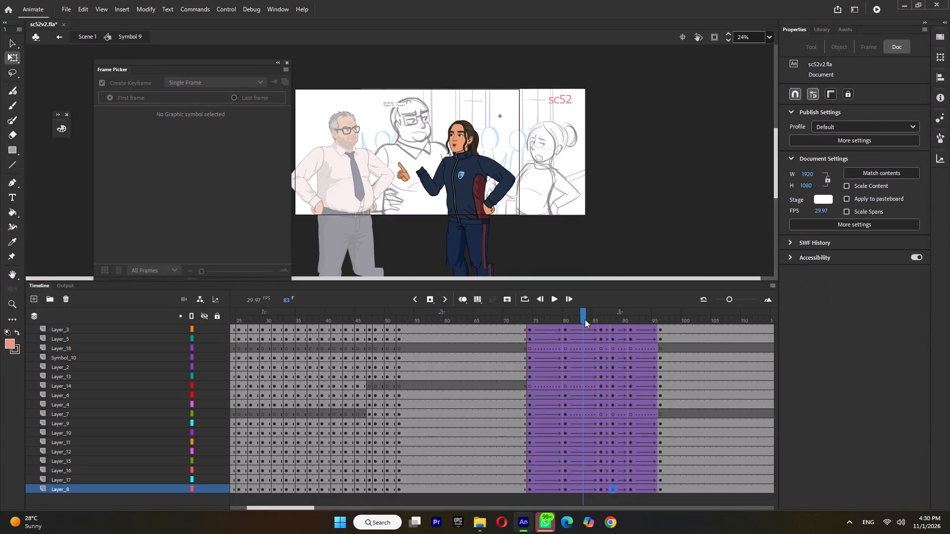
{"action": "double_click", "coordinate": [582, 320]}
{"action": "key", "text": "F6"}
Compare the pointing poses at frames 74, 80 and 81, examine the pointing hand closely, and save the file.
{"action": "left_click", "coordinate": [550, 324]}
{"action": "left_click", "coordinate": [567, 318]}
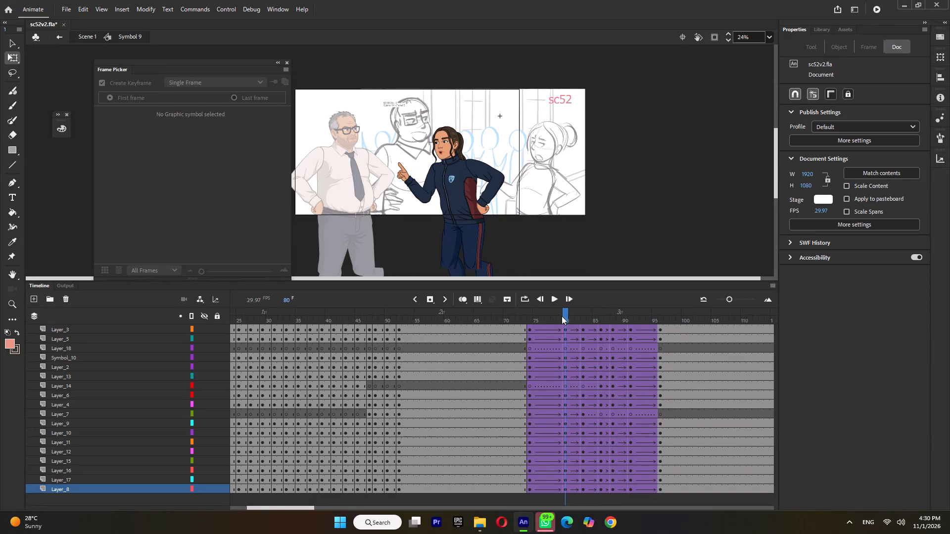
{"action": "left_click", "coordinate": [523, 328]}
{"action": "left_click", "coordinate": [528, 316]}
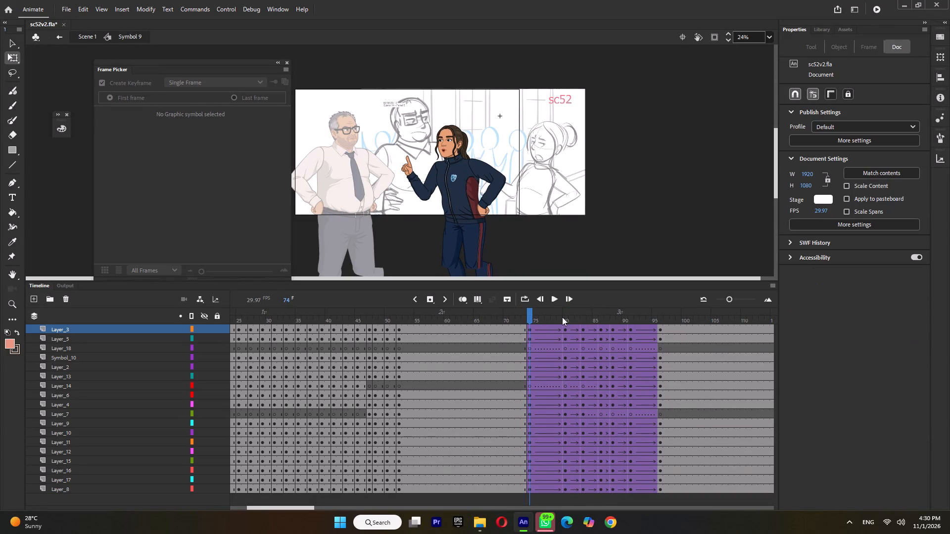
{"action": "left_click", "coordinate": [569, 322]}
{"action": "left_click", "coordinate": [407, 176]}
{"action": "scroll", "coordinate": [398, 175], "scroll_direction": "up", "scroll_amount": 3, "text": "ctrl"}
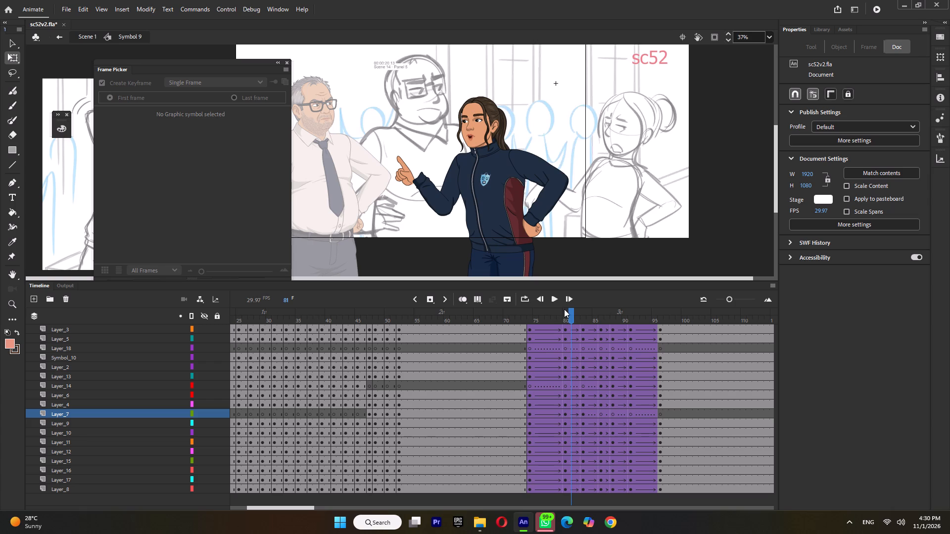
{"action": "left_click", "coordinate": [564, 309]}
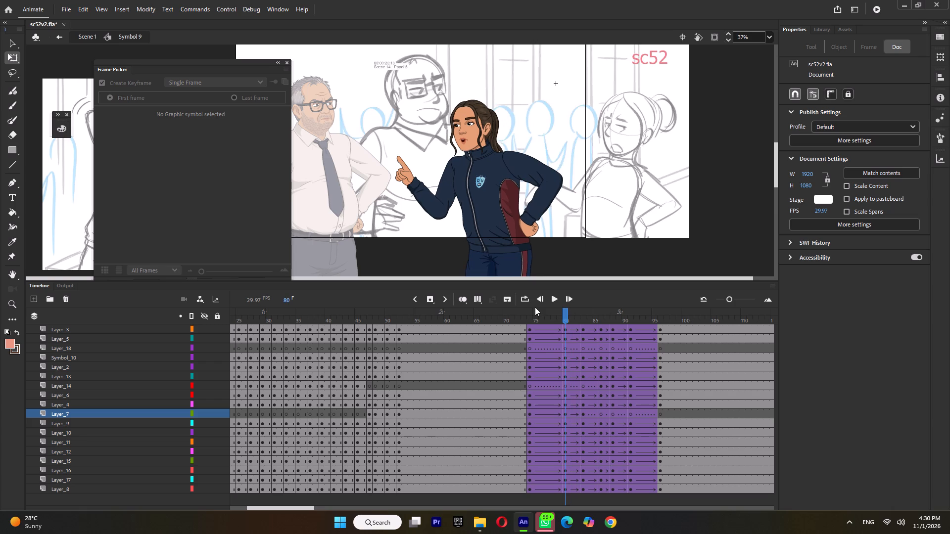
{"action": "key", "text": "ctrl+s"}
Rotate the detached pointing hand at frame 83 to aim sideways toward the man and move it onto the raised sleeve's cuff.
{"action": "left_click", "coordinate": [582, 319]}
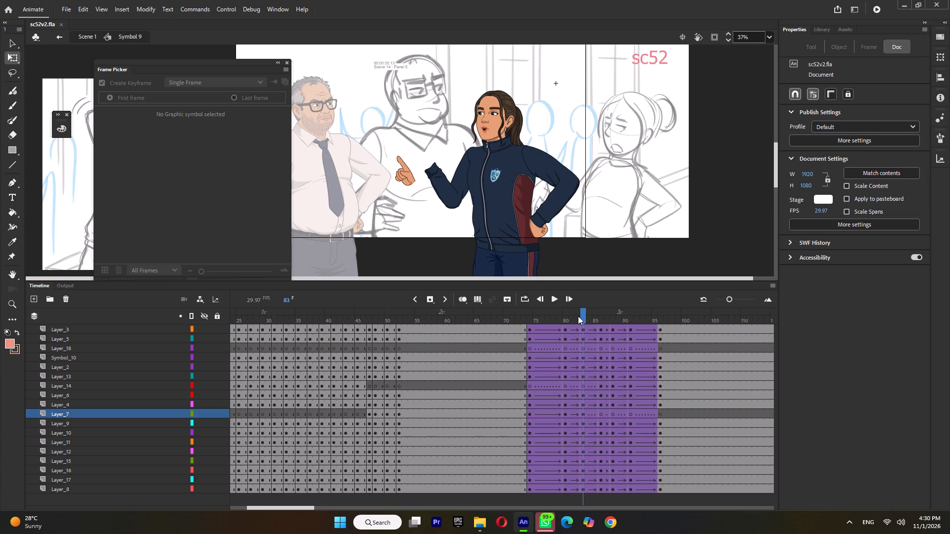
{"action": "left_click", "coordinate": [402, 172]}
{"action": "left_click_drag", "start_coordinate": [408, 149], "coordinate": [397, 158]}
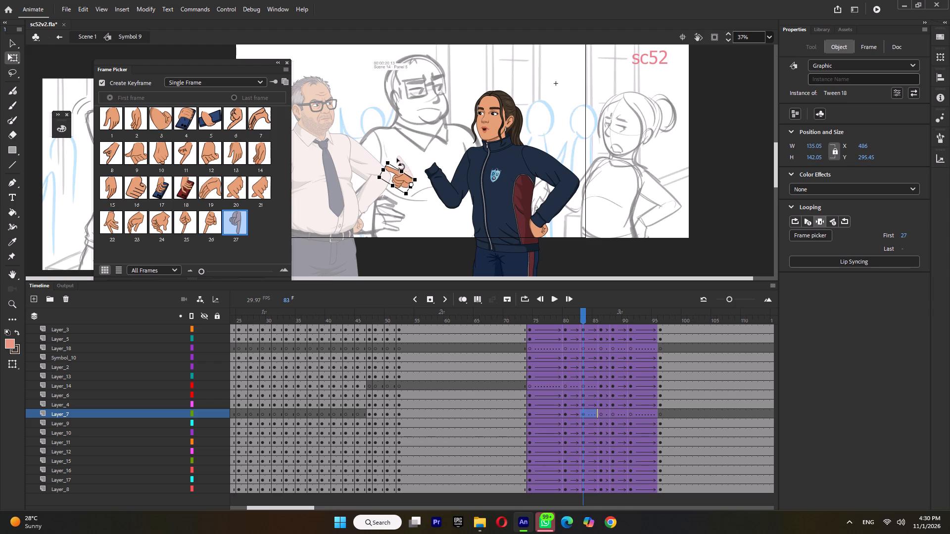
{"action": "left_click_drag", "start_coordinate": [397, 158], "coordinate": [396, 163]}
{"action": "scroll", "coordinate": [399, 181], "scroll_direction": "up", "scroll_amount": 8, "text": "ctrl"}
{"action": "left_click_drag", "start_coordinate": [401, 179], "coordinate": [467, 129]}
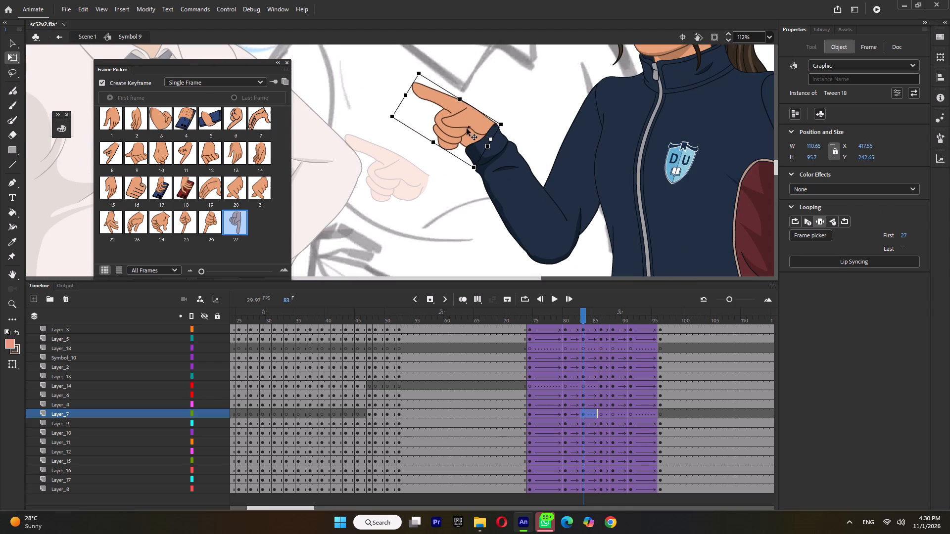
{"action": "left_click_drag", "start_coordinate": [467, 129], "coordinate": [462, 130]}
Check the hand change around frame 86, and rotate the raised forearm and open hand slightly upward around the elbow at frame 88.
{"action": "left_click", "coordinate": [601, 322]}
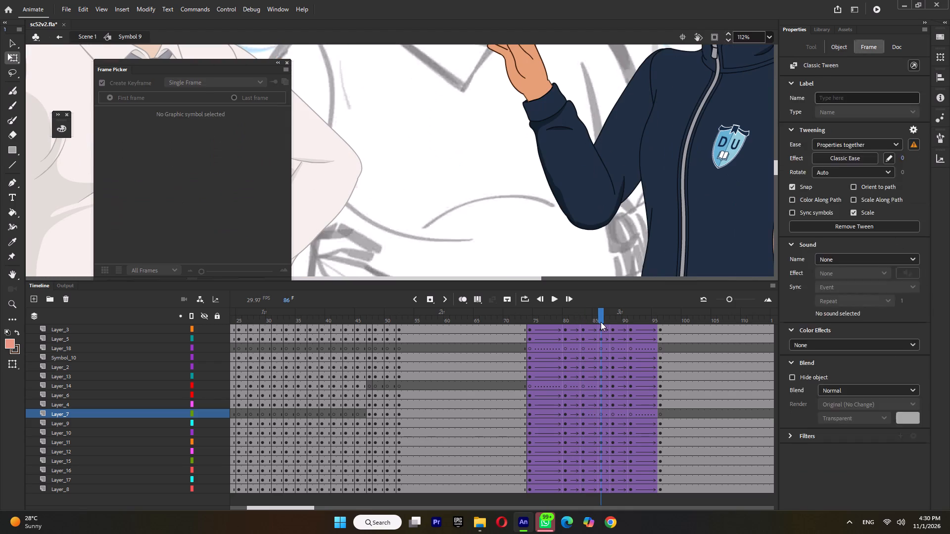
{"action": "left_click", "coordinate": [529, 68]}
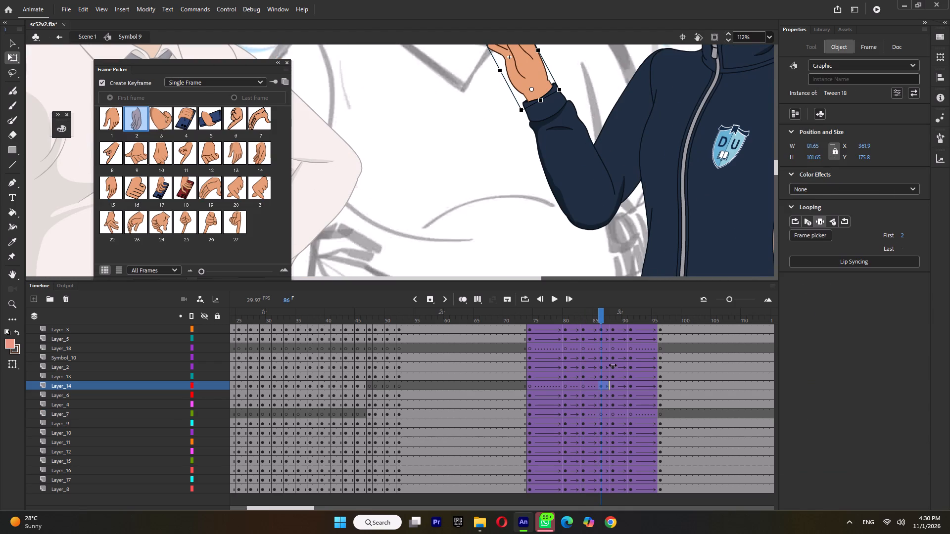
{"action": "left_click_drag", "start_coordinate": [575, 320], "coordinate": [595, 321]}
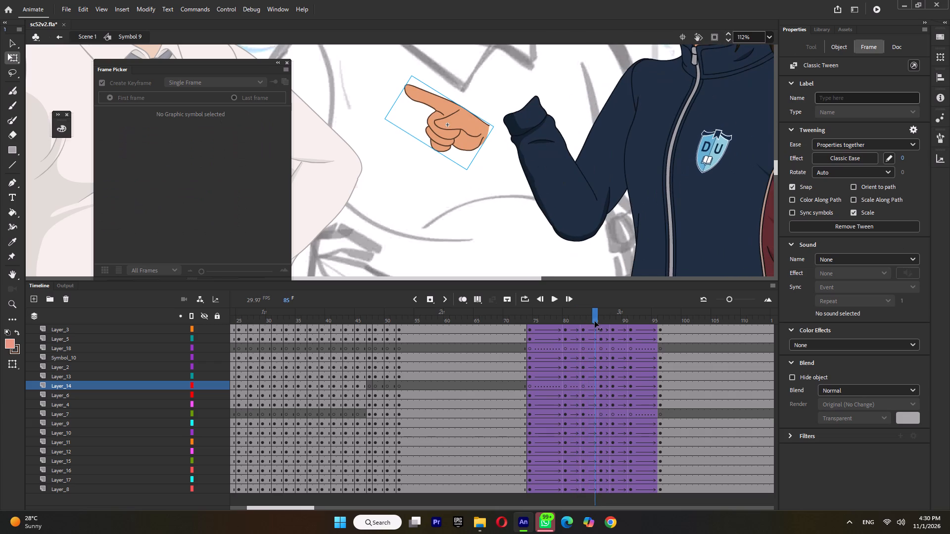
{"action": "left_click_drag", "start_coordinate": [595, 321], "coordinate": [600, 321]}
{"action": "left_click", "coordinate": [612, 320]}
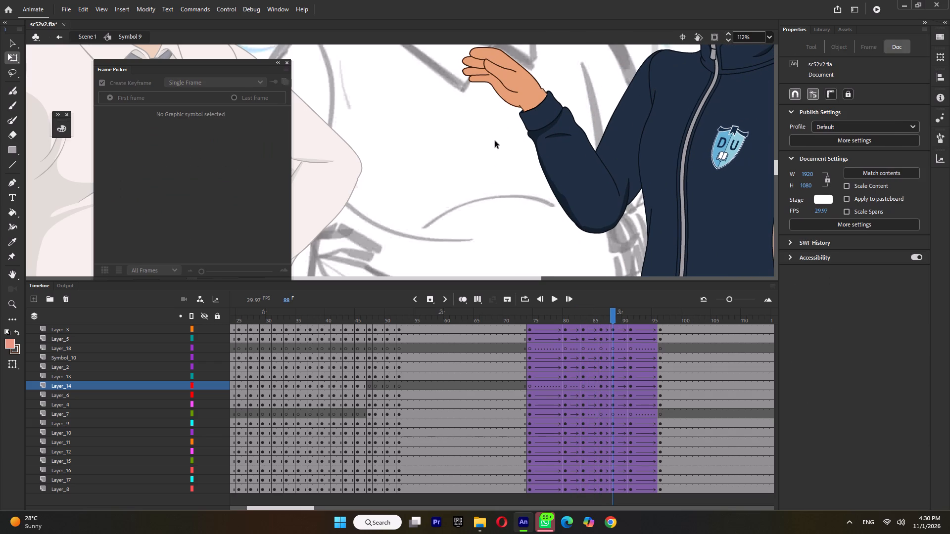
{"action": "left_click_drag", "start_coordinate": [449, 76], "coordinate": [530, 105]}
{"action": "left_click_drag", "start_coordinate": [545, 136], "coordinate": [548, 141]}
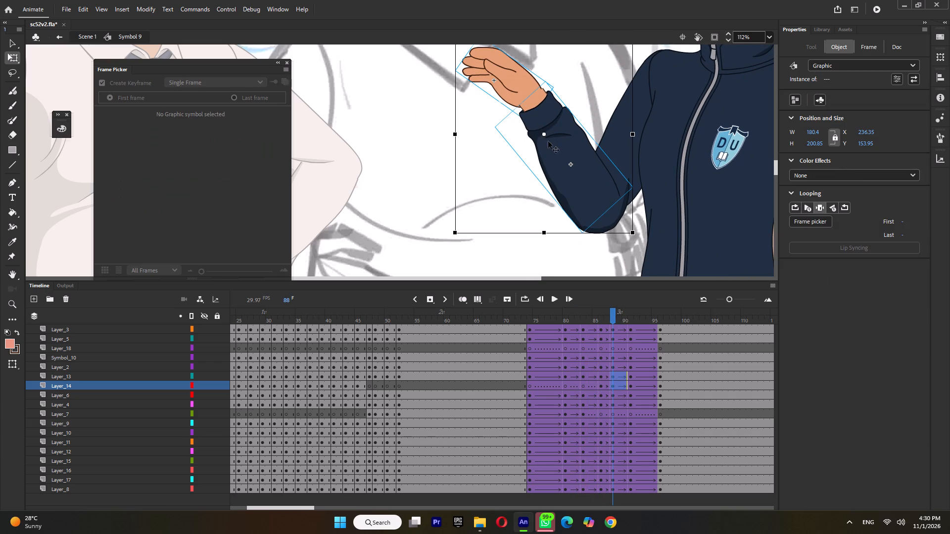
{"action": "left_click_drag", "start_coordinate": [548, 141], "coordinate": [598, 213]}
{"action": "scroll", "coordinate": [594, 209], "scroll_direction": "down", "scroll_amount": 3, "text": "ctrl"}
{"action": "scroll", "coordinate": [510, 117], "scroll_direction": "up", "scroll_amount": 4, "text": "ctrl"}
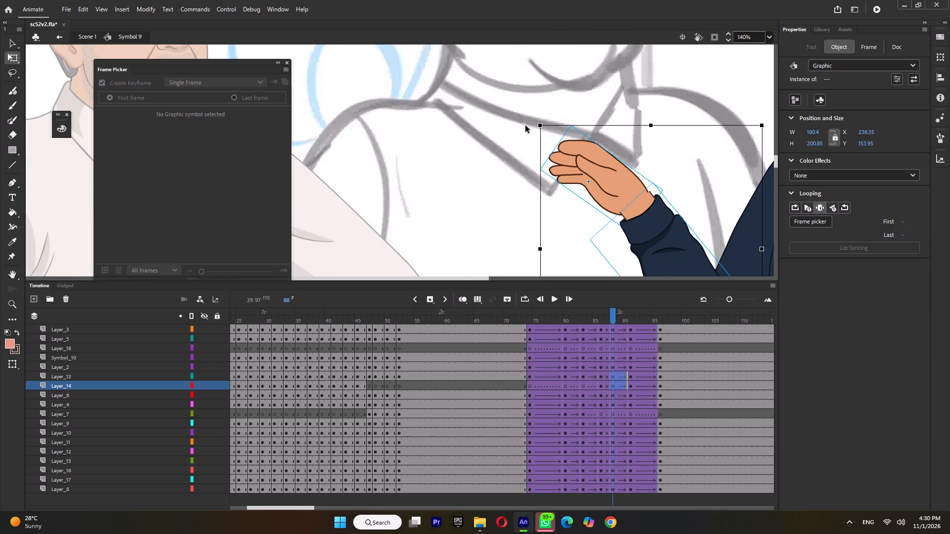
{"action": "left_click_drag", "start_coordinate": [534, 125], "coordinate": [546, 108]}
{"action": "left_click", "coordinate": [538, 144]}
Rotate the open hand nearly upright around the wrist at frame 88 and nudge it down into the sleeve cuff.
{"action": "left_click", "coordinate": [583, 142]}
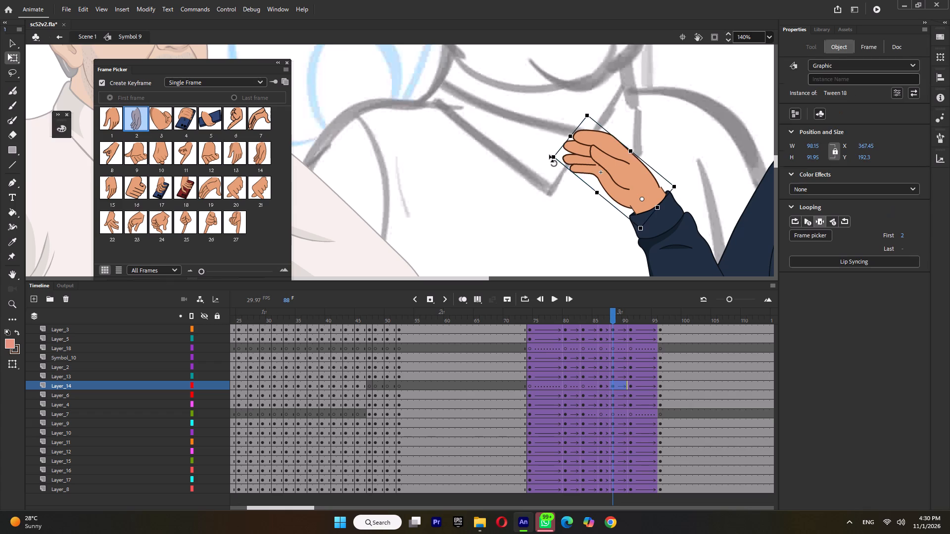
{"action": "left_click_drag", "start_coordinate": [550, 159], "coordinate": [596, 116]}
{"action": "key", "text": "Left"}
{"action": "key", "text": "Left"}
{"action": "key", "text": "Left"}
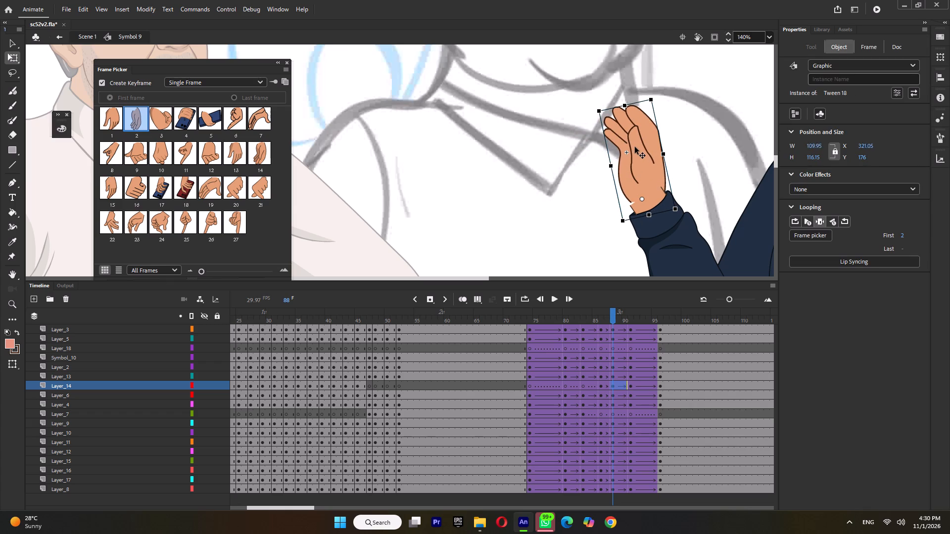
{"action": "key", "text": "Down"}
{"action": "key", "text": "Down"}
{"action": "key", "text": "Down"}
{"action": "key", "text": "Down"}
{"action": "key", "text": "Down"}
{"action": "key", "text": "Down"}
{"action": "key", "text": "Down"}
{"action": "key", "text": "Down"}
{"action": "key", "text": "Right"}
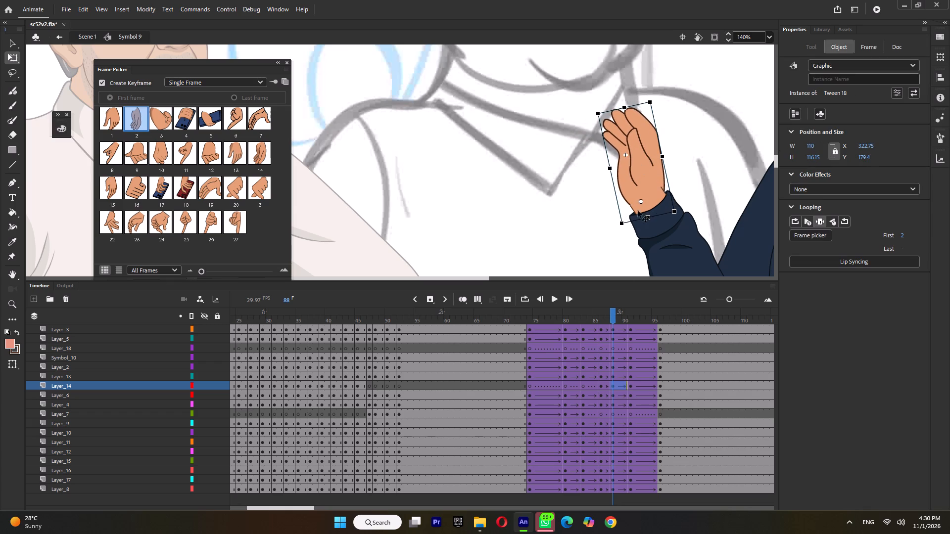
Check the frame 91 pose, replay the gesture from about frame 75, and scrub toward frame 85 to inspect the hand transition.
{"action": "left_click", "coordinate": [631, 320]}
{"action": "scroll", "coordinate": [613, 213], "scroll_direction": "down", "scroll_amount": 14, "text": "ctrl"}
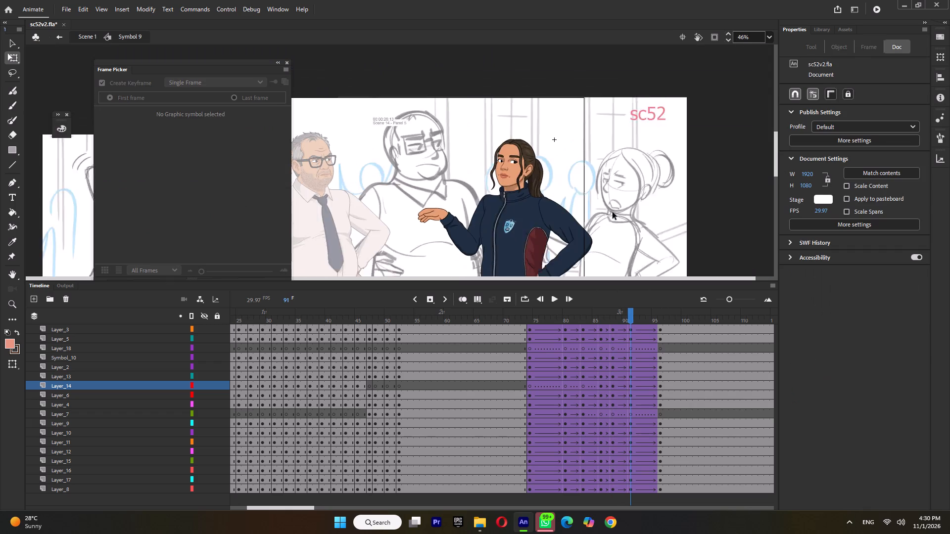
{"action": "left_click", "coordinate": [539, 323]}
{"action": "key", "text": "Return"}
{"action": "key", "text": "Return"}
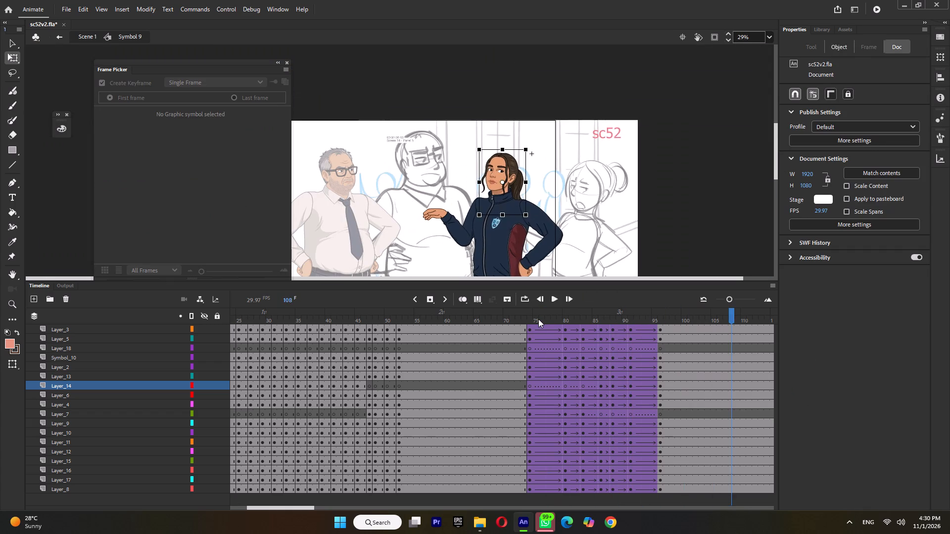
{"action": "left_click", "coordinate": [538, 319]}
{"action": "key", "text": "Return"}
{"action": "key", "text": "Return"}
{"action": "left_click", "coordinate": [538, 319]}
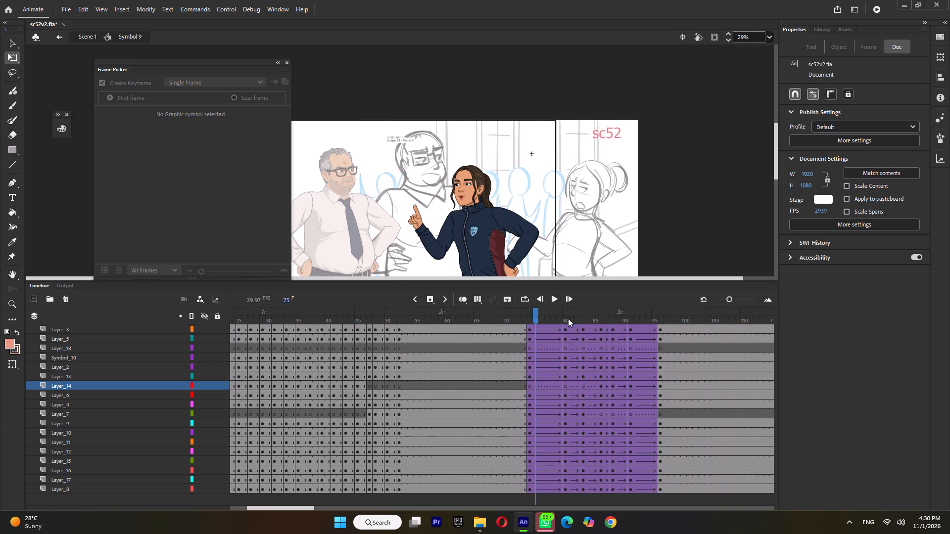
{"action": "left_click_drag", "start_coordinate": [566, 316], "coordinate": [598, 324]}
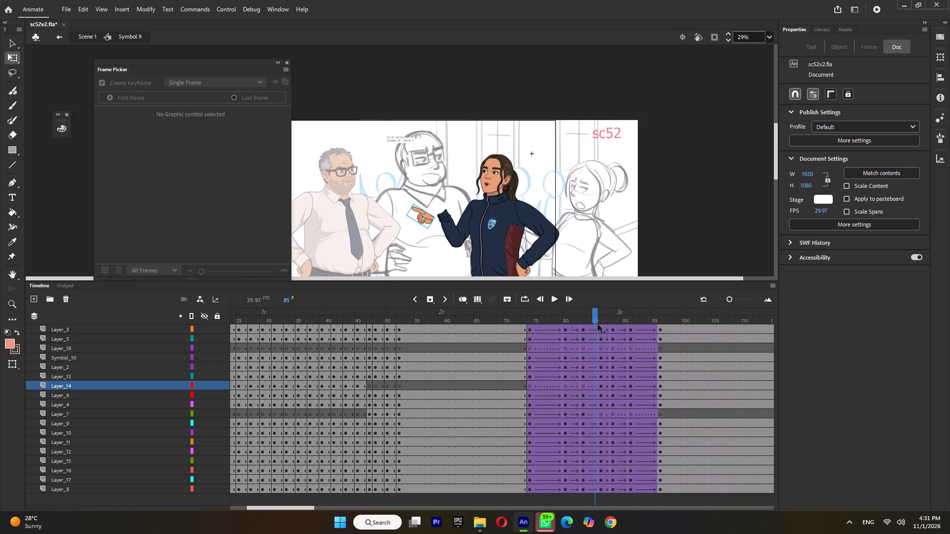
Insert keyframes on all layers at frames 84 and 82 and clear the frame 83 keyframes between them.
{"action": "left_click_drag", "start_coordinate": [598, 324], "coordinate": [601, 324]}
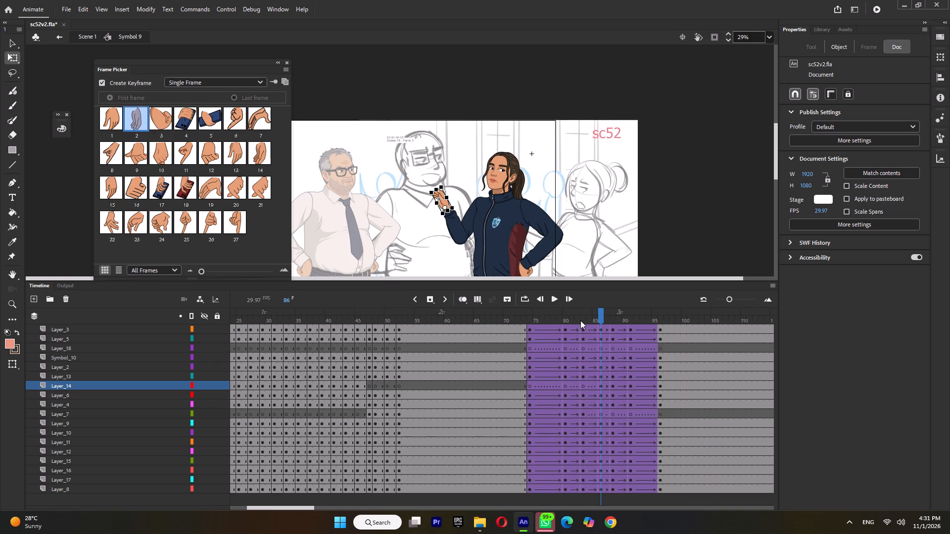
{"action": "left_click", "coordinate": [580, 320]}
{"action": "left_click", "coordinate": [427, 214]}
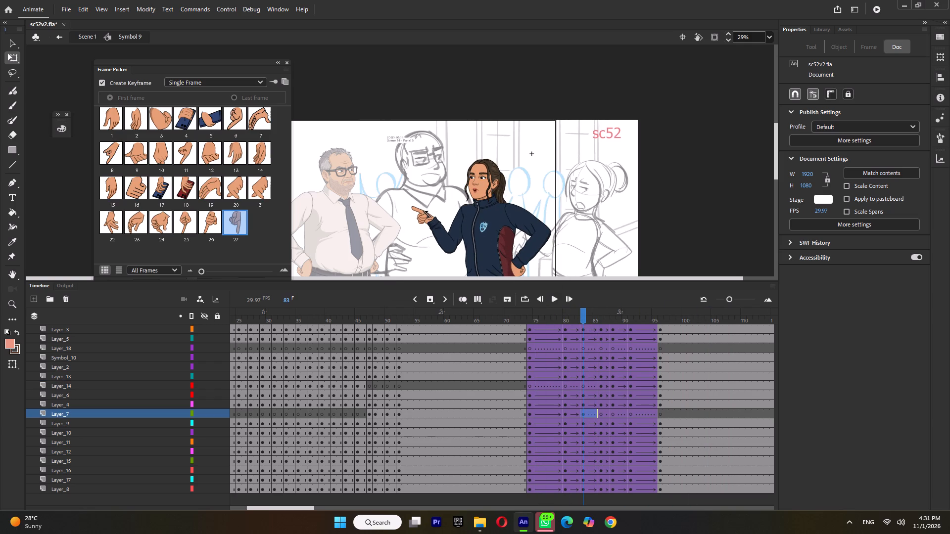
{"action": "left_click_drag", "start_coordinate": [538, 319], "coordinate": [584, 336]}
{"action": "double_click", "coordinate": [589, 317]}
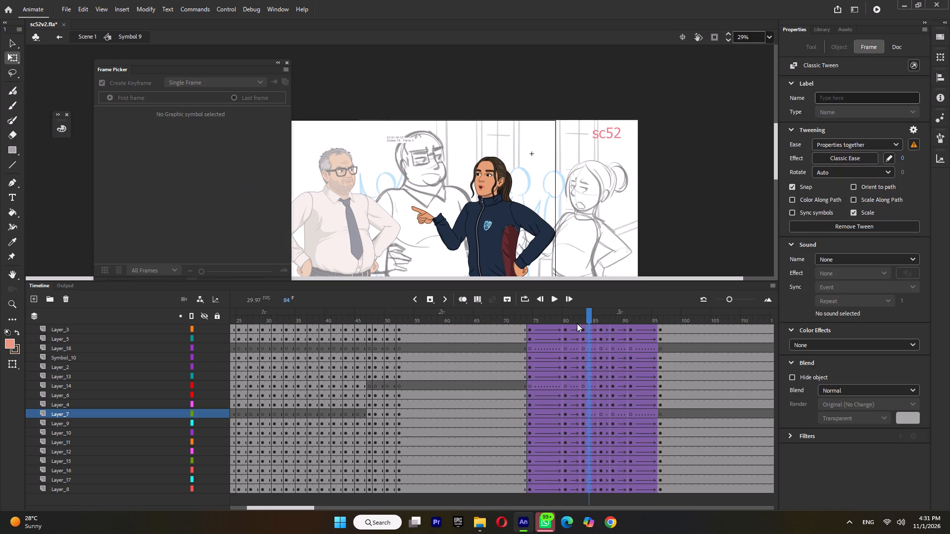
{"action": "key", "text": "F6"}
{"action": "double_click", "coordinate": [584, 319]}
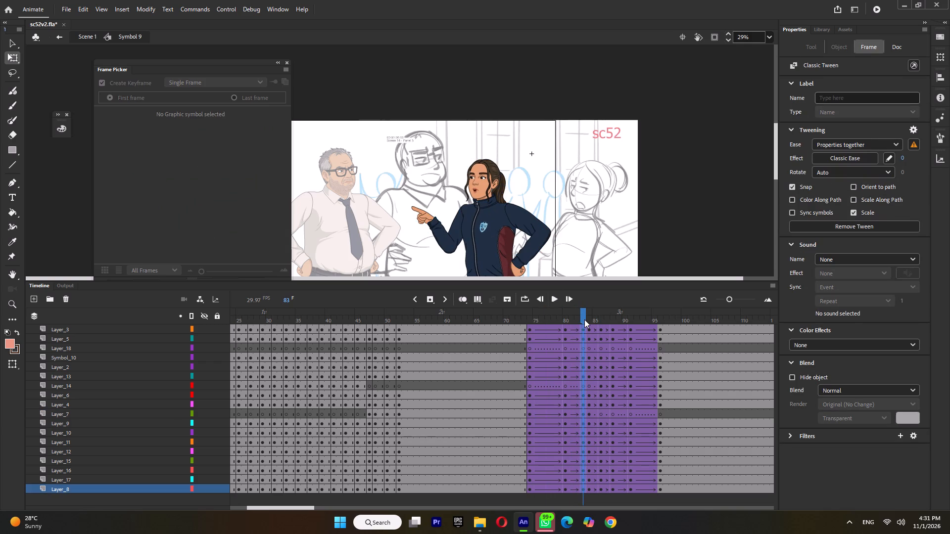
{"action": "key", "text": "shift+F6"}
{"action": "double_click", "coordinate": [575, 319]}
{"action": "key", "text": "F6"}
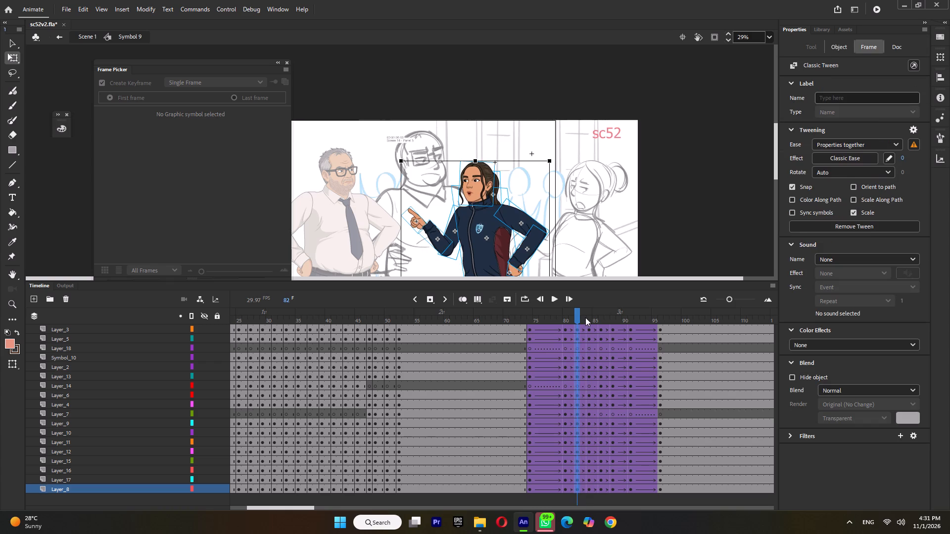
Move the frame 84 hand keyframe from Layer_7 to Layer_14 and put a blank keyframe in its place on Layer_7.
{"action": "left_click", "coordinate": [588, 318]}
{"action": "left_click", "coordinate": [422, 220]}
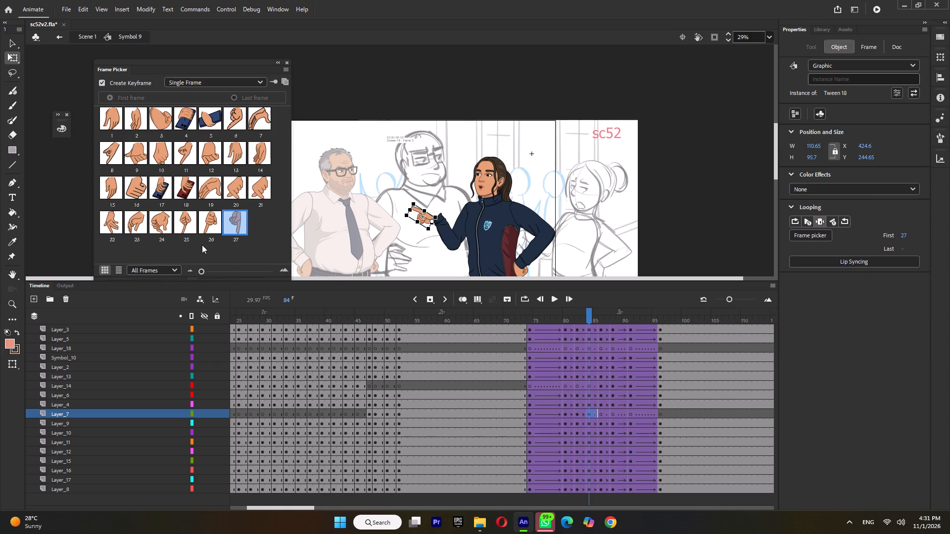
{"action": "left_click", "coordinate": [599, 317]}
{"action": "left_click", "coordinate": [440, 196]}
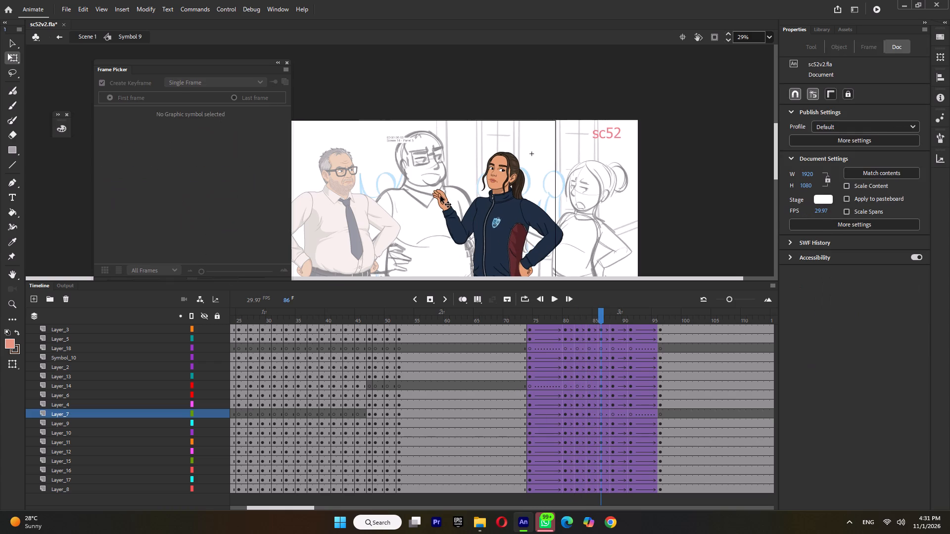
{"action": "left_click", "coordinate": [589, 414]}
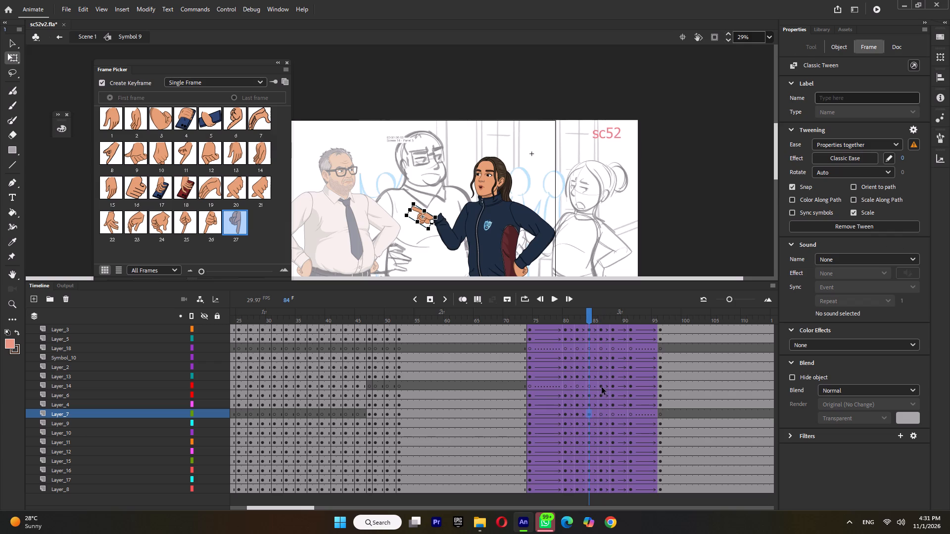
{"action": "left_click", "coordinate": [598, 387]}
{"action": "right_click", "coordinate": [601, 385]}
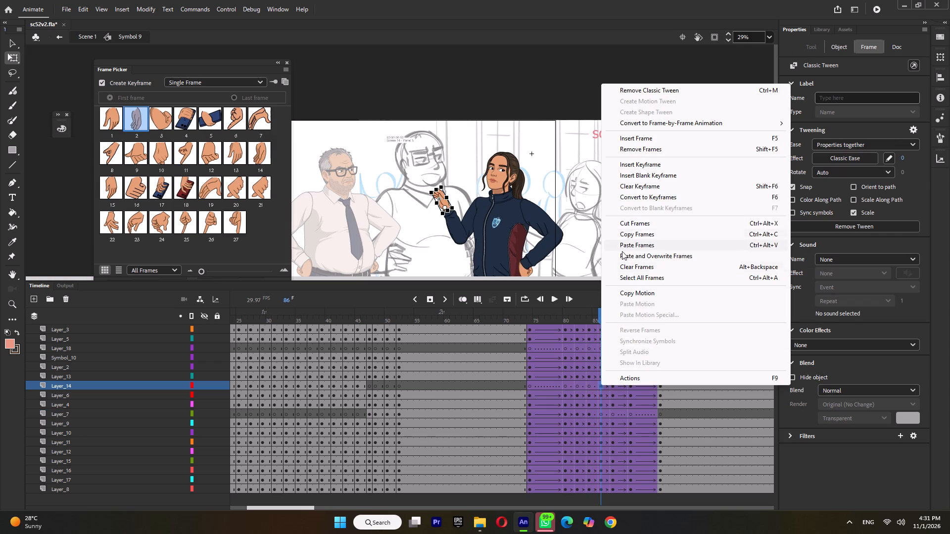
{"action": "left_click", "coordinate": [590, 420]}
{"action": "left_click", "coordinate": [590, 408]}
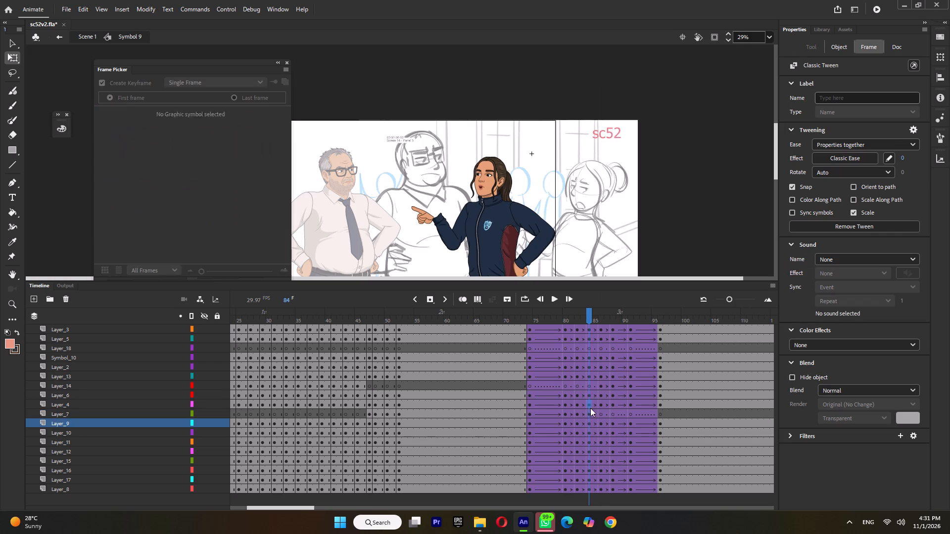
{"action": "left_click", "coordinate": [589, 416]}
{"action": "left_click_drag", "start_coordinate": [588, 416], "coordinate": [588, 387]}
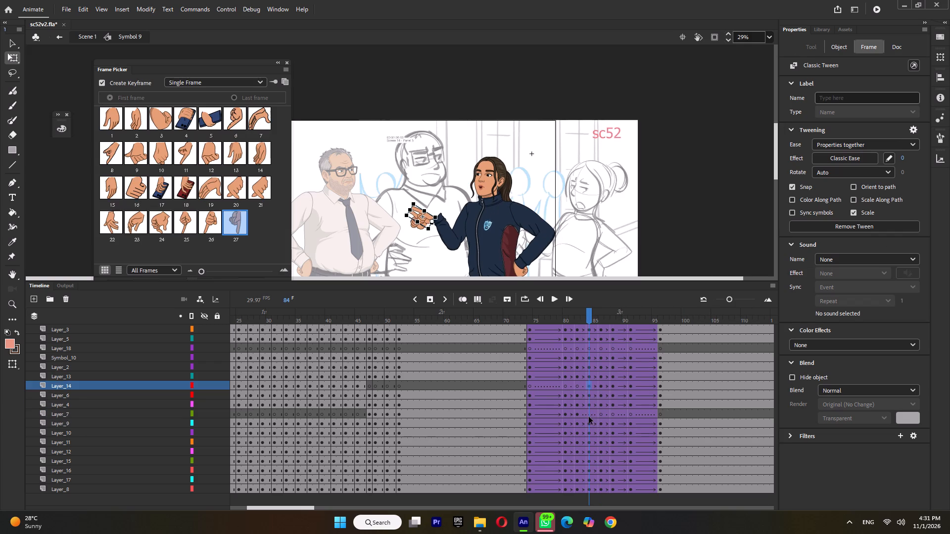
{"action": "left_click", "coordinate": [589, 417]}
{"action": "key", "text": "F7"}
Remove the classic tweens from all layers between frames 80 and 85.
{"action": "double_click", "coordinate": [580, 318]}
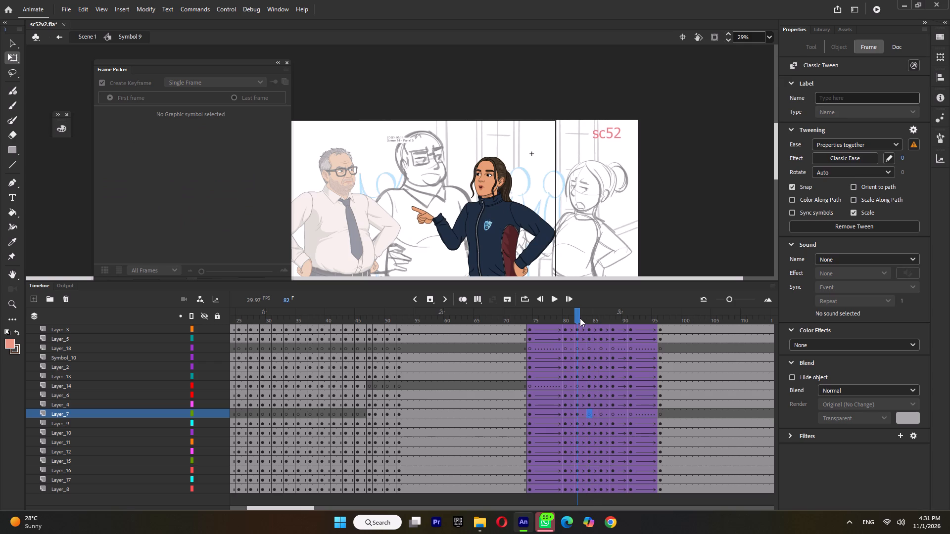
{"action": "key", "text": "ctrl+m"}
{"action": "double_click", "coordinate": [569, 314]}
{"action": "key", "text": "ctrl+m"}
{"action": "double_click", "coordinate": [590, 316]}
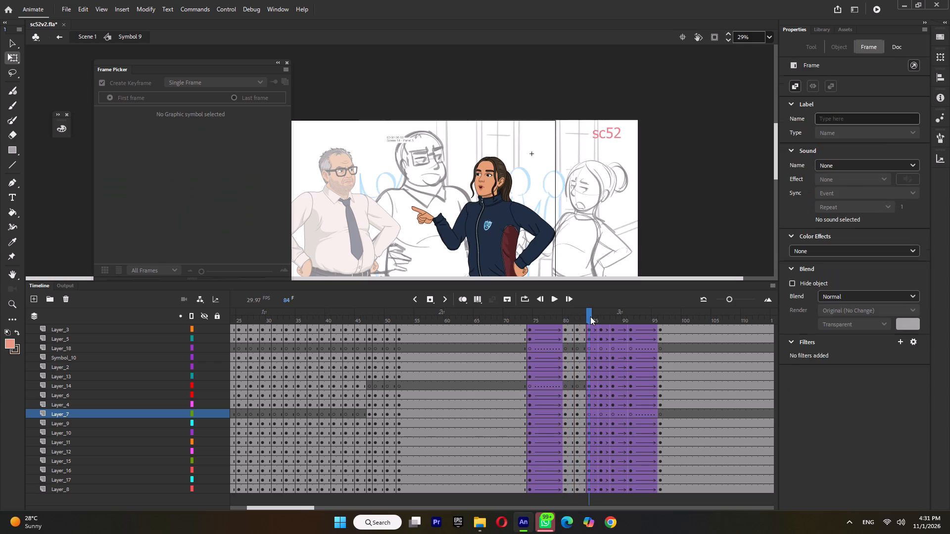
{"action": "key", "text": "ctrl+m"}
Move the pointing hand at frame 82 in against the raised sleeve's cuff.
{"action": "left_click", "coordinate": [574, 319]}
{"action": "left_click", "coordinate": [577, 317]}
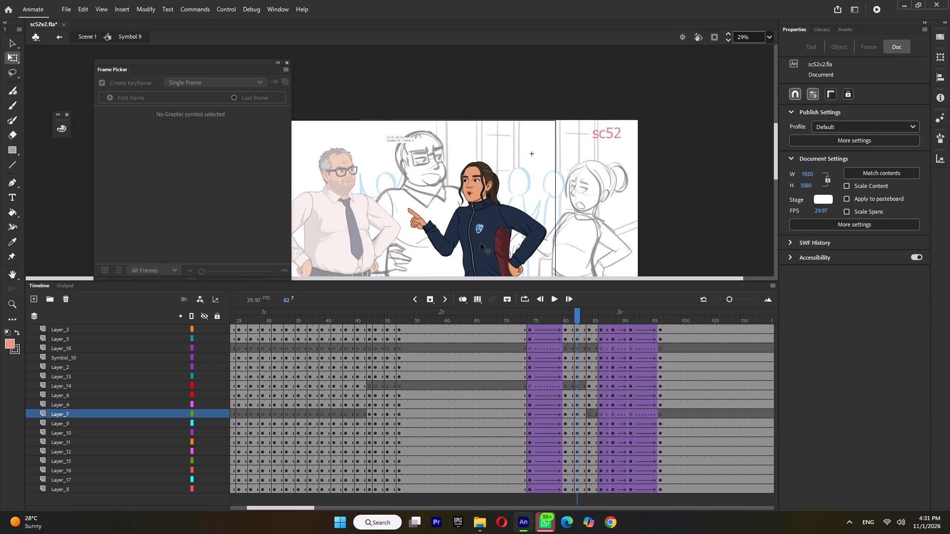
{"action": "left_click", "coordinate": [418, 221]}
{"action": "scroll", "coordinate": [418, 221], "scroll_direction": "up", "scroll_amount": 12, "text": "ctrl"}
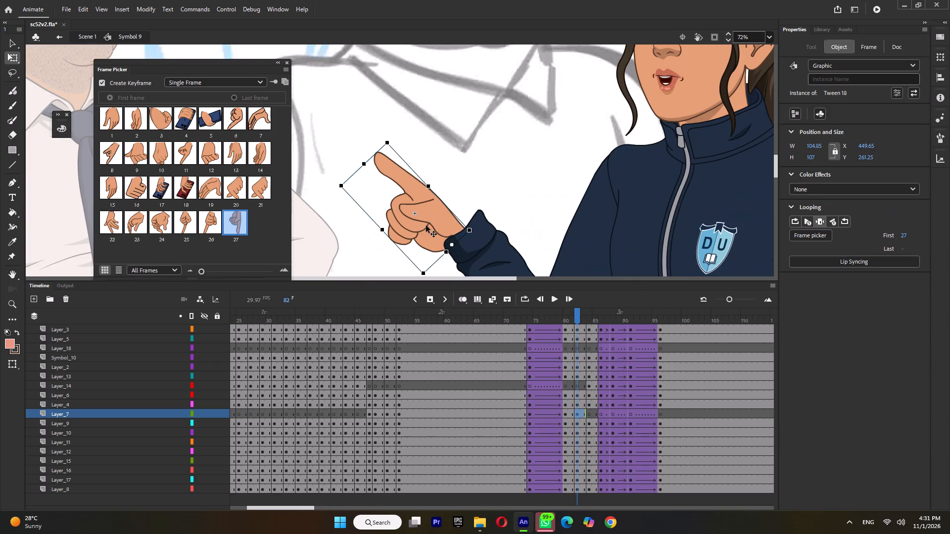
{"action": "left_click_drag", "start_coordinate": [426, 225], "coordinate": [442, 214]}
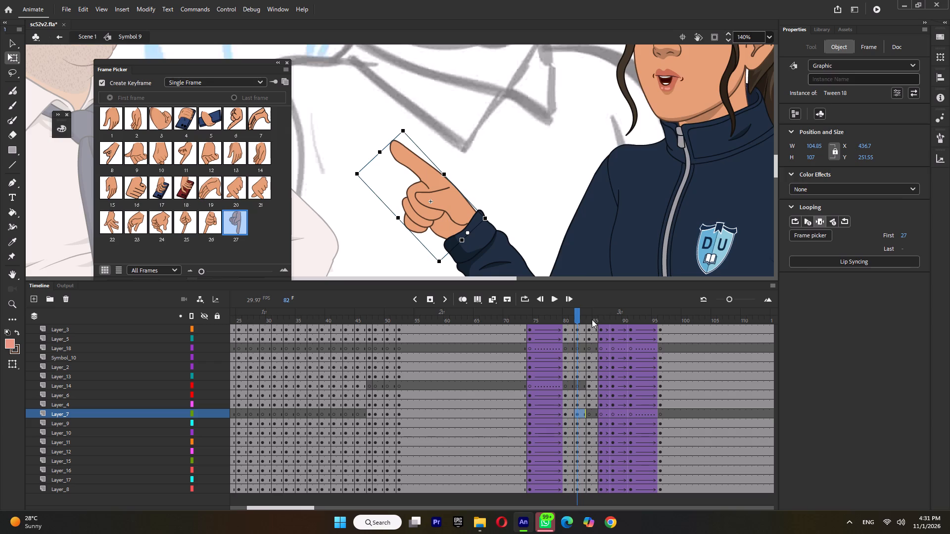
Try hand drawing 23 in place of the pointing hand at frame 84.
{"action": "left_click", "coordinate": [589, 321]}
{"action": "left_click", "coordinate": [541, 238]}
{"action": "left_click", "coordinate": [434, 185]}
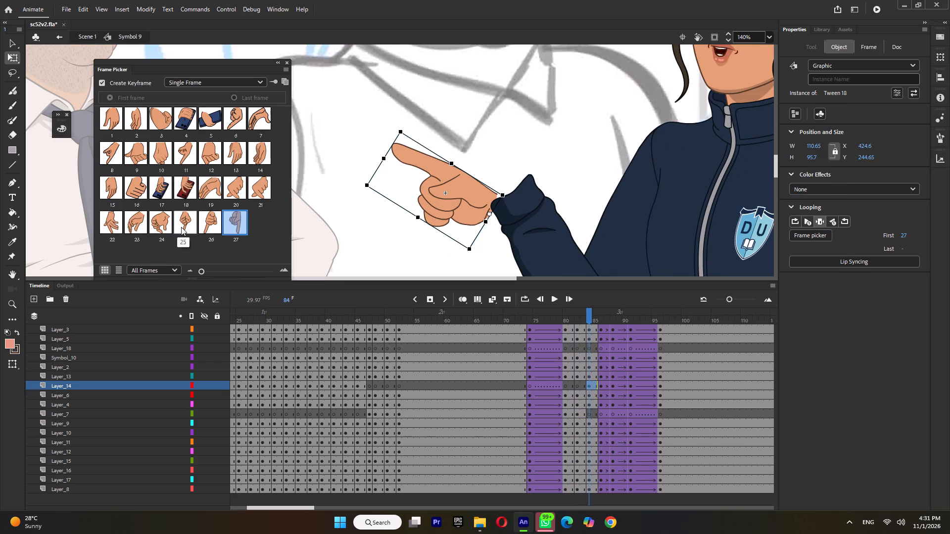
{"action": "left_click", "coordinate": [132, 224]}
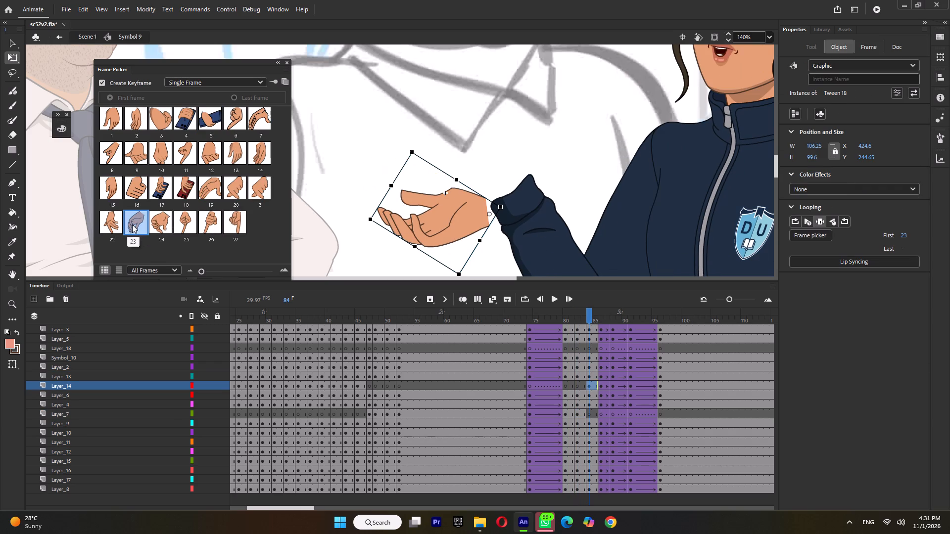
Set the frame 84 hand to drawing 2, matching frame 86, then rotate it nearly upright and seat it in the sleeve cuff.
{"action": "left_click", "coordinate": [601, 312]}
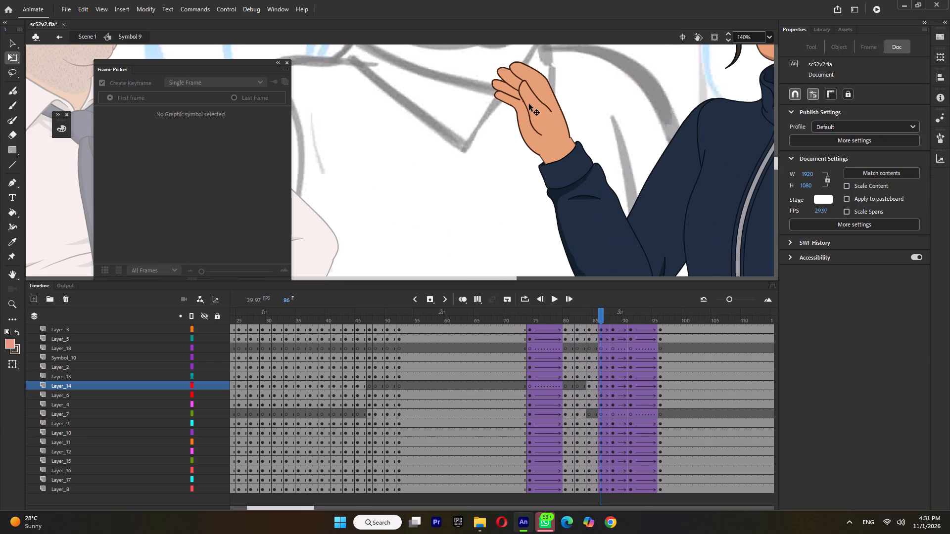
{"action": "left_click", "coordinate": [529, 104]}
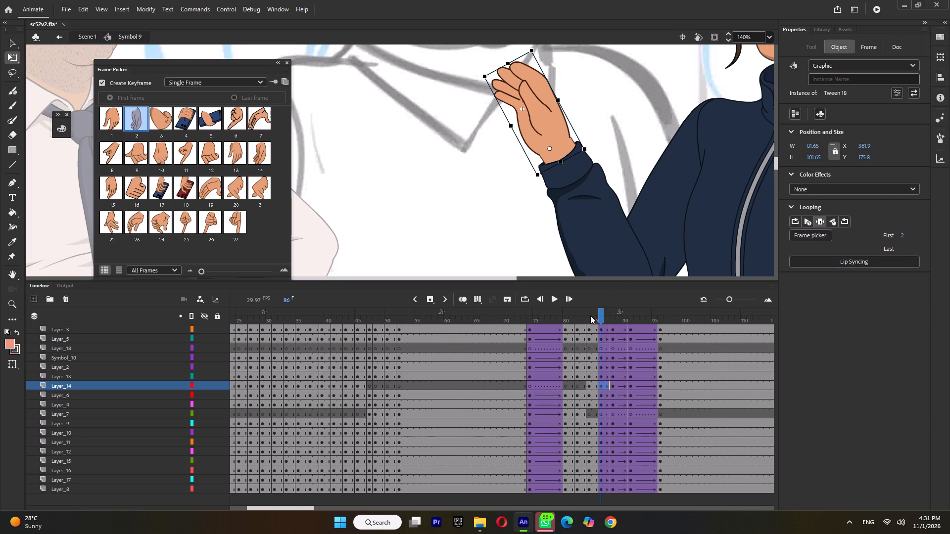
{"action": "left_click", "coordinate": [590, 315]}
{"action": "left_click", "coordinate": [400, 207]}
{"action": "left_click", "coordinate": [428, 238]}
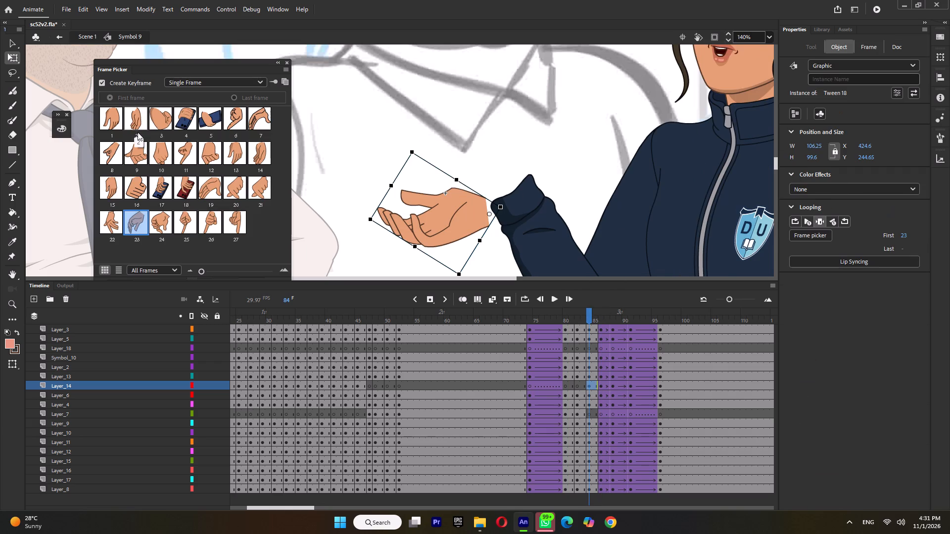
{"action": "left_click", "coordinate": [138, 132]}
{"action": "left_click_drag", "start_coordinate": [393, 190], "coordinate": [419, 154]}
{"action": "left_click_drag", "start_coordinate": [456, 174], "coordinate": [476, 151]}
{"action": "left_click", "coordinate": [478, 146]}
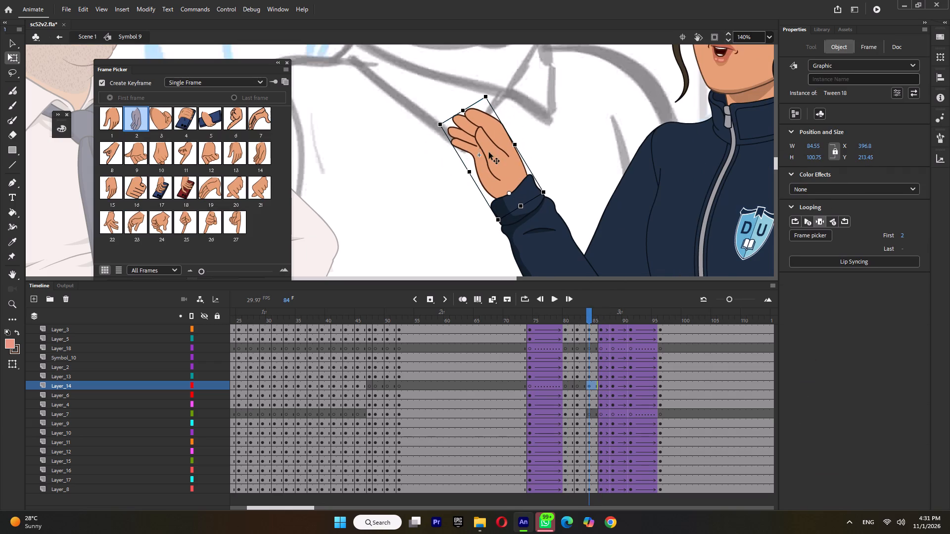
Replay the gesture from about frame 76 and scrub from frame 81 to about 91 to check the hand transition.
{"action": "scroll", "coordinate": [503, 156], "scroll_direction": "down", "scroll_amount": 12, "text": "ctrl"}
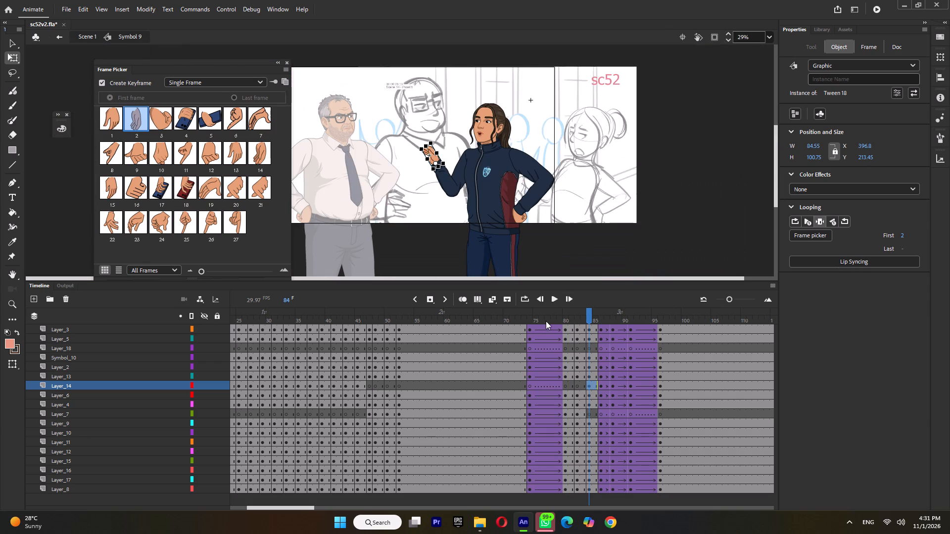
{"action": "left_click", "coordinate": [543, 319]}
{"action": "key", "text": "Return"}
{"action": "key", "text": "Return"}
{"action": "left_click", "coordinate": [546, 320]}
{"action": "key", "text": "Return"}
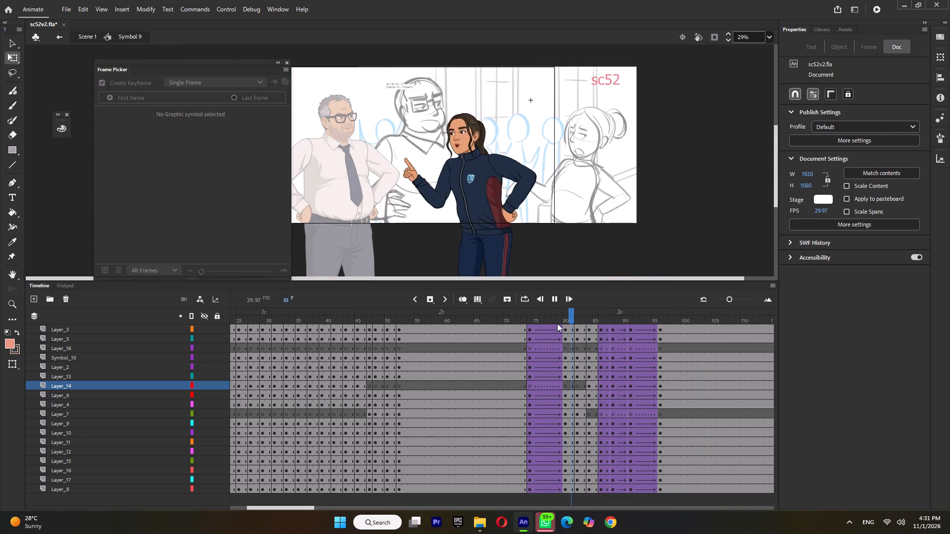
{"action": "key", "text": "Return"}
{"action": "left_click_drag", "start_coordinate": [569, 321], "coordinate": [606, 328]}
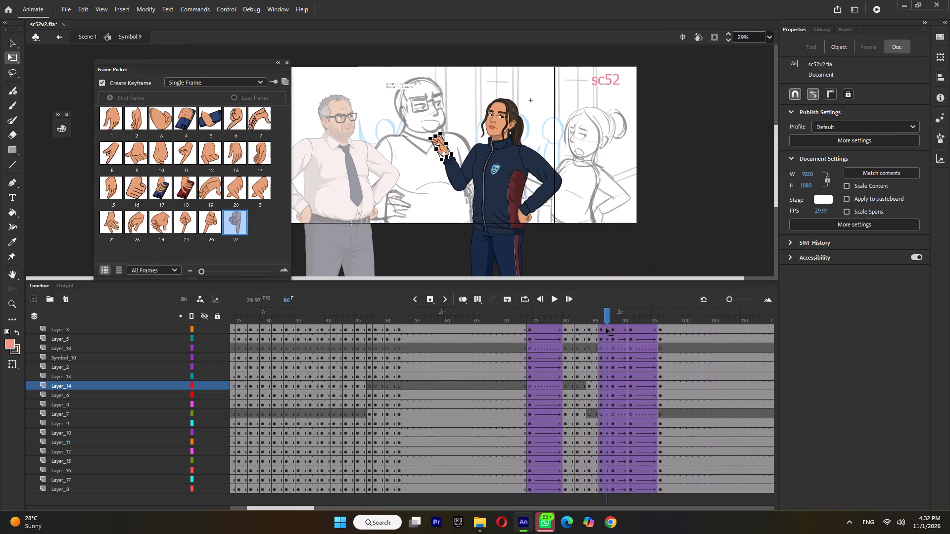
{"action": "left_click_drag", "start_coordinate": [606, 328], "coordinate": [633, 333]}
Insert keyframes on all layers at frame 93.
{"action": "double_click", "coordinate": [639, 320]}
{"action": "double_click", "coordinate": [640, 320]}
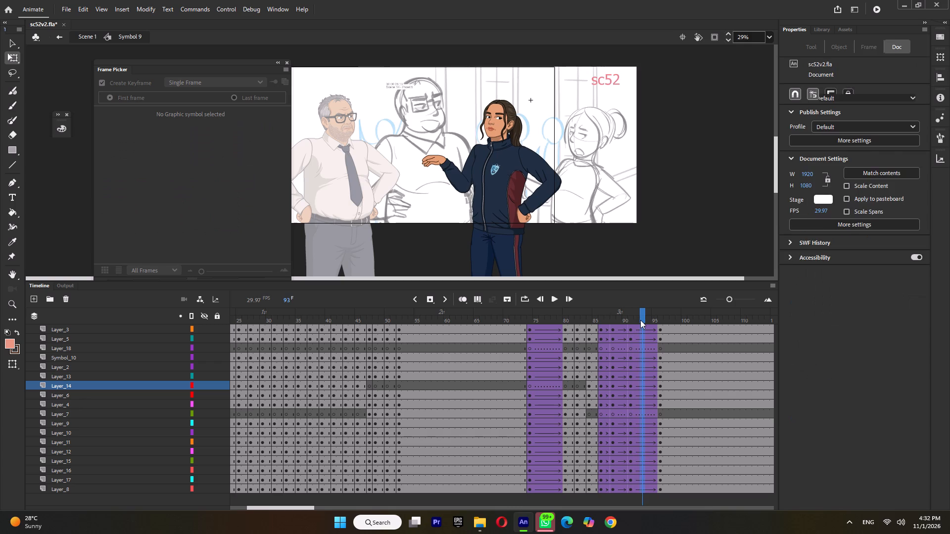
{"action": "key", "text": "F6"}
Compare the arm at frames 88 and 91, and rotate the frame 91 forearm and open hand slightly upward around the elbow.
{"action": "left_click", "coordinate": [629, 319]}
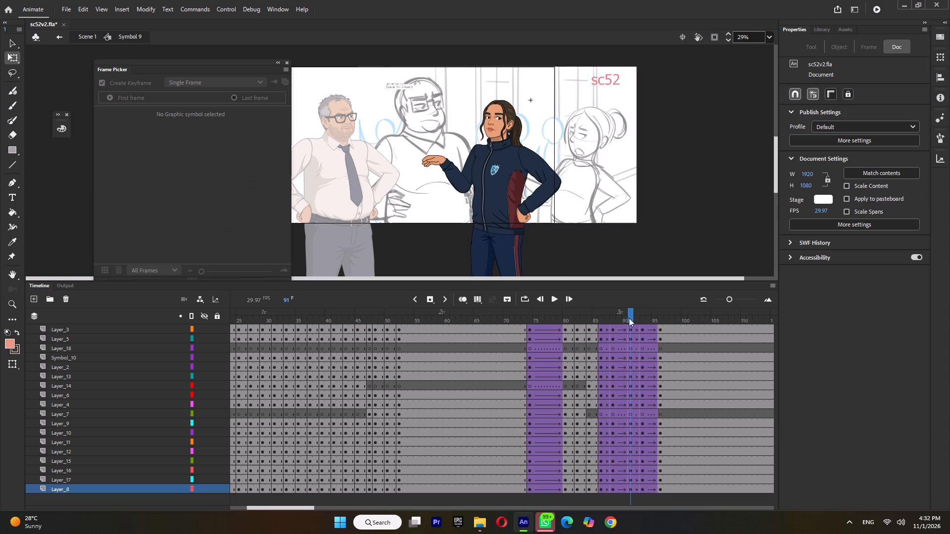
{"action": "scroll", "coordinate": [468, 167], "scroll_direction": "up", "scroll_amount": 4, "text": "ctrl"}
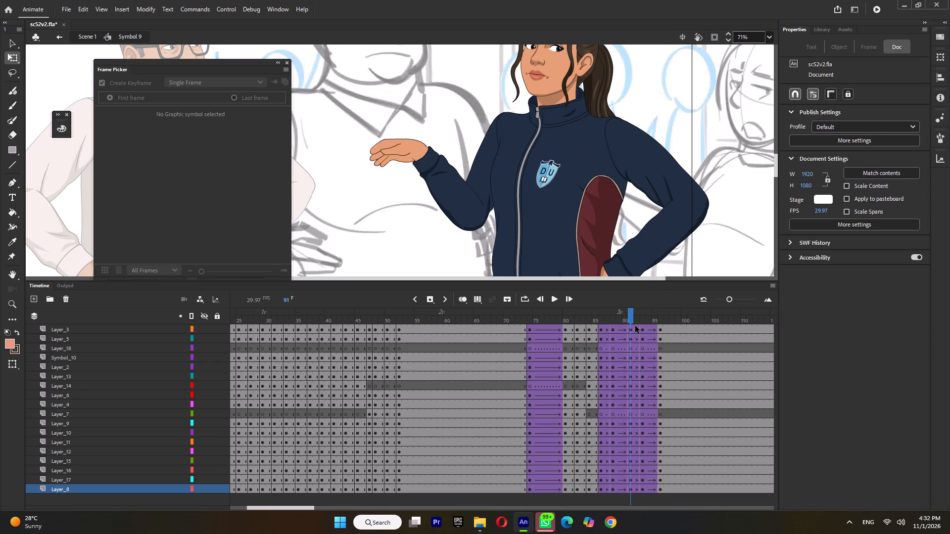
{"action": "left_click_drag", "start_coordinate": [597, 319], "coordinate": [616, 323]}
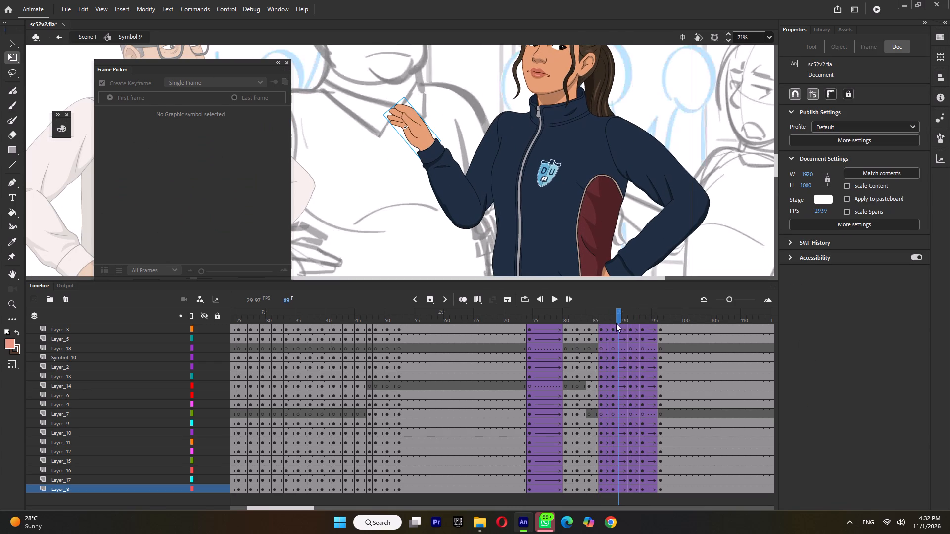
{"action": "left_click", "coordinate": [613, 319]}
{"action": "left_click", "coordinate": [629, 320]}
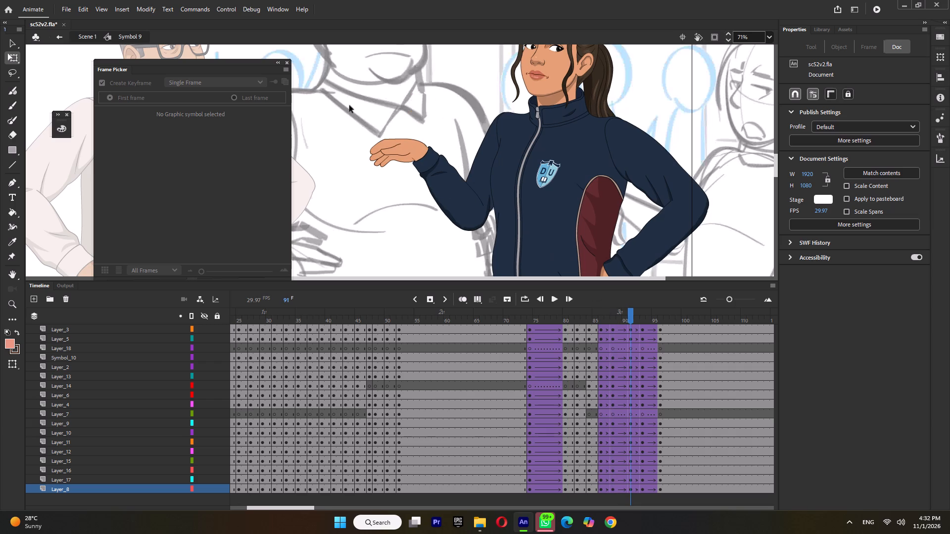
{"action": "left_click_drag", "start_coordinate": [337, 93], "coordinate": [428, 170]}
{"action": "left_click_drag", "start_coordinate": [429, 183], "coordinate": [474, 219]}
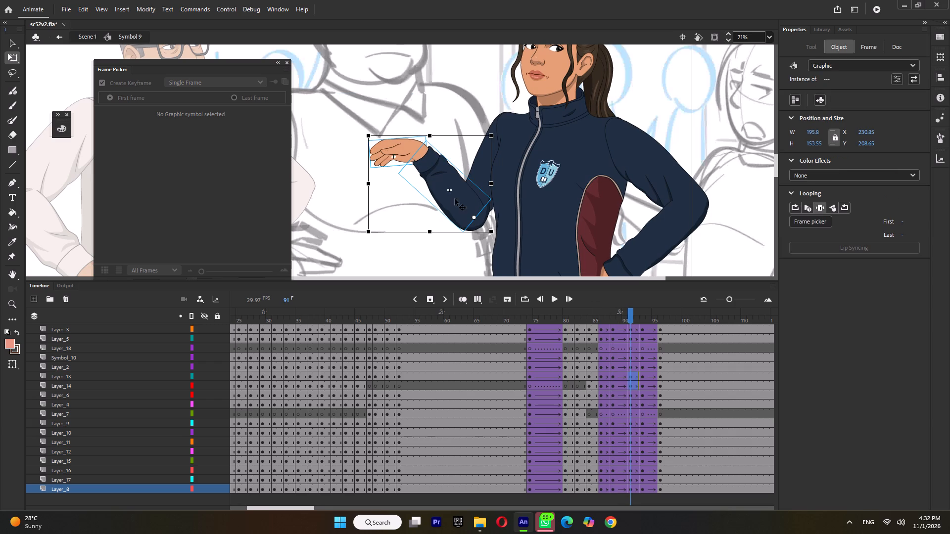
{"action": "left_click_drag", "start_coordinate": [364, 139], "coordinate": [365, 131]}
Rotate the open hand at frame 91 upward around the wrist and nudge it down into the sleeve cuff.
{"action": "left_click", "coordinate": [361, 153]}
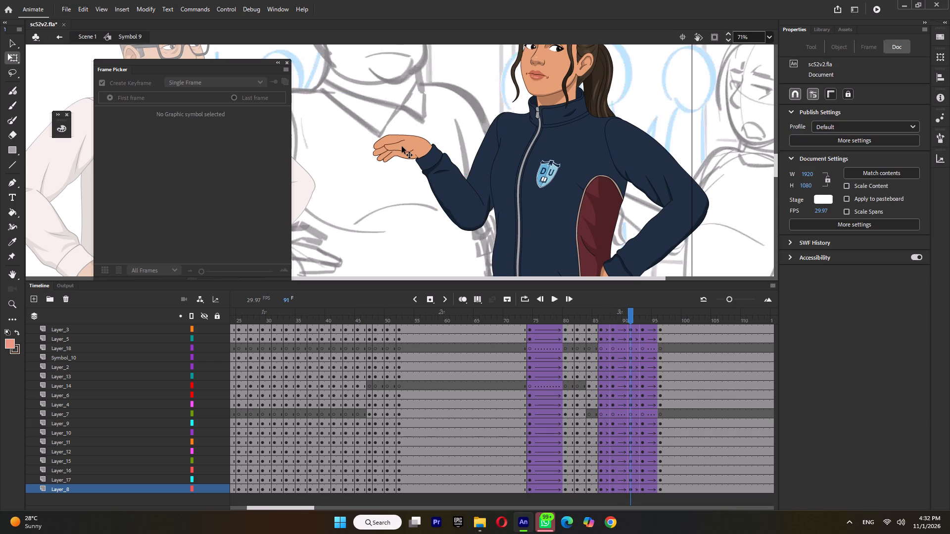
{"action": "left_click", "coordinate": [402, 146]}
{"action": "left_click_drag", "start_coordinate": [366, 164], "coordinate": [374, 129]}
{"action": "scroll", "coordinate": [414, 153], "scroll_direction": "up", "scroll_amount": 7, "text": "ctrl"}
{"action": "left_click_drag", "start_coordinate": [418, 124], "coordinate": [415, 129]}
Replay the gesture from about frames 77 and 74 to check the revised hand motion.
{"action": "scroll", "coordinate": [415, 131], "scroll_direction": "down", "scroll_amount": 3, "text": "ctrl"}
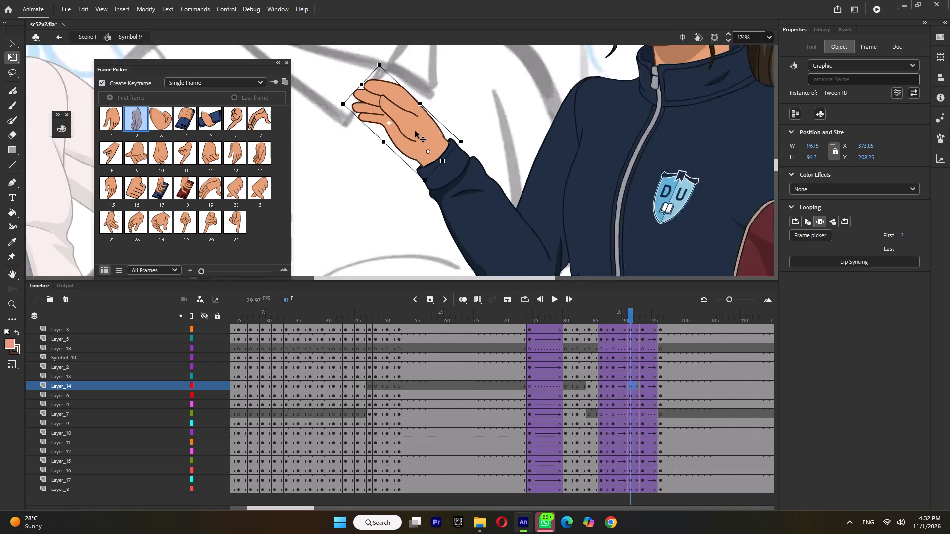
{"action": "scroll", "coordinate": [415, 131], "scroll_direction": "down", "scroll_amount": 8, "text": "ctrl"}
{"action": "left_click", "coordinate": [546, 321]}
{"action": "key", "text": "Return"}
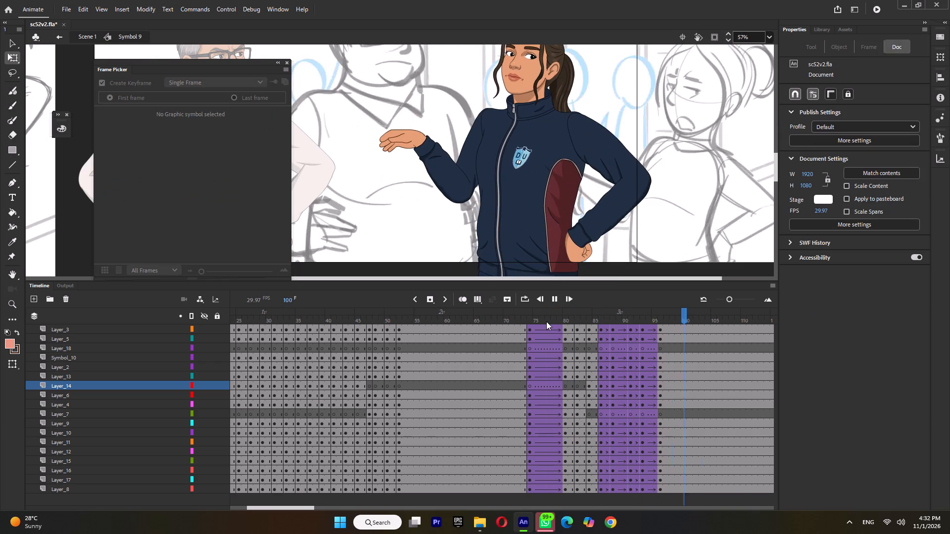
{"action": "key", "text": "Return"}
{"action": "left_click", "coordinate": [527, 321]}
{"action": "key", "text": "Return"}
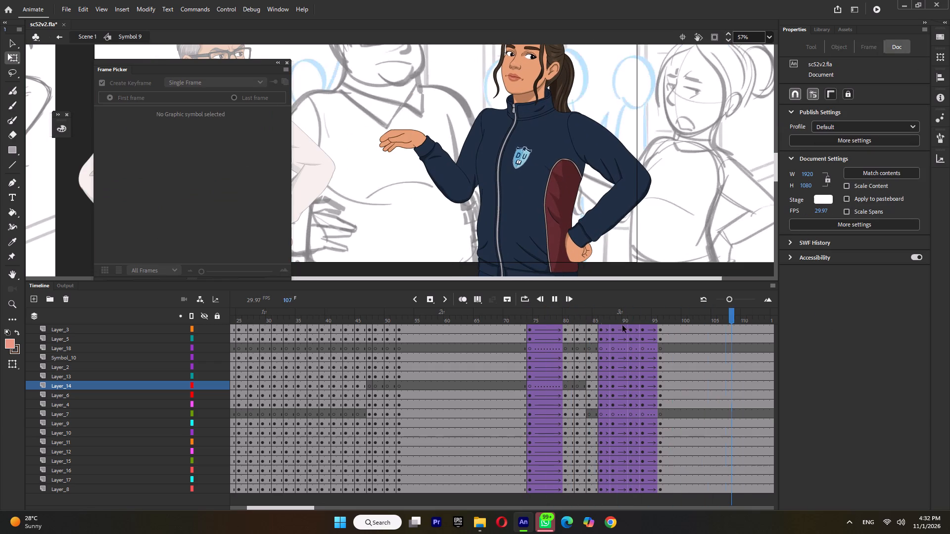
Insert keyframes on all layers at frame 100.
{"action": "key", "text": "Return"}
{"action": "left_click_drag", "start_coordinate": [593, 321], "coordinate": [681, 333]}
{"action": "double_click", "coordinate": [681, 317]}
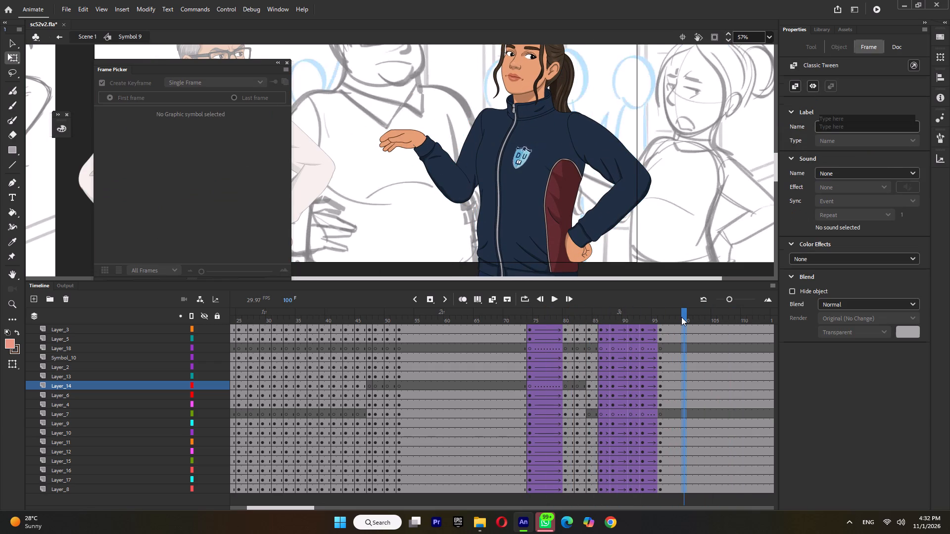
{"action": "key", "text": "F6"}
At frame 96, rotate the forearm and open hand slightly downward around the elbow, and tilt the hand a bit further down at the wrist.
{"action": "left_click", "coordinate": [605, 317]}
{"action": "left_click", "coordinate": [641, 318]}
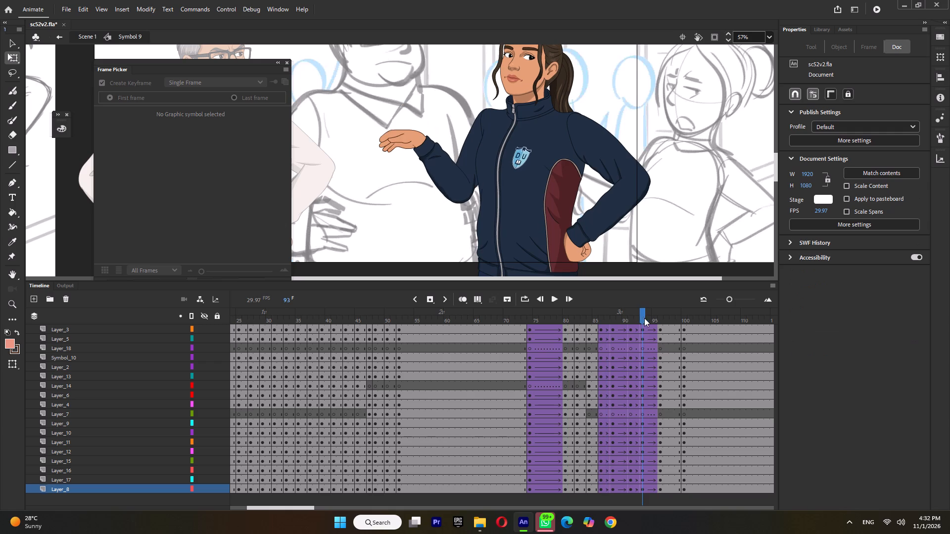
{"action": "left_click", "coordinate": [659, 317]}
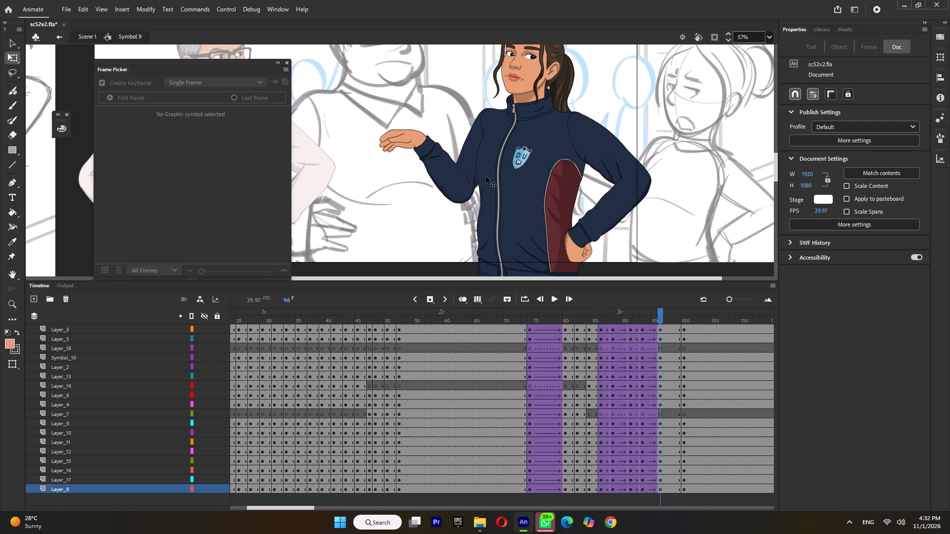
{"action": "left_click_drag", "start_coordinate": [356, 110], "coordinate": [430, 156]}
{"action": "left_click_drag", "start_coordinate": [427, 165], "coordinate": [452, 187]}
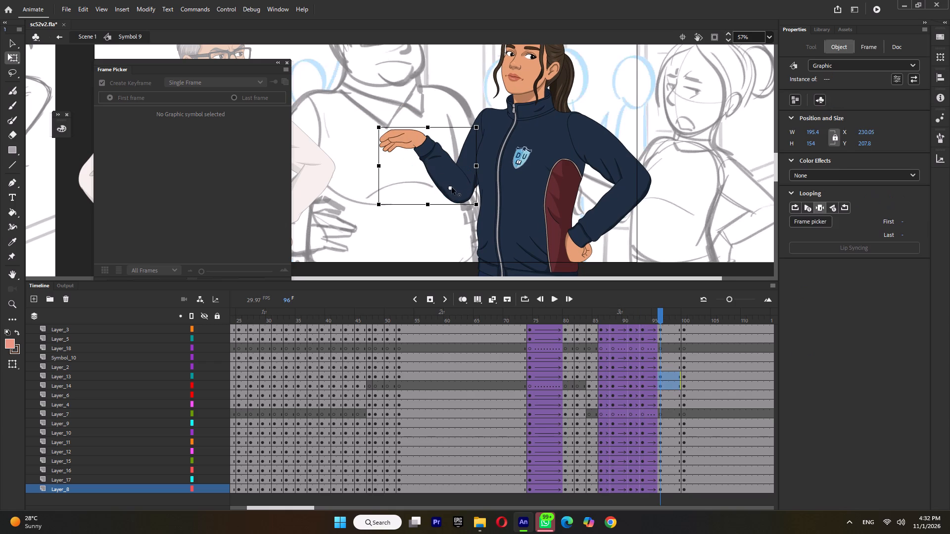
{"action": "left_click_drag", "start_coordinate": [452, 187], "coordinate": [459, 190]}
{"action": "scroll", "coordinate": [384, 128], "scroll_direction": "up", "scroll_amount": 7, "text": "ctrl"}
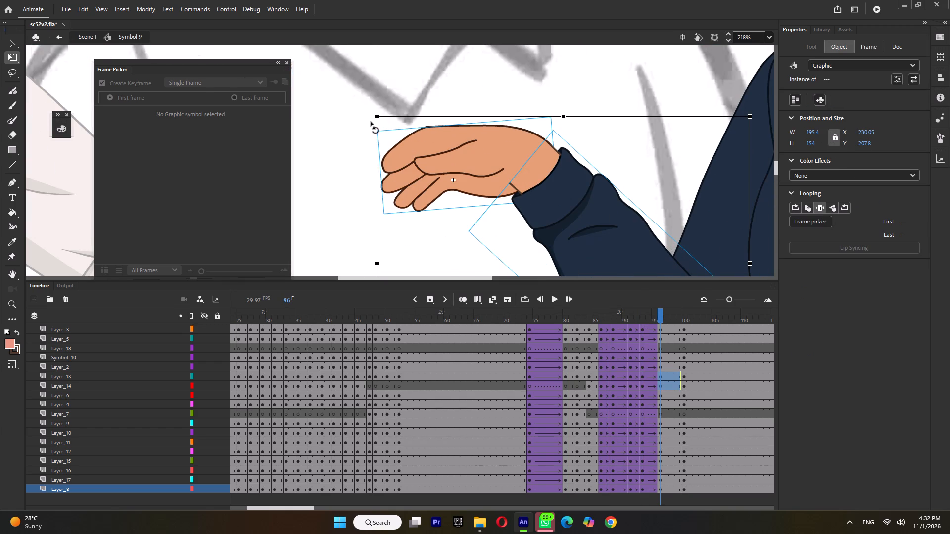
{"action": "left_click_drag", "start_coordinate": [371, 122], "coordinate": [369, 134]}
{"action": "left_click", "coordinate": [343, 167]}
{"action": "left_click", "coordinate": [439, 187]}
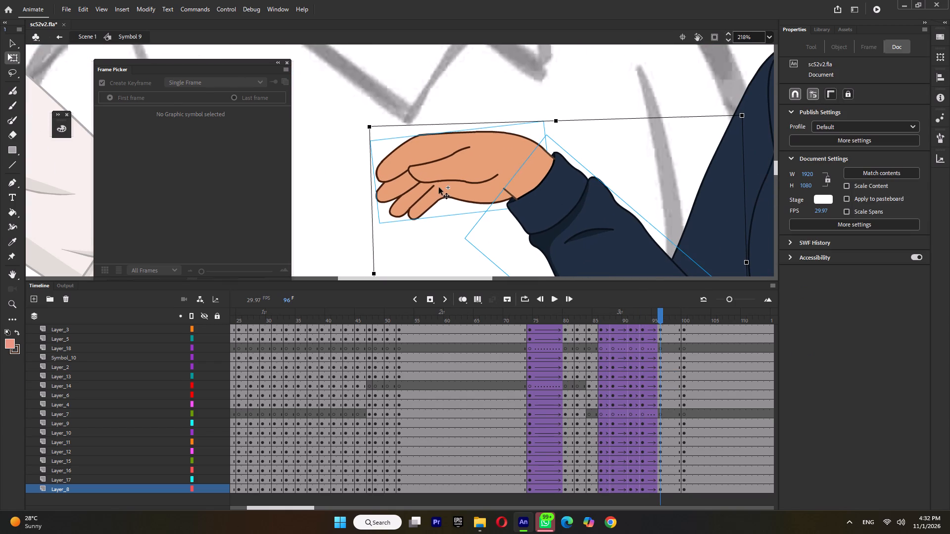
{"action": "left_click_drag", "start_coordinate": [383, 228], "coordinate": [386, 236]}
{"action": "scroll", "coordinate": [391, 234], "scroll_direction": "down", "scroll_amount": 5, "text": "ctrl"}
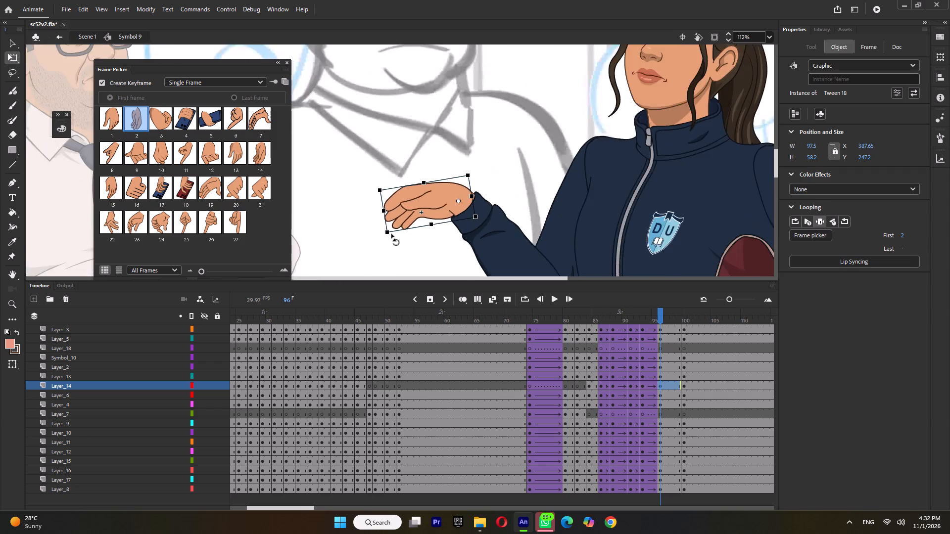
Create classic tweens on all layers between the keyframes at frames 96 and 100.
{"action": "scroll", "coordinate": [391, 234], "scroll_direction": "down", "scroll_amount": 4, "text": "ctrl"}
{"action": "double_click", "coordinate": [669, 319]}
{"action": "key", "text": "ctrl+m"}
Replay the gesture several times from about frame 72 to check how the hand settles into the final pose.
{"action": "left_click", "coordinate": [563, 330]}
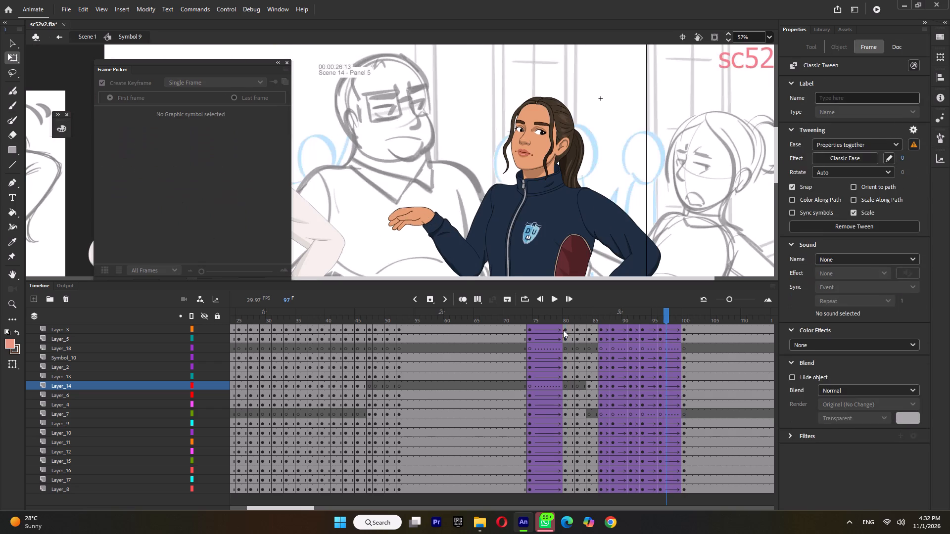
{"action": "key", "text": "Return"}
{"action": "key", "text": "Return"}
{"action": "left_click", "coordinate": [518, 325]}
{"action": "key", "text": "Return"}
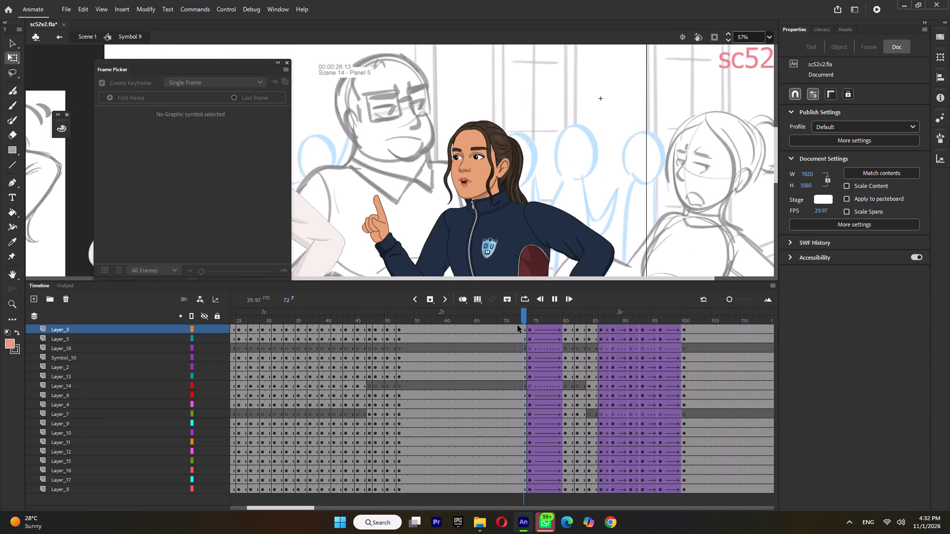
{"action": "key", "text": "Return"}
{"action": "left_click", "coordinate": [514, 311]}
{"action": "key", "text": "Return"}
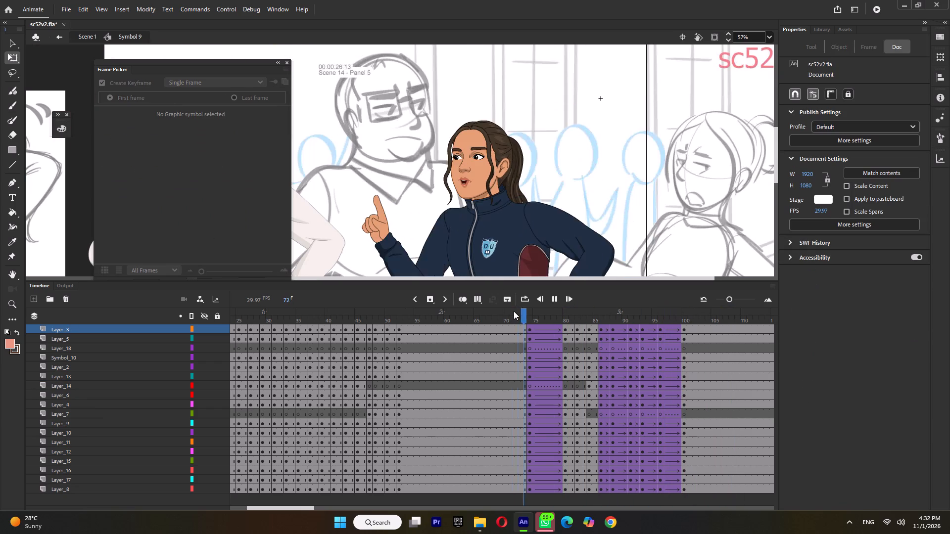
{"action": "left_click", "coordinate": [514, 311]}
{"action": "key", "text": "Return"}
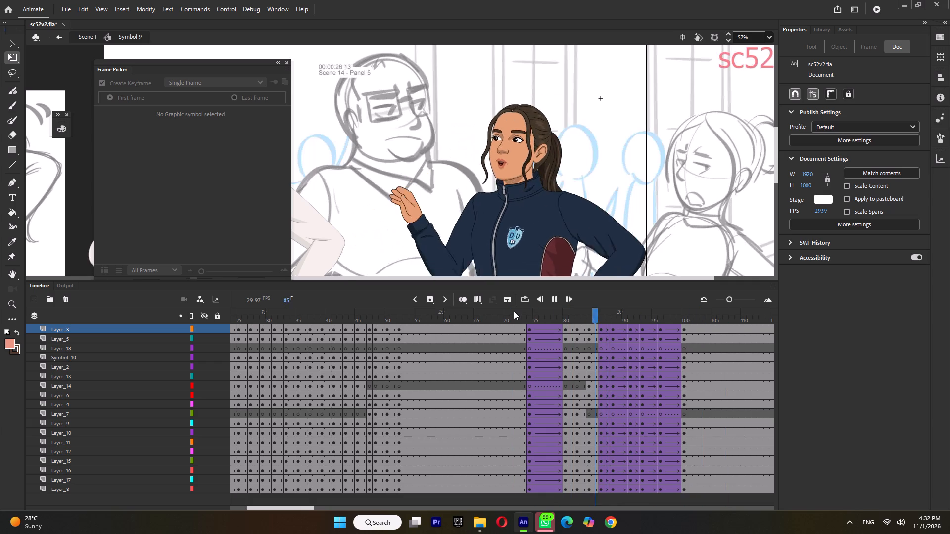
{"action": "key", "text": "Return"}
{"action": "left_click", "coordinate": [514, 311]}
{"action": "key", "text": "Return"}
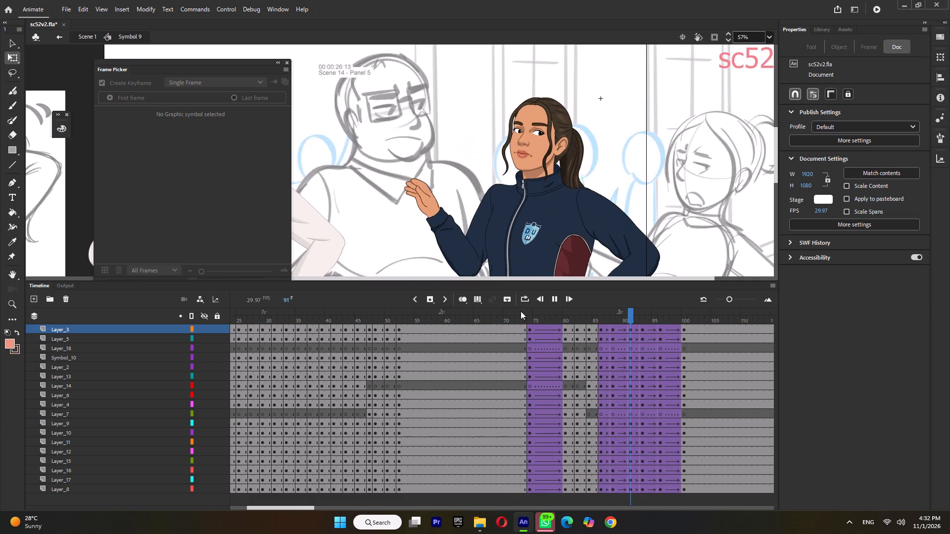
{"action": "key", "text": "Return"}
{"action": "left_click", "coordinate": [620, 317]}
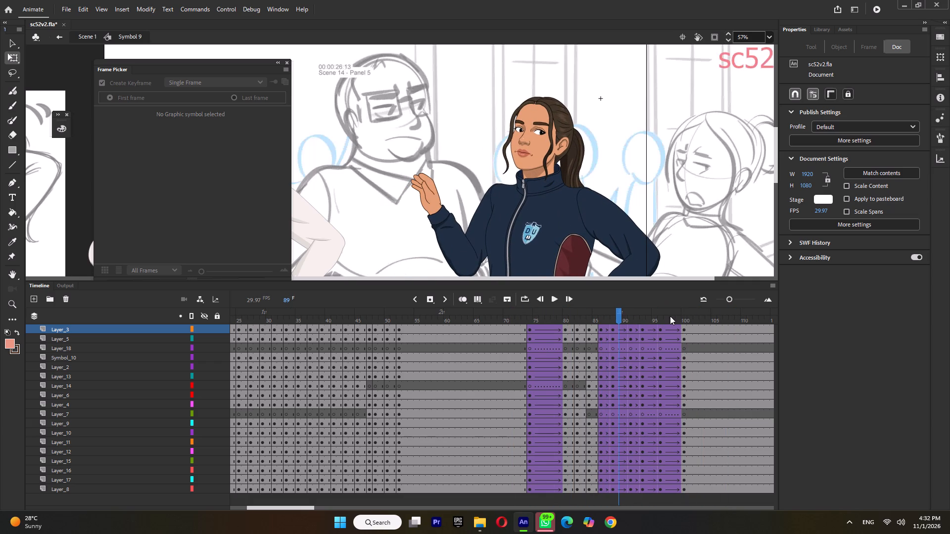
Insert keyframes on all layers at frame 98 and remove the classic tweens between frames 96 and 100.
{"action": "double_click", "coordinate": [670, 316]}
{"action": "key", "text": "F6"}
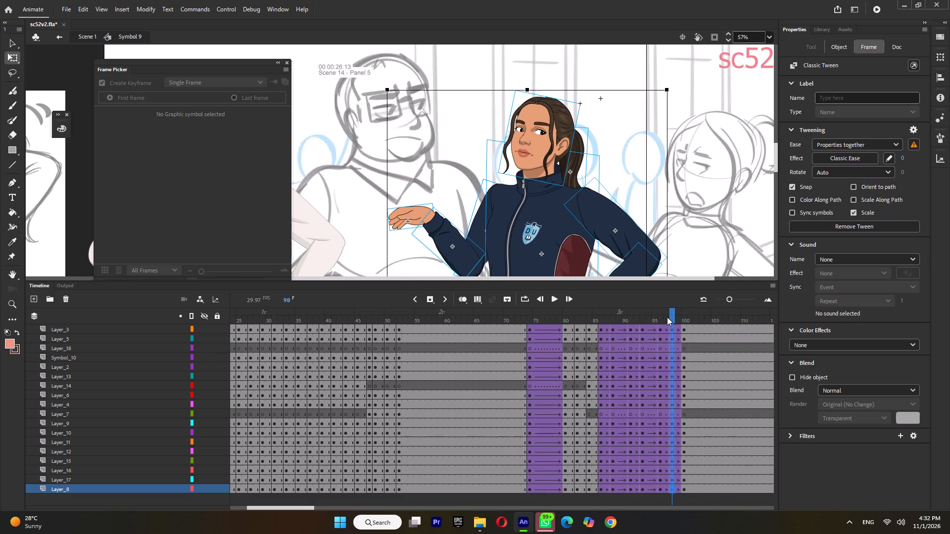
{"action": "key", "text": "ctrl+m"}
{"action": "double_click", "coordinate": [660, 318]}
{"action": "key", "text": "ctrl+m"}
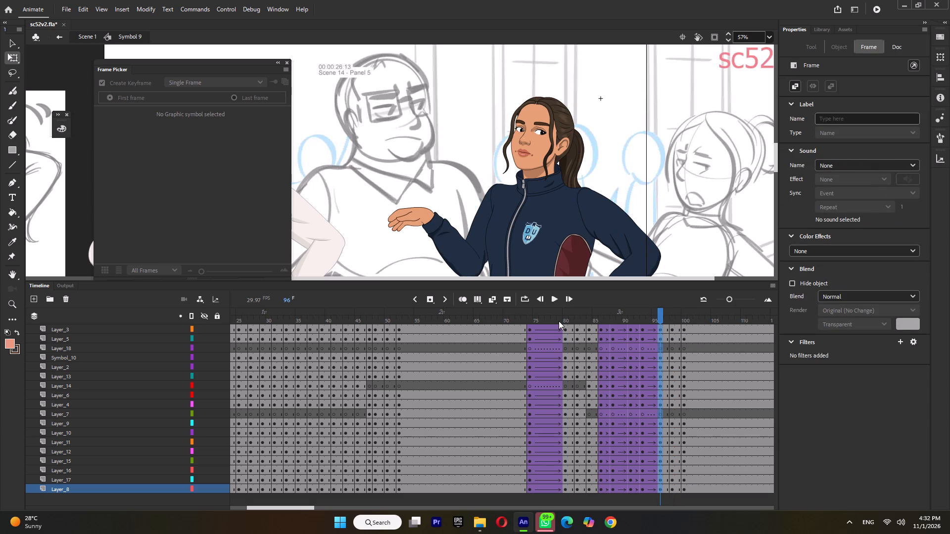
Insert keyframes on all layers at frames 78 and 76, and remove the classic tweens between frames 74 and 80.
{"action": "double_click", "coordinate": [555, 321]}
{"action": "key", "text": "F6"}
{"action": "double_click", "coordinate": [542, 317]}
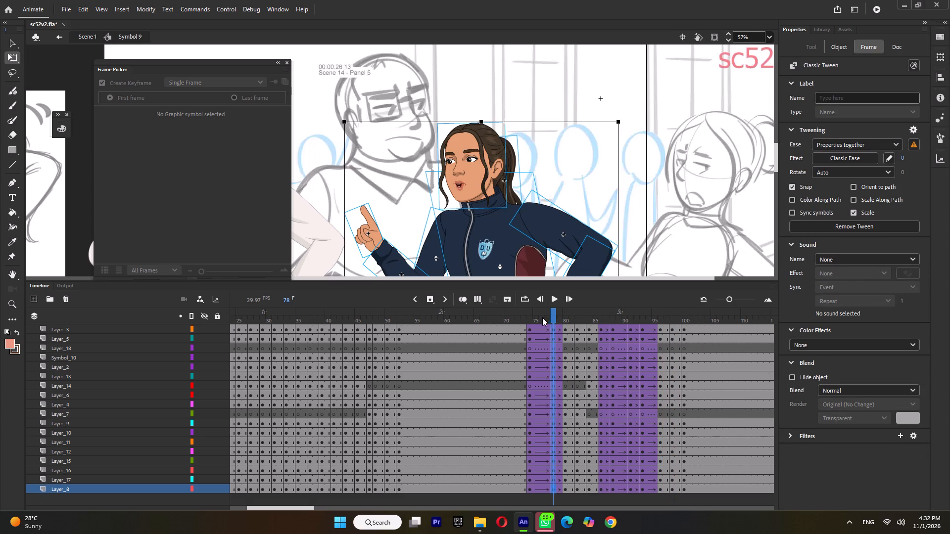
{"action": "key", "text": "F6"}
{"action": "key", "text": "ctrl+m"}
{"action": "double_click", "coordinate": [556, 318]}
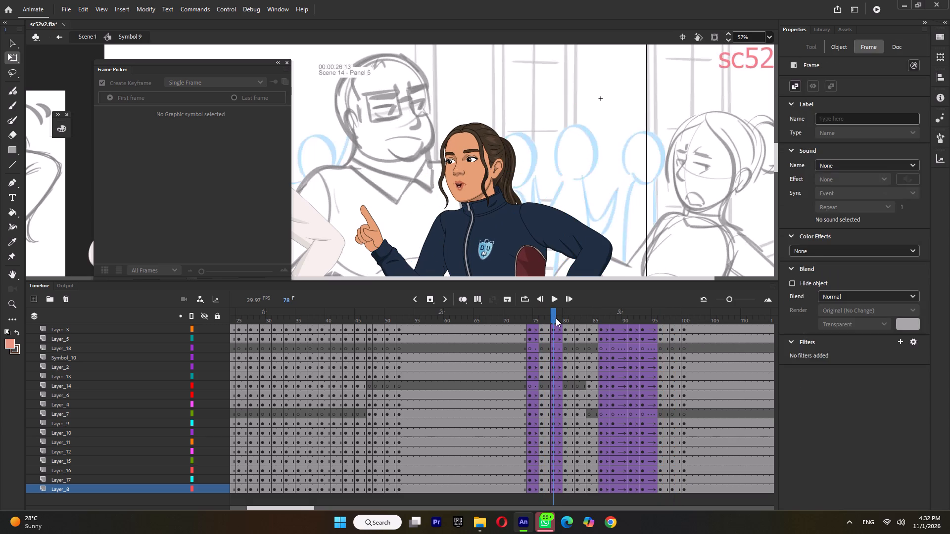
{"action": "key", "text": "ctrl+m"}
{"action": "double_click", "coordinate": [534, 316]}
{"action": "key", "text": "ctrl+m"}
Replay the gesture and examine the arm and hand poses between about frames 80 and 89.
{"action": "scroll", "coordinate": [555, 212], "scroll_direction": "down", "scroll_amount": 5, "text": "ctrl"}
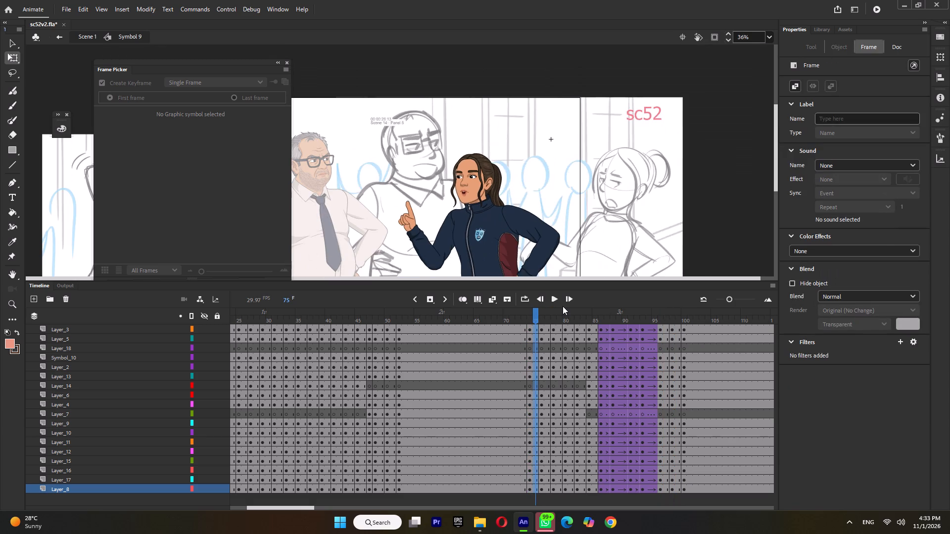
{"action": "key", "text": "Return"}
{"action": "key", "text": "Return"}
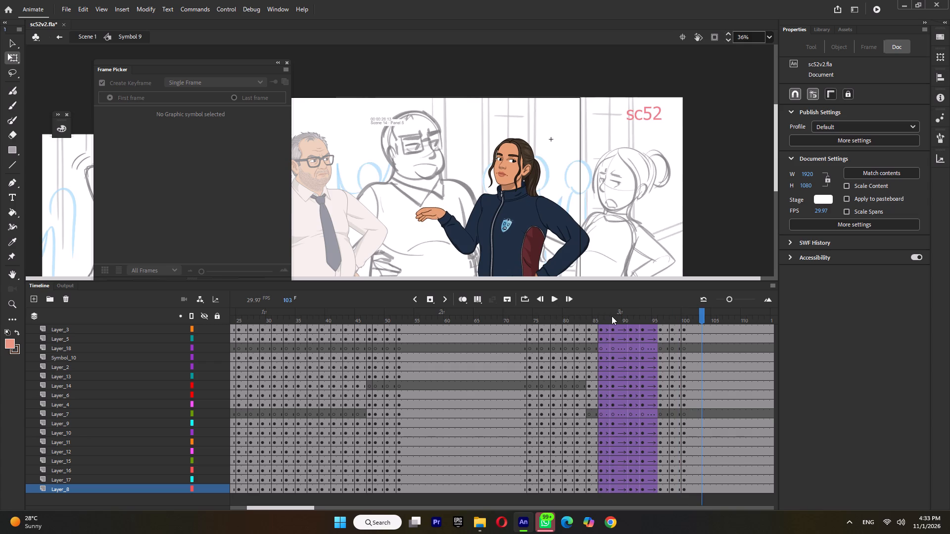
{"action": "left_click", "coordinate": [612, 317]}
{"action": "double_click", "coordinate": [620, 317]}
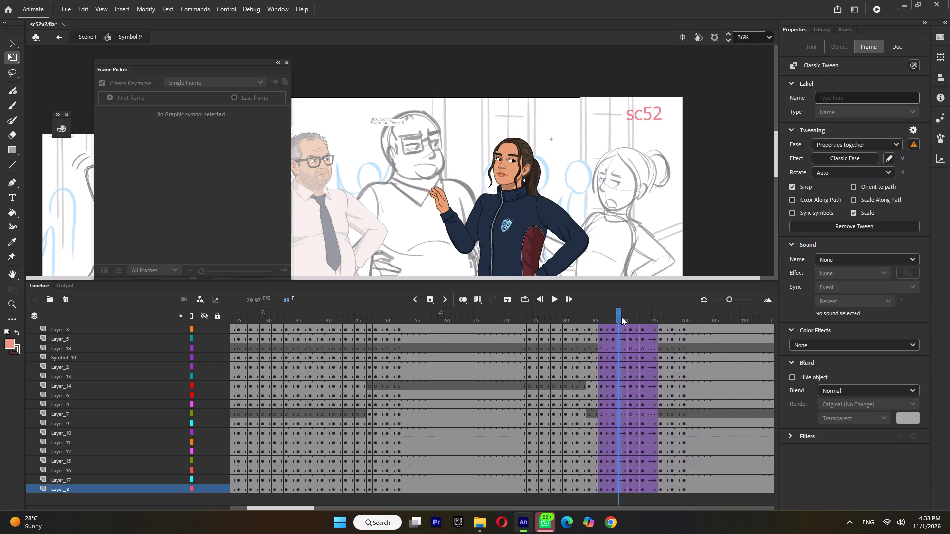
{"action": "left_click", "coordinate": [621, 317]}
{"action": "double_click", "coordinate": [623, 317]}
{"action": "left_click_drag", "start_coordinate": [593, 318], "coordinate": [604, 323]}
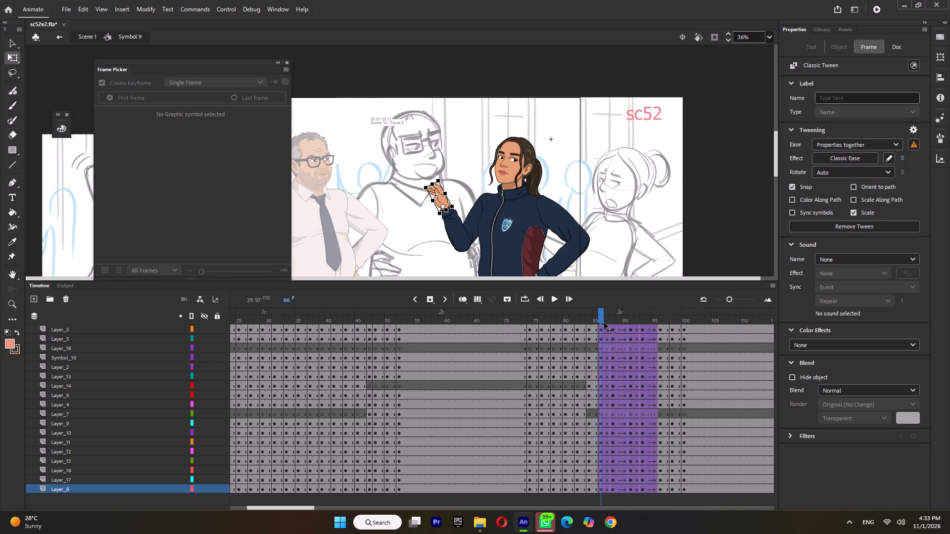
{"action": "left_click_drag", "start_coordinate": [604, 323], "coordinate": [590, 356]}
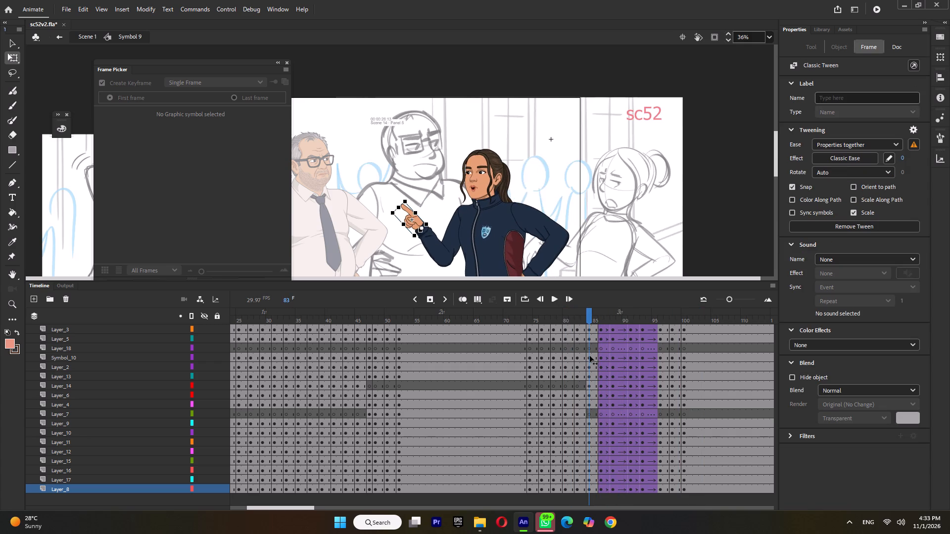
{"action": "left_click_drag", "start_coordinate": [590, 356], "coordinate": [558, 366]}
{"action": "left_click", "coordinate": [566, 318]}
At frame 82, rotate the pointing hand slightly downward around the wrist.
{"action": "left_click", "coordinate": [576, 320]}
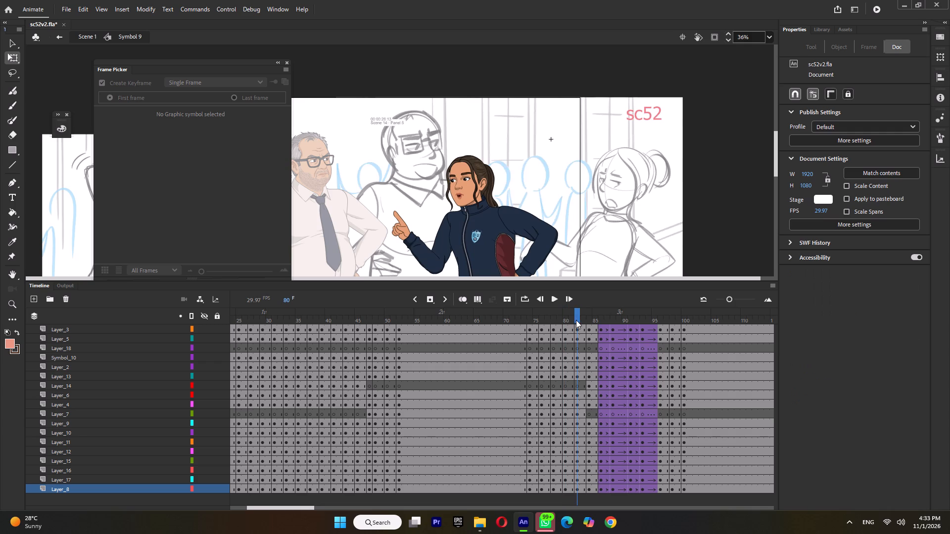
{"action": "left_click", "coordinate": [422, 222]}
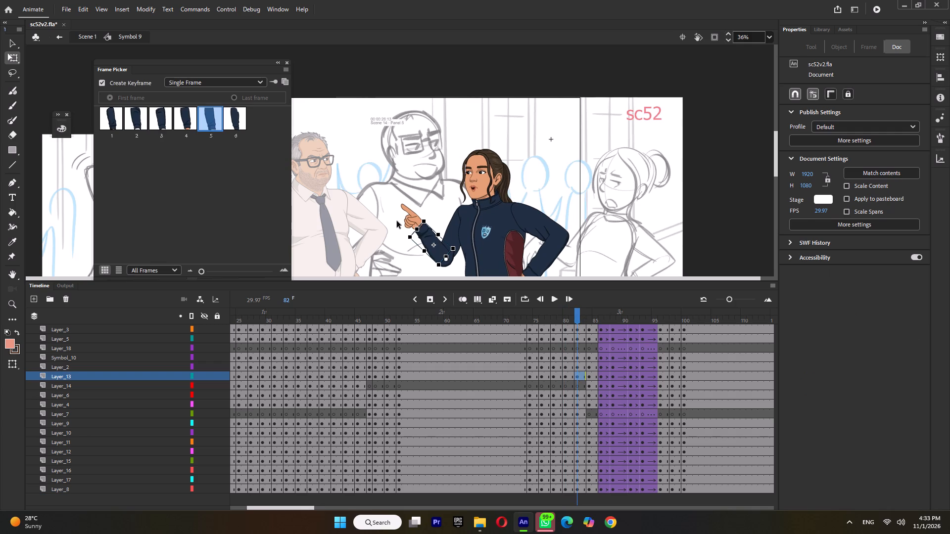
{"action": "left_click", "coordinate": [408, 211]}
{"action": "left_click_drag", "start_coordinate": [387, 215], "coordinate": [386, 221]}
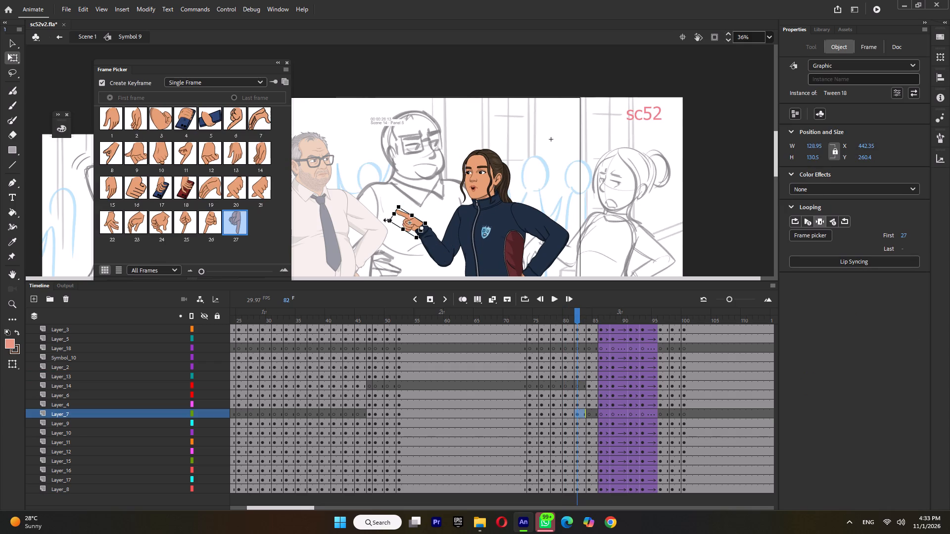
{"action": "scroll", "coordinate": [402, 214], "scroll_direction": "up", "scroll_amount": 7, "text": "ctrl"}
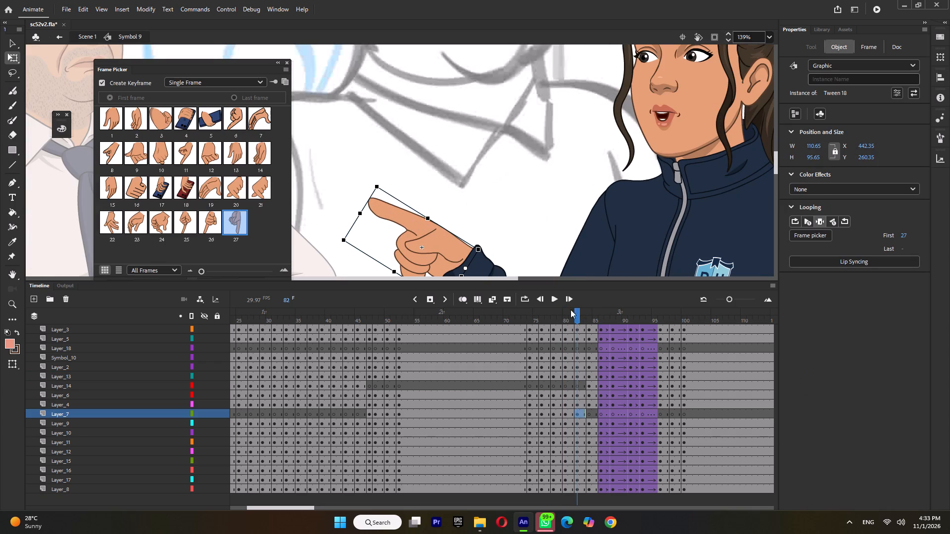
At frame 84, rotate the open hand well downward around the wrist and nudge it slightly up at the sleeve cuff.
{"action": "left_click", "coordinate": [590, 319]}
{"action": "left_click", "coordinate": [498, 191]}
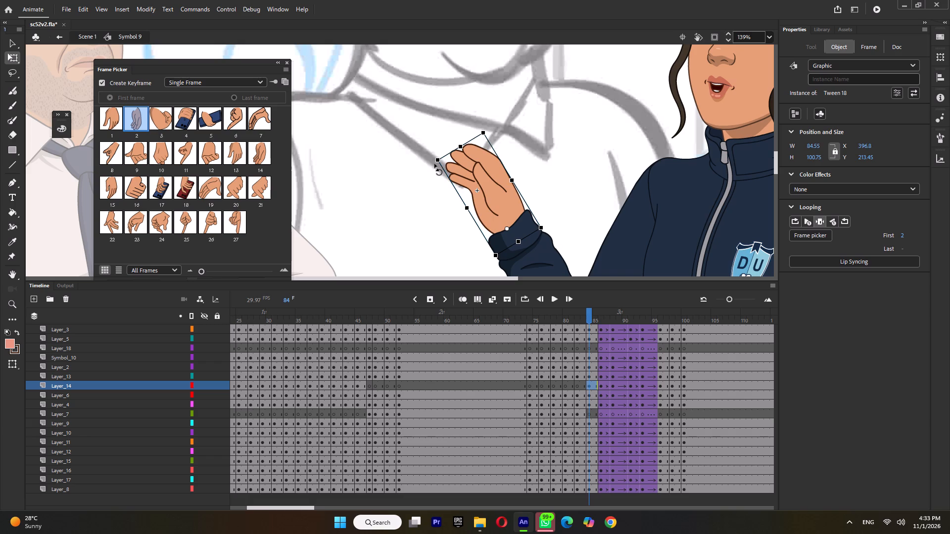
{"action": "left_click_drag", "start_coordinate": [434, 164], "coordinate": [423, 221]}
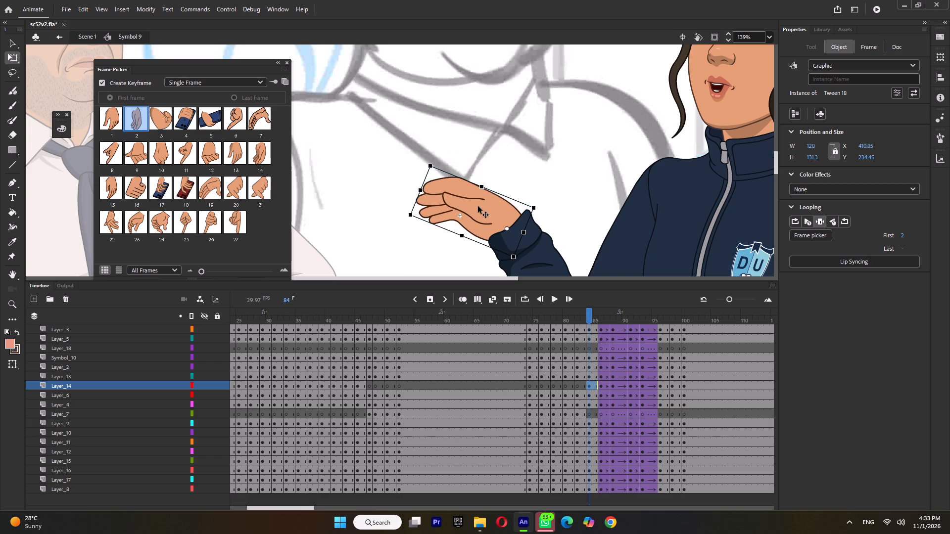
{"action": "left_click", "coordinate": [478, 206]}
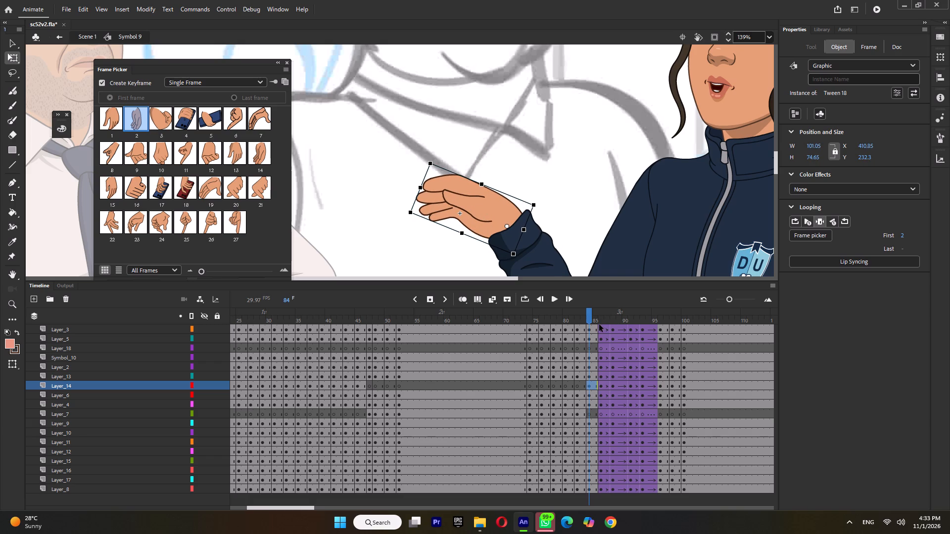
At frame 86, tilt the open hand downward around the wrist and adjust its fit at the sleeve cuff.
{"action": "left_click", "coordinate": [600, 320]}
{"action": "left_click", "coordinate": [542, 137]}
{"action": "left_click_drag", "start_coordinate": [536, 85], "coordinate": [516, 103]}
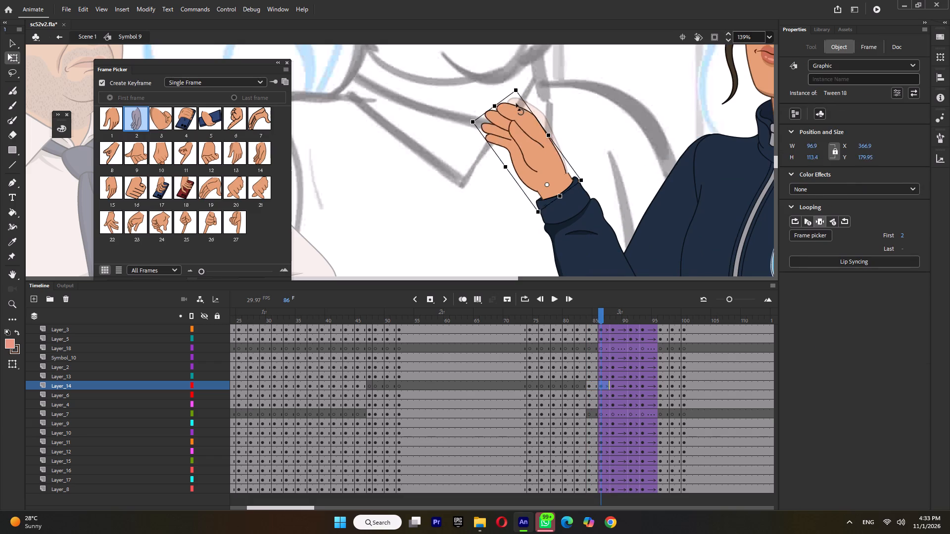
{"action": "left_click_drag", "start_coordinate": [516, 103], "coordinate": [509, 123]}
{"action": "scroll", "coordinate": [538, 156], "scroll_direction": "up", "scroll_amount": 5, "text": "ctrl"}
{"action": "left_click_drag", "start_coordinate": [542, 162], "coordinate": [554, 155]}
{"action": "scroll", "coordinate": [554, 155], "scroll_direction": "down", "scroll_amount": 7, "text": "ctrl"}
Check the hand poses at frames 88, 91 and 93, and save sc52v2.fla.
{"action": "left_click", "coordinate": [613, 320]}
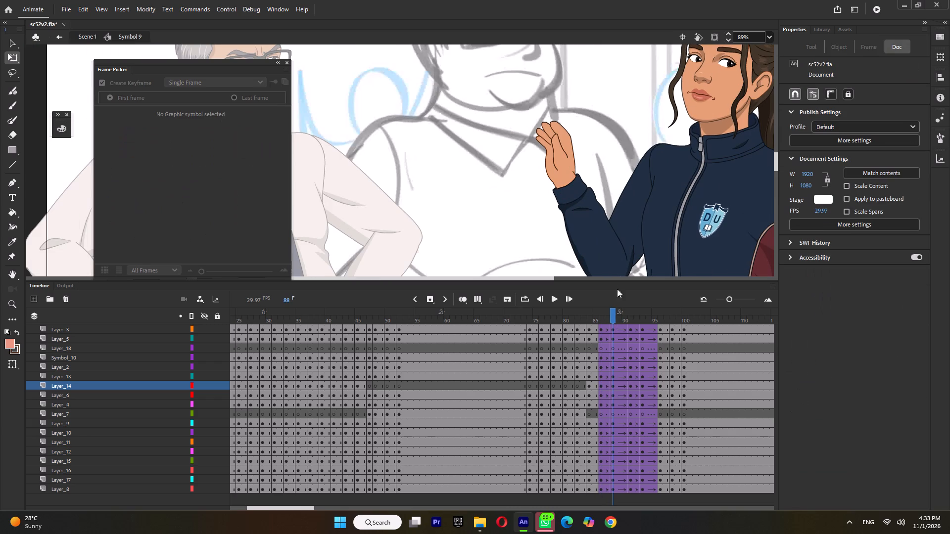
{"action": "left_click", "coordinate": [629, 317]}
{"action": "left_click", "coordinate": [642, 321]}
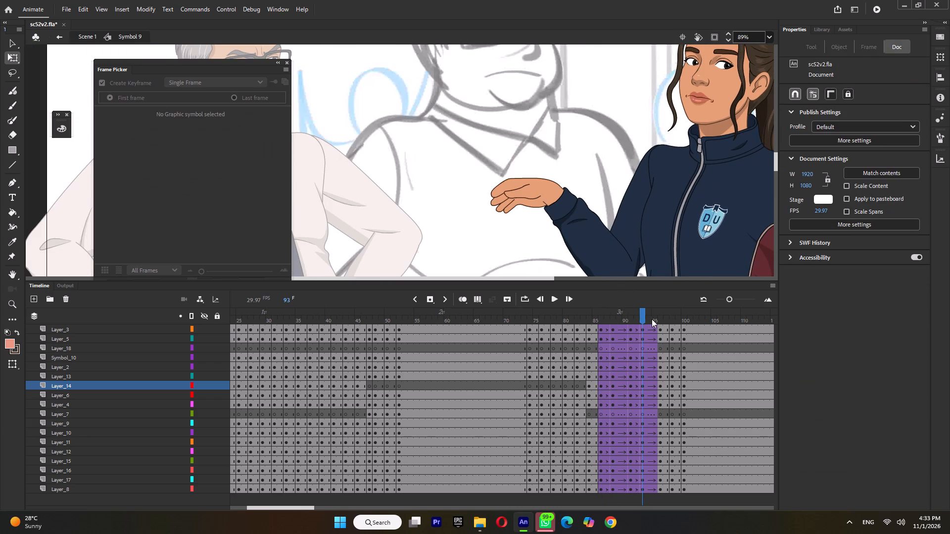
{"action": "key", "text": "ctrl+s"}
Replay the gesture from frame 74 to check the revised hand drag.
{"action": "scroll", "coordinate": [593, 192], "scroll_direction": "down", "scroll_amount": 6, "text": "ctrl"}
{"action": "left_click", "coordinate": [532, 316]}
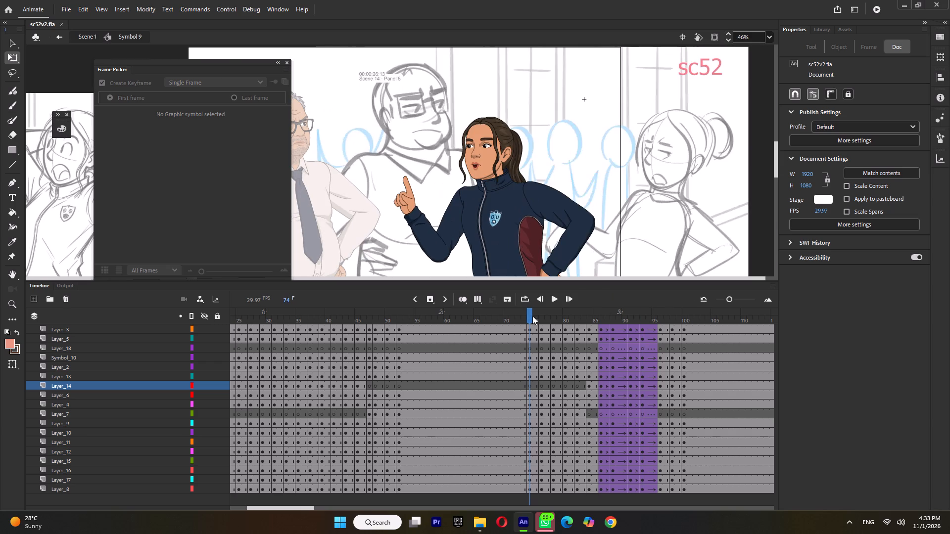
{"action": "key", "text": "Return"}
{"action": "left_click", "coordinate": [532, 316]}
{"action": "key", "text": "Return"}
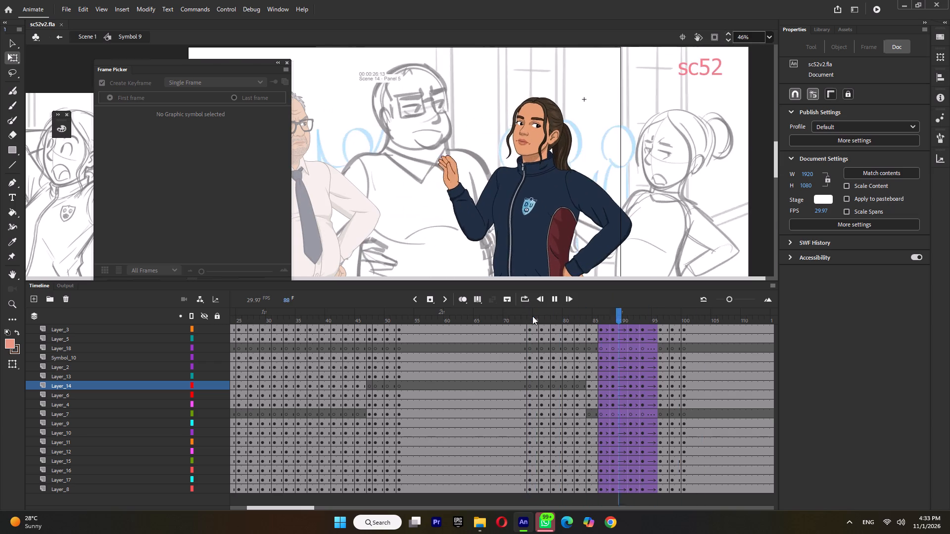
Replay the woman's gesture repeatedly from around frame 74 to about frame 100 to judge the hand drag and settling timing.
{"action": "left_click", "coordinate": [532, 316]}
{"action": "key", "text": "Return"}
{"action": "left_click", "coordinate": [532, 316]}
{"action": "key", "text": "Return"}
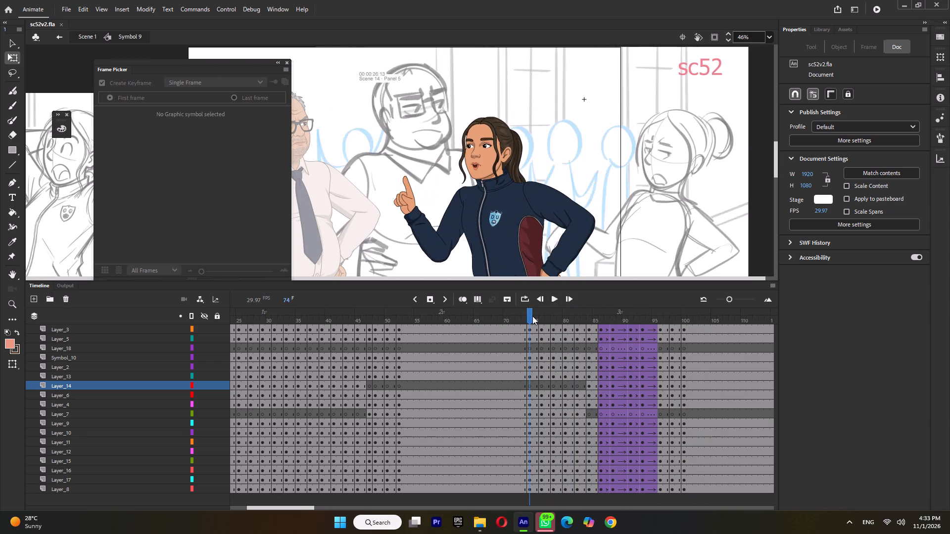
{"action": "key", "text": "Return"}
{"action": "left_click", "coordinate": [532, 316]}
{"action": "key", "text": "Return"}
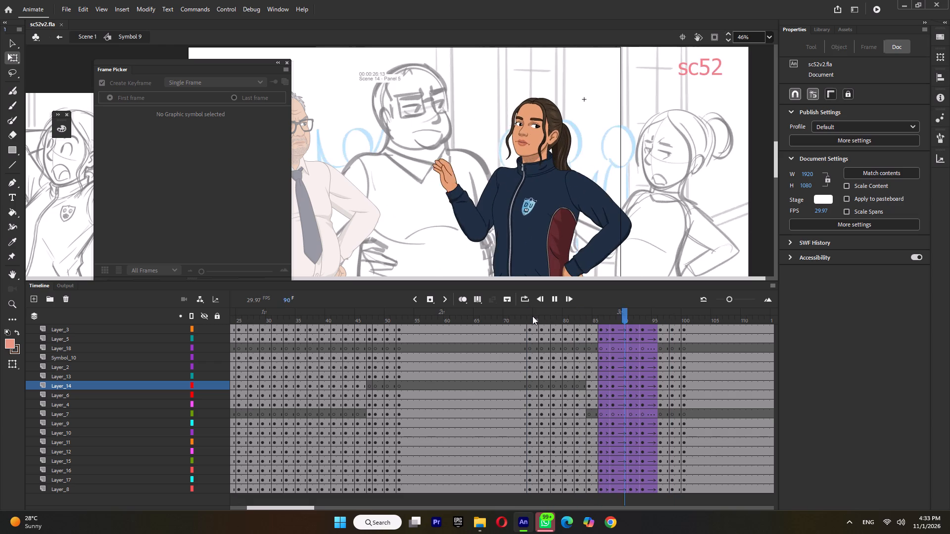
{"action": "left_click", "coordinate": [532, 316]}
{"action": "key", "text": "Return"}
{"action": "left_click", "coordinate": [532, 316]}
{"action": "key", "text": "Return"}
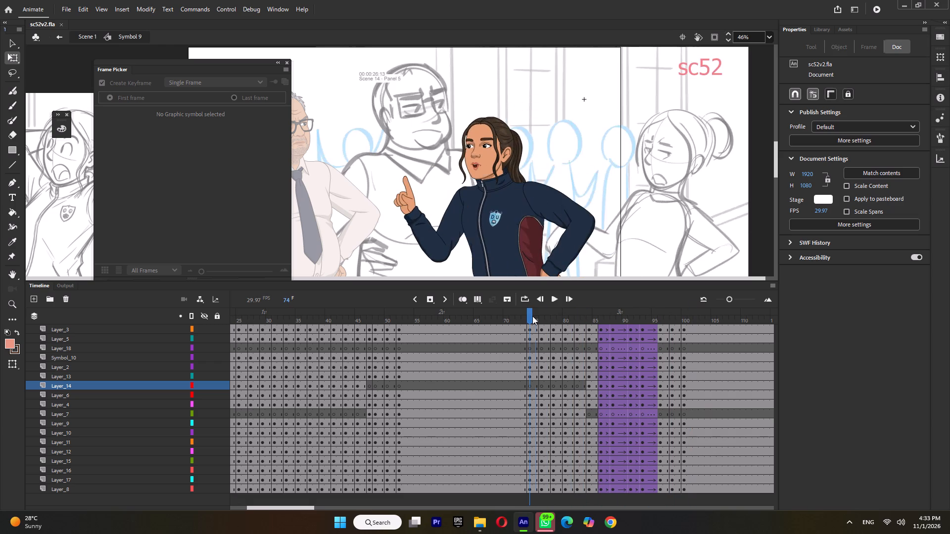
{"action": "left_click", "coordinate": [532, 316]}
{"action": "key", "text": "Return"}
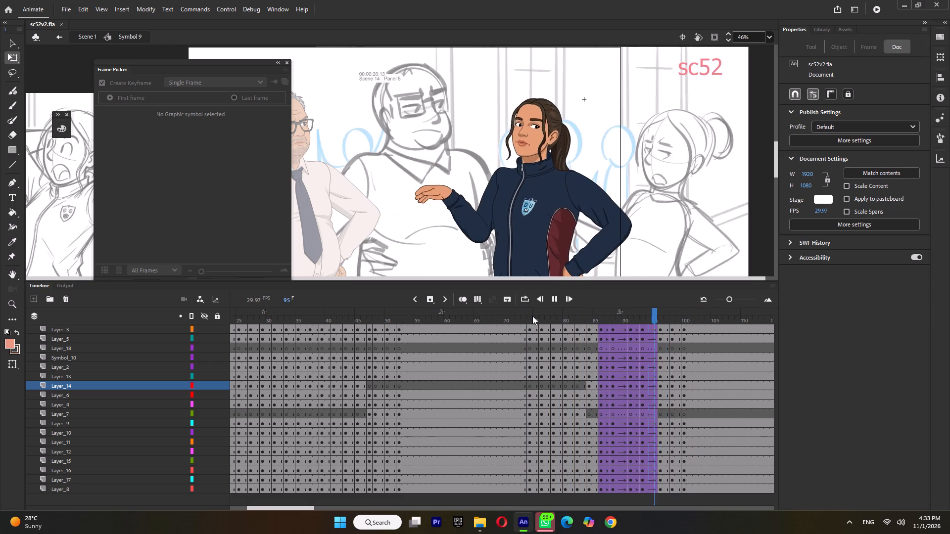
{"action": "left_click", "coordinate": [532, 316]}
{"action": "left_click", "coordinate": [513, 316]}
{"action": "key", "text": "Return"}
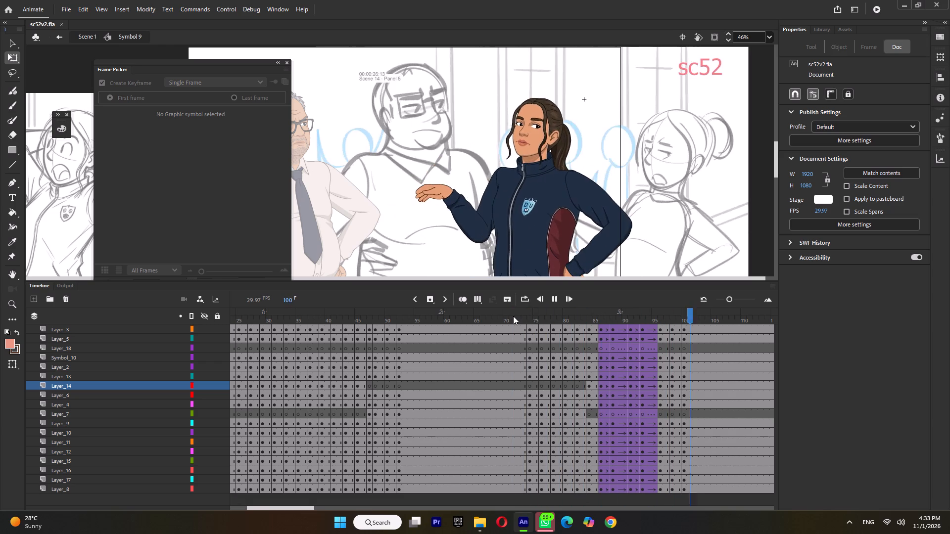
{"action": "left_click", "coordinate": [513, 316]}
{"action": "key", "text": "Return"}
{"action": "key", "text": "Return"}
{"action": "left_click", "coordinate": [528, 316]}
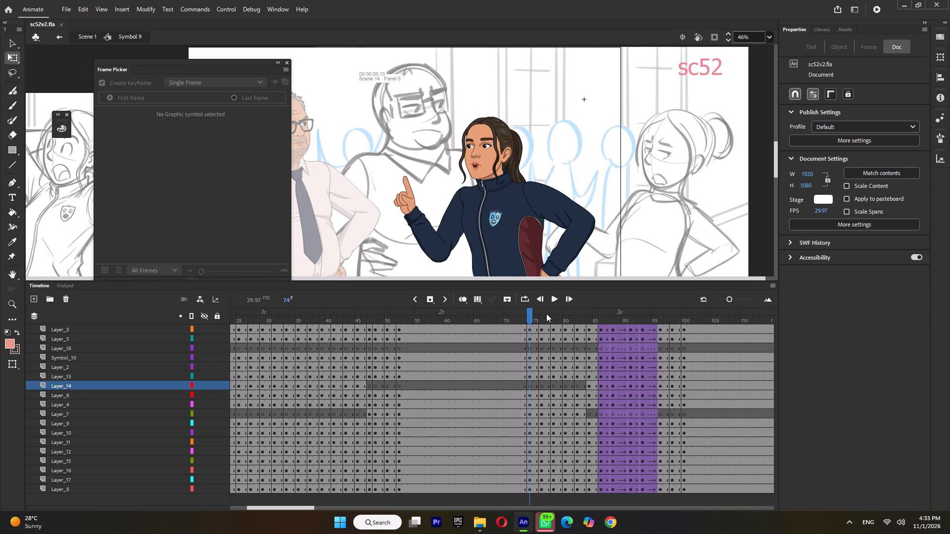
{"action": "key", "text": "Return"}
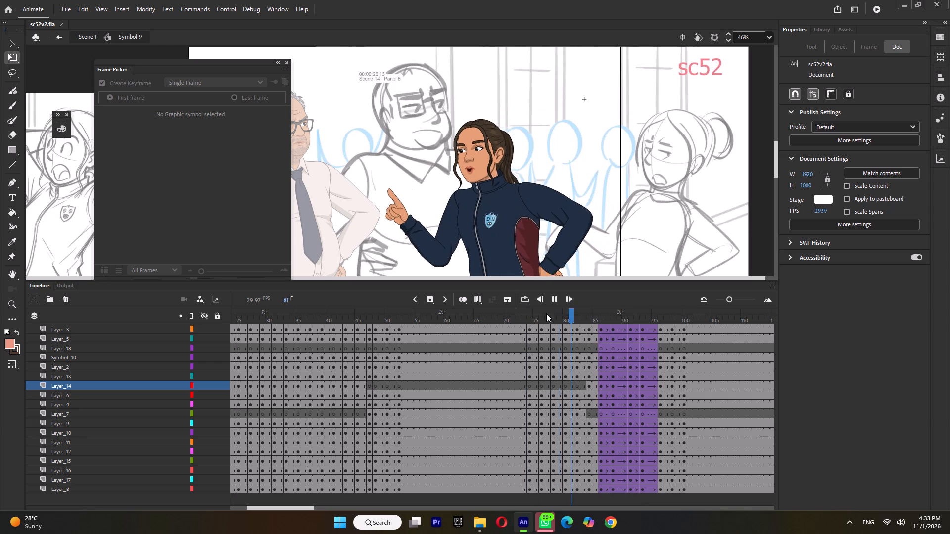
{"action": "key", "text": "Return"}
{"action": "left_click", "coordinate": [527, 324]}
{"action": "key", "text": "Return"}
{"action": "left_click", "coordinate": [533, 315]}
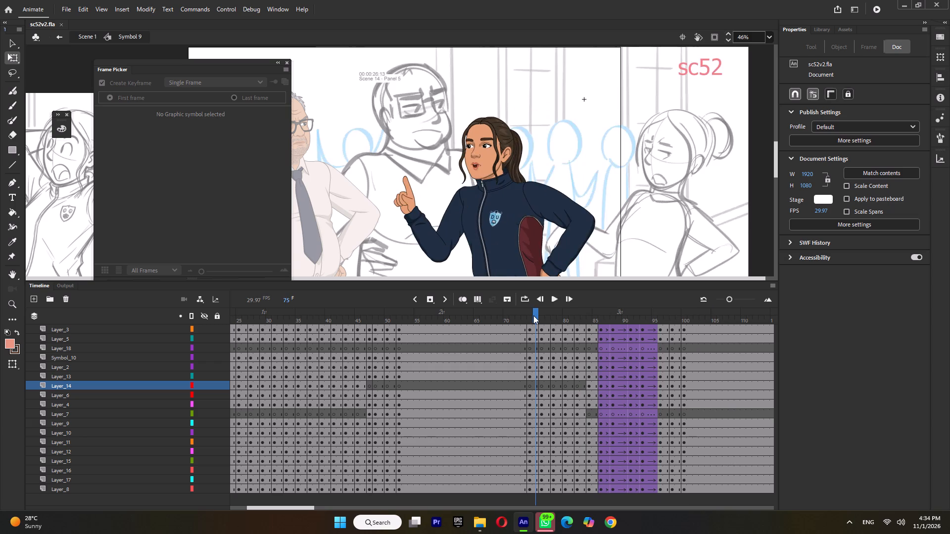
{"action": "key", "text": "Return"}
{"action": "left_click", "coordinate": [510, 319]}
{"action": "key", "text": "Return"}
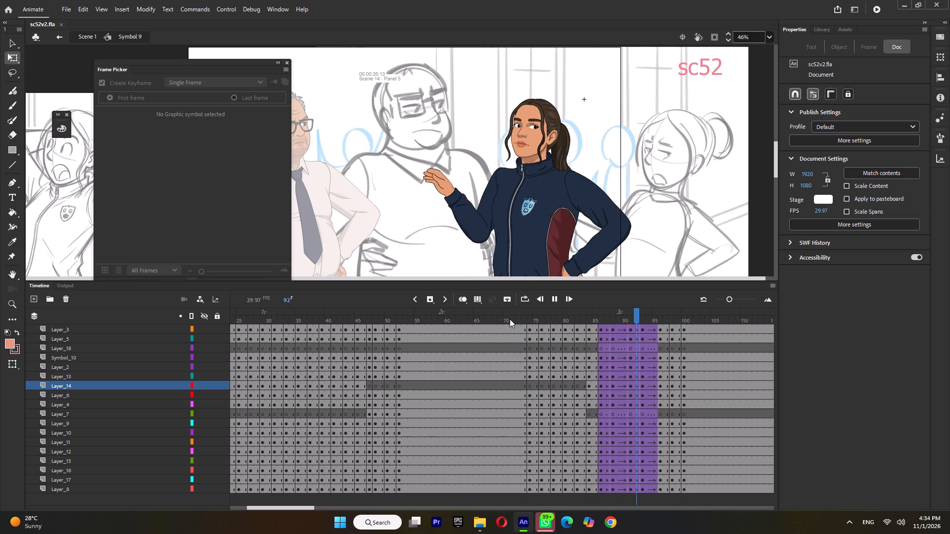
{"action": "left_click", "coordinate": [519, 315]}
{"action": "key", "text": "Return"}
{"action": "left_click", "coordinate": [530, 313]}
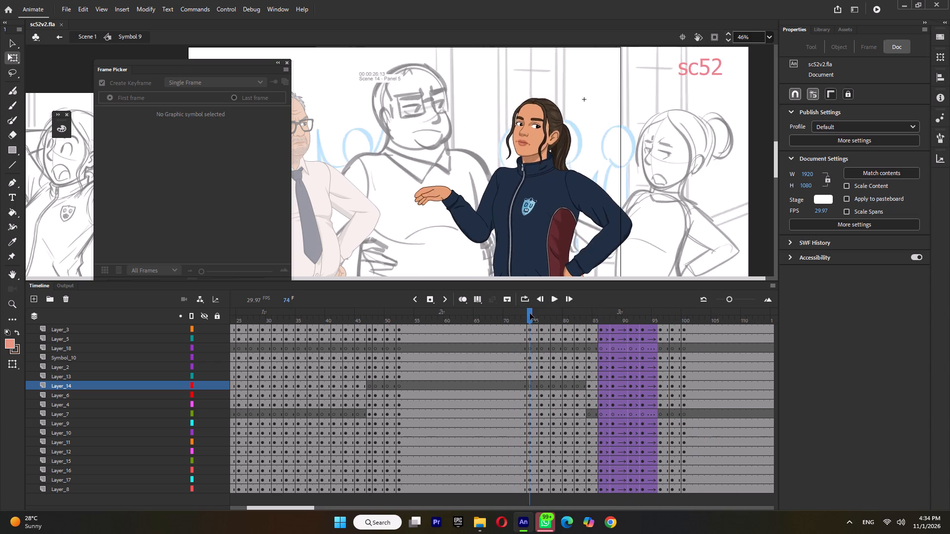
{"action": "key", "text": "Return"}
{"action": "left_click", "coordinate": [530, 313]}
{"action": "key", "text": "Return"}
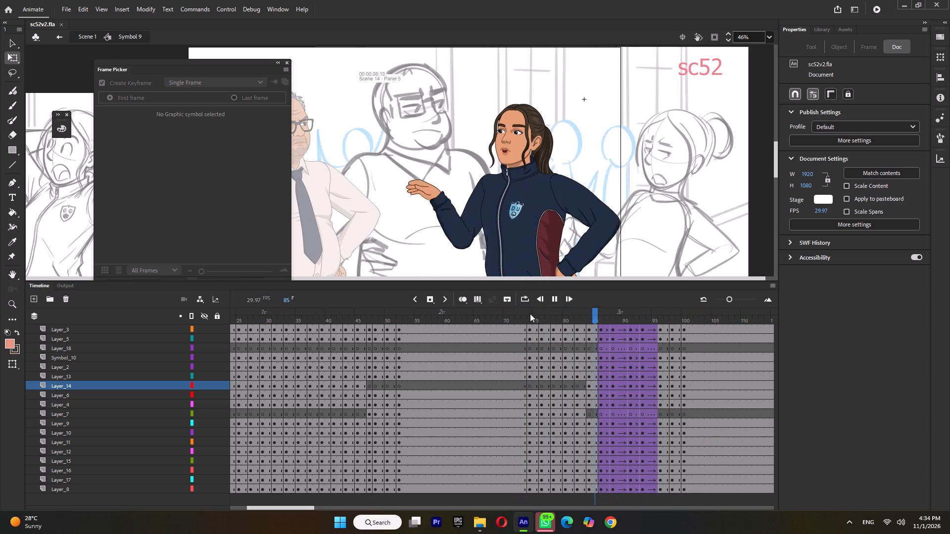
{"action": "left_click", "coordinate": [530, 313]}
{"action": "key", "text": "Return"}
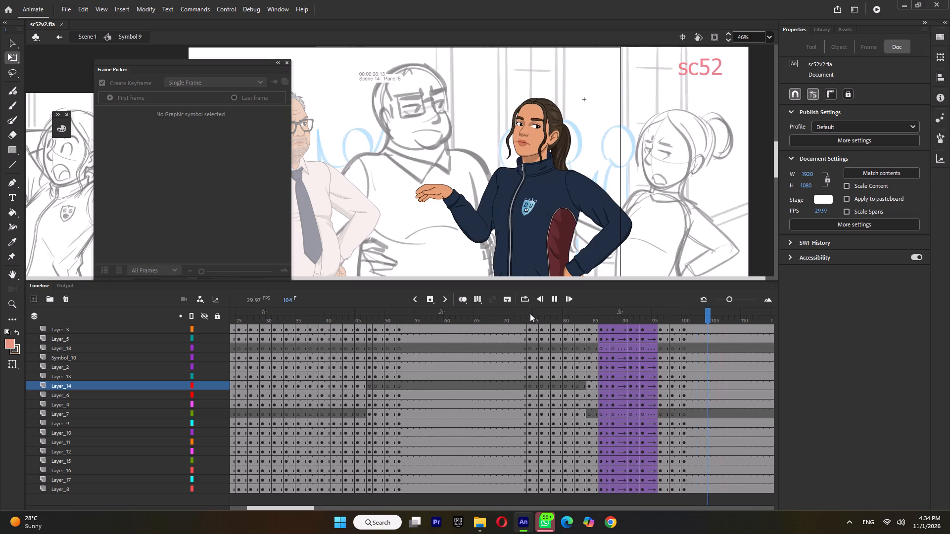
{"action": "left_click", "coordinate": [530, 313]}
{"action": "key", "text": "Return"}
{"action": "left_click", "coordinate": [530, 313]}
{"action": "key", "text": "Return"}
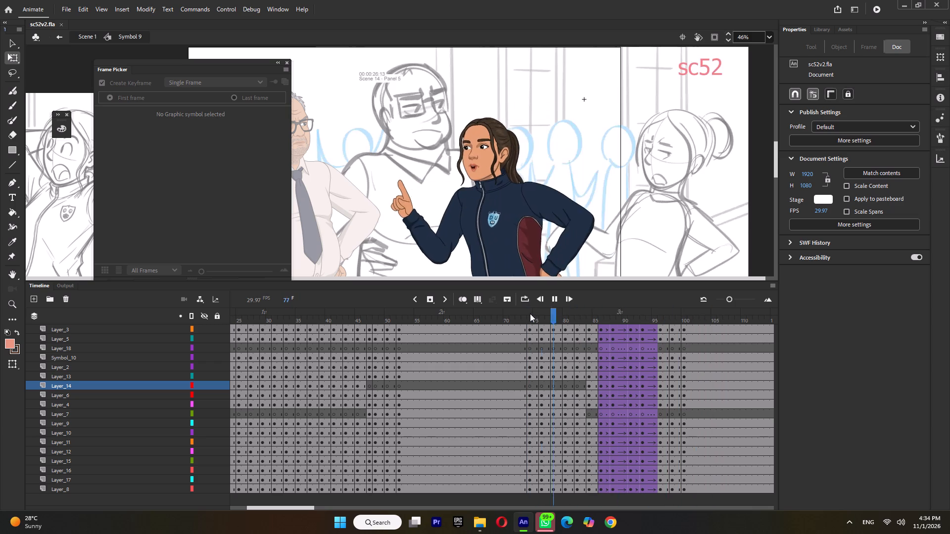
{"action": "left_click", "coordinate": [530, 313]}
{"action": "key", "text": "Return"}
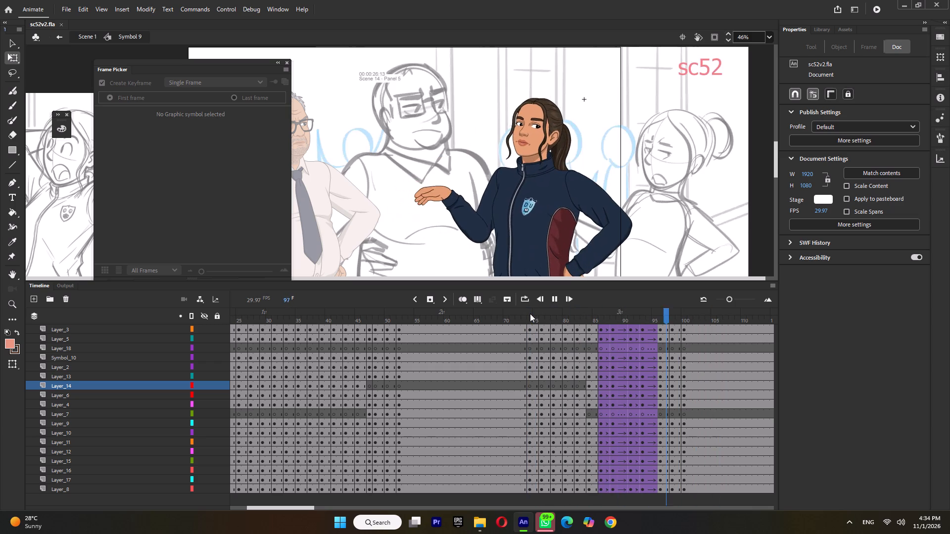
{"action": "left_click", "coordinate": [530, 313]}
{"action": "key", "text": "Return"}
{"action": "left_click", "coordinate": [530, 313]}
{"action": "key", "text": "Return"}
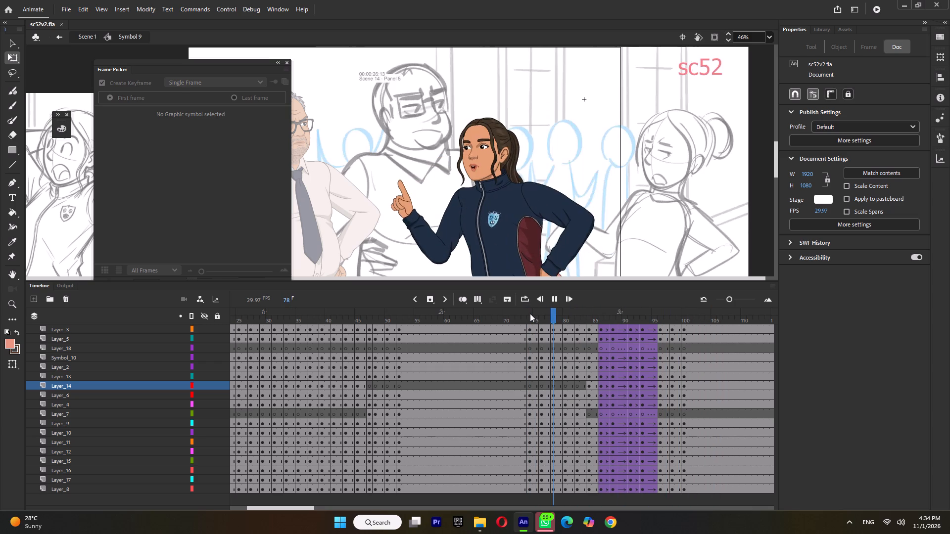
{"action": "left_click", "coordinate": [530, 313]}
{"action": "key", "text": "Return"}
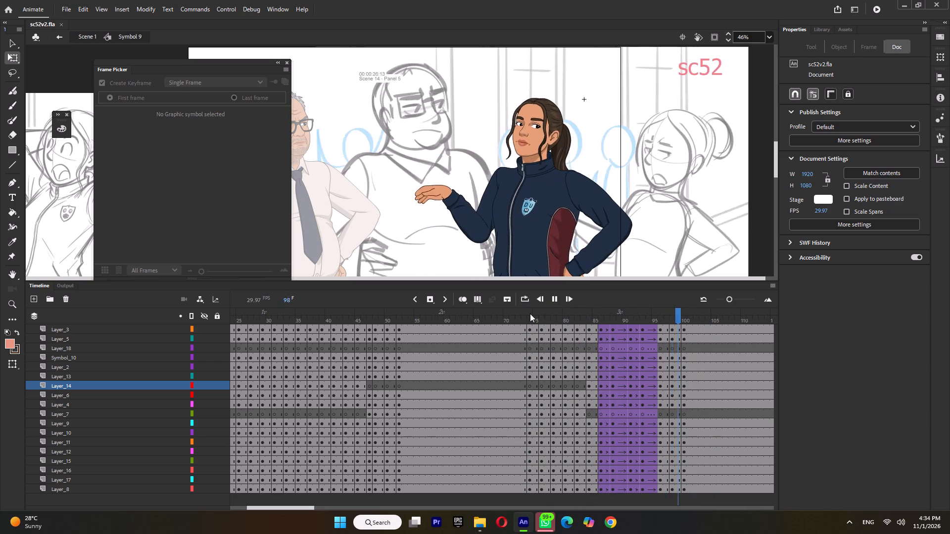
{"action": "left_click", "coordinate": [530, 313]}
{"action": "key", "text": "Return"}
{"action": "key", "text": "Return"}
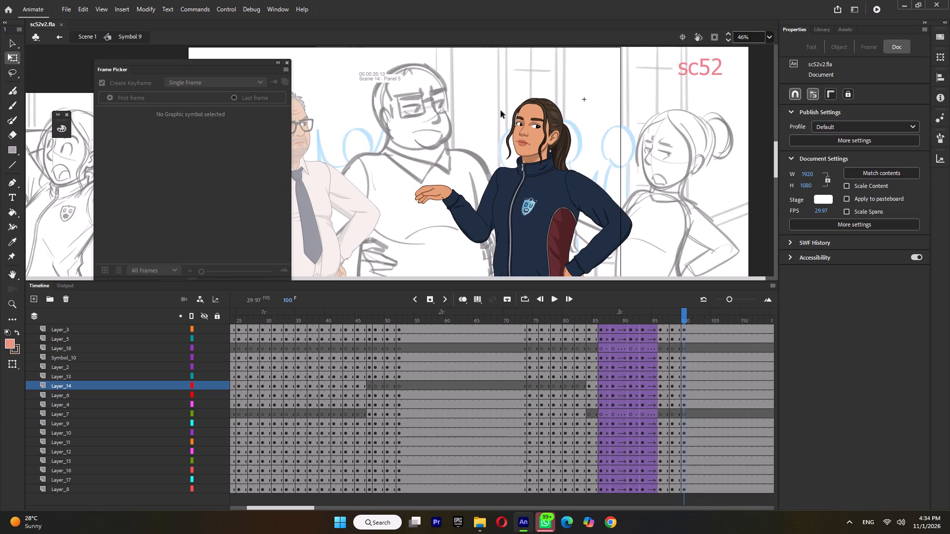
Save sc52v2.fla.
{"action": "scroll", "coordinate": [501, 119], "scroll_direction": "down", "scroll_amount": 10, "text": "ctrl"}
{"action": "key", "text": "ctrl+s"}
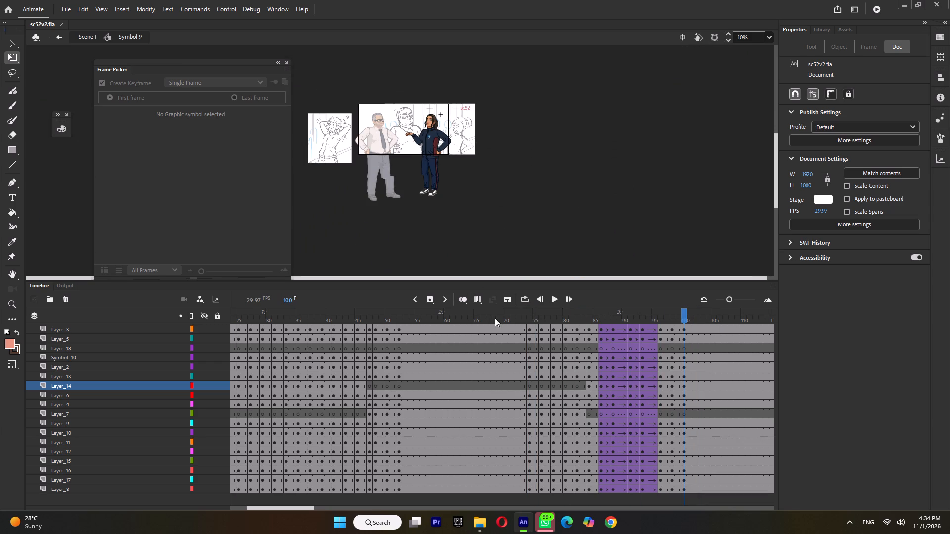
Play back the move from around frames 68 to 74 onward with the whole figure in view to judge the full-body motion.
{"action": "left_click", "coordinate": [495, 317]}
{"action": "key", "text": "Return"}
{"action": "left_click", "coordinate": [492, 311]}
{"action": "key", "text": "Return"}
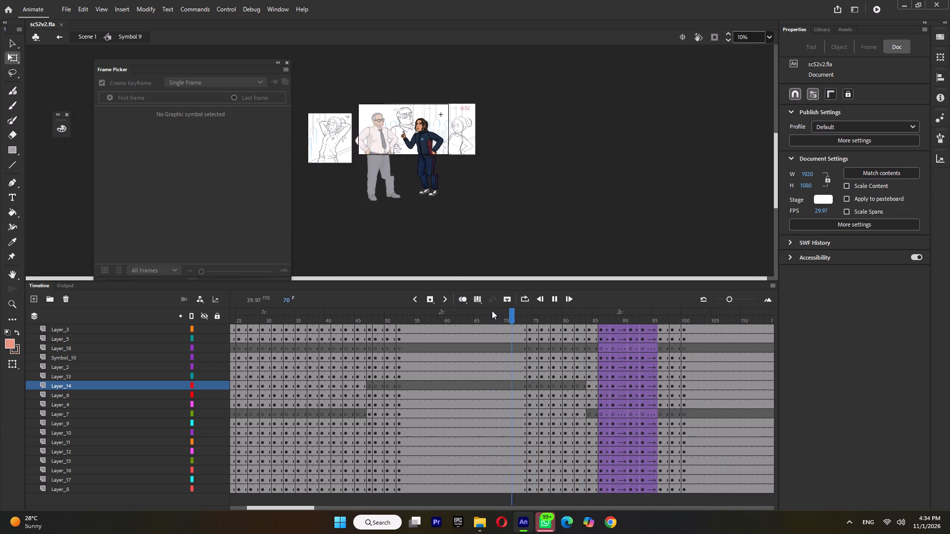
{"action": "left_click", "coordinate": [492, 311]}
{"action": "key", "text": "Return"}
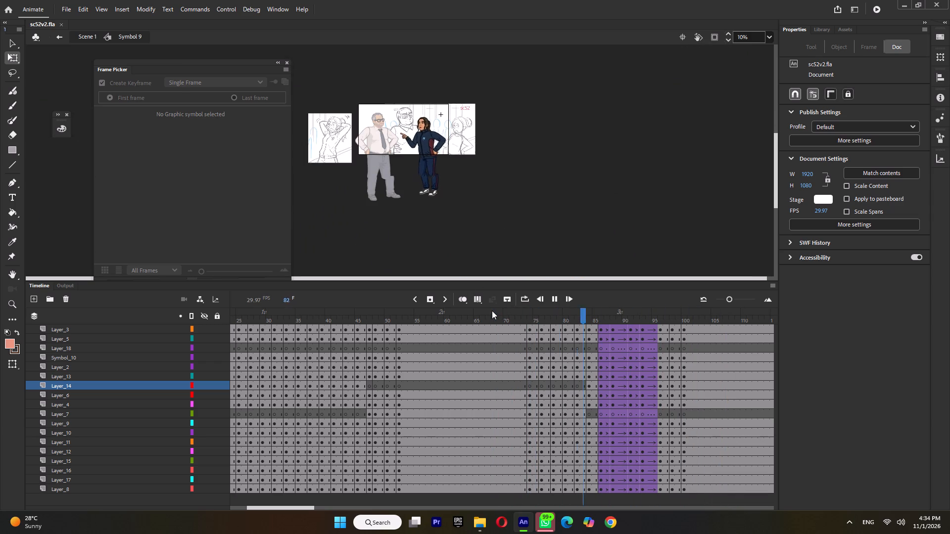
{"action": "left_click", "coordinate": [492, 311]}
{"action": "key", "text": "Return"}
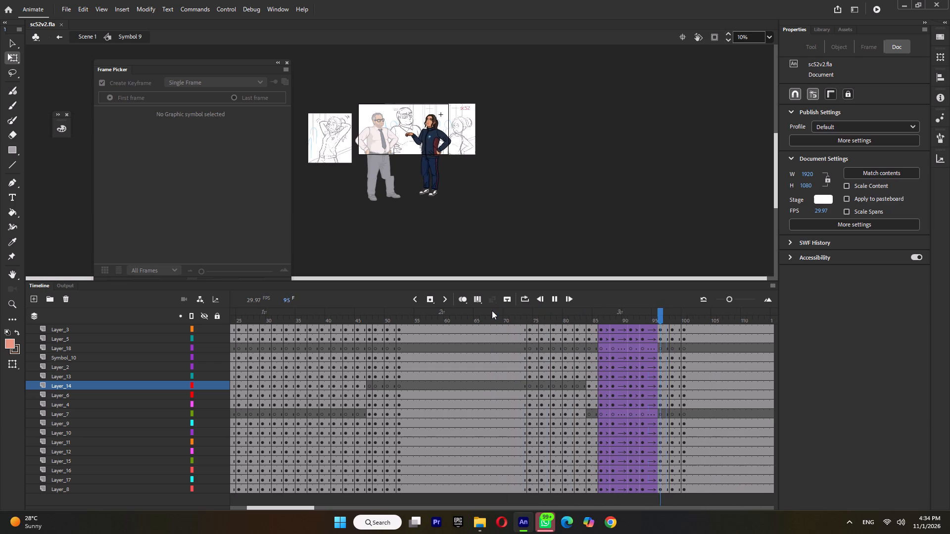
{"action": "left_click", "coordinate": [492, 311]}
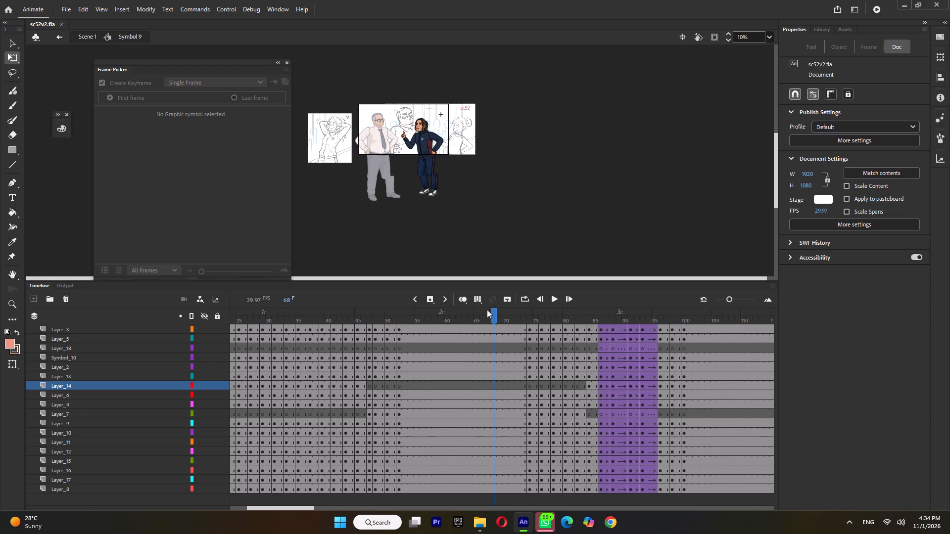
{"action": "left_click", "coordinate": [509, 318]}
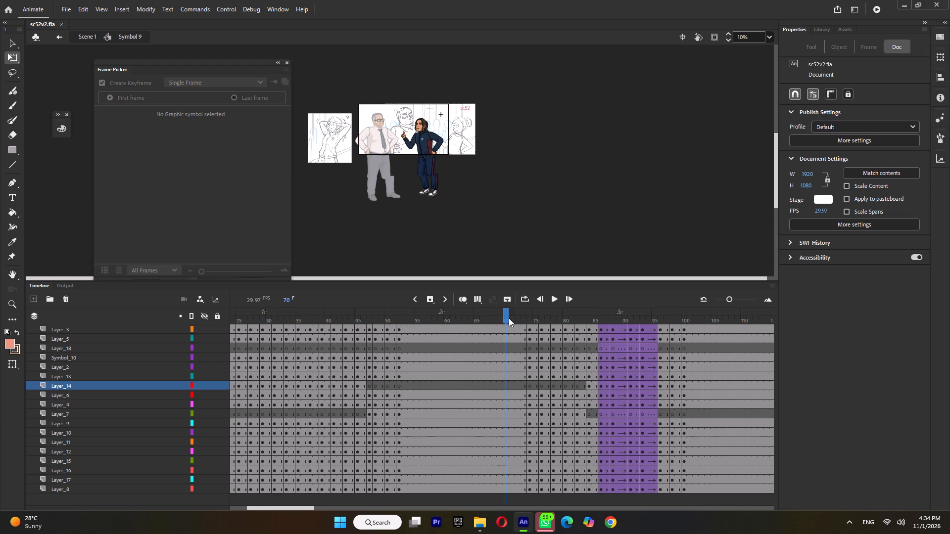
{"action": "key", "text": "Return"}
{"action": "key", "text": "Return"}
{"action": "left_click", "coordinate": [530, 317]}
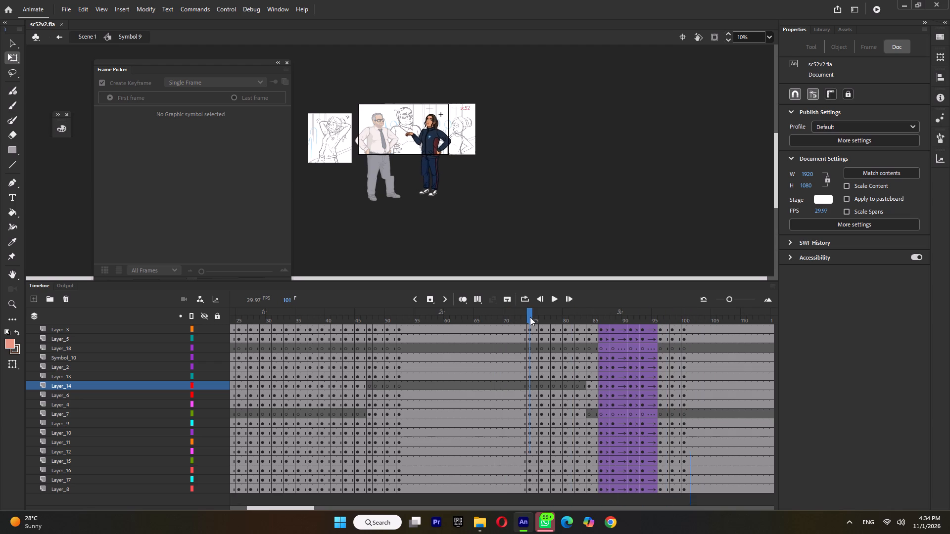
{"action": "key", "text": "Return"}
{"action": "key", "text": "Return"}
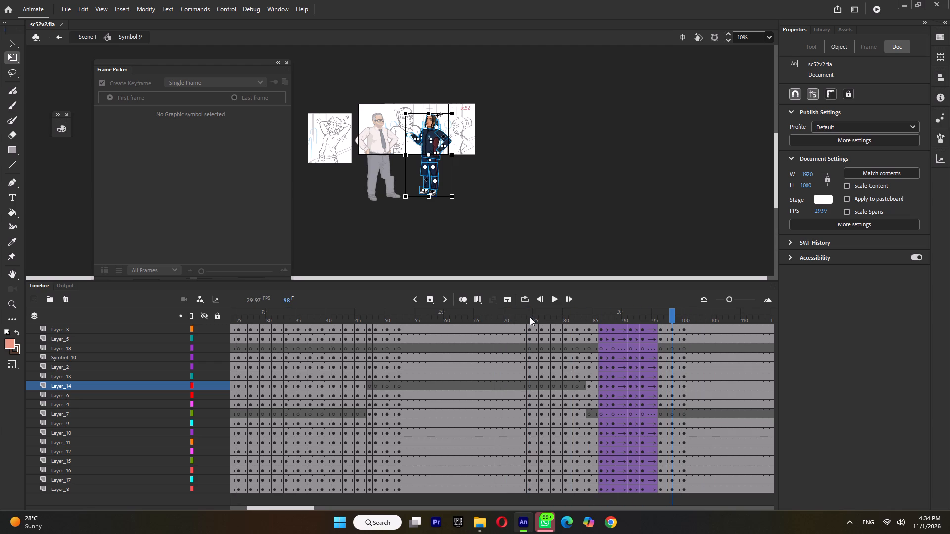
{"action": "key", "text": "Return"}
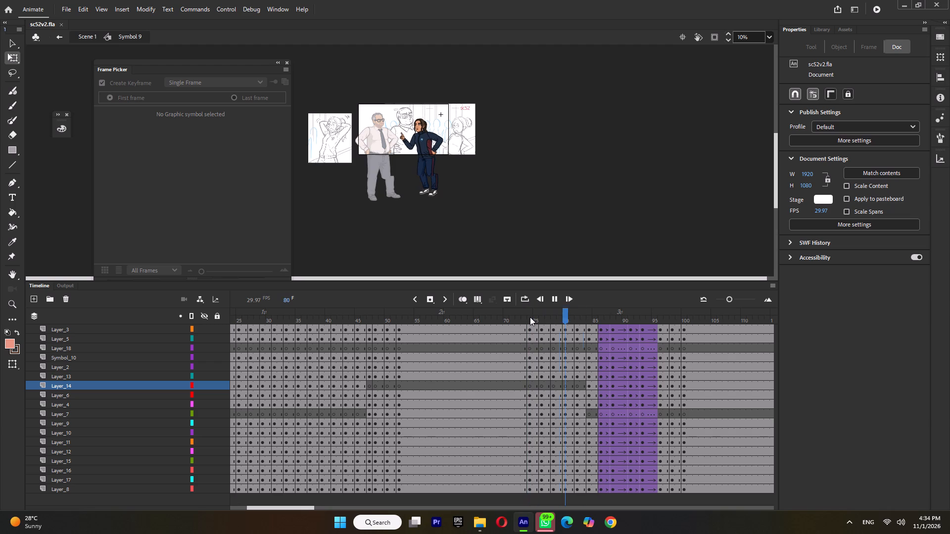
{"action": "key", "text": "Return"}
{"action": "left_click", "coordinate": [530, 317]}
{"action": "key", "text": "Return"}
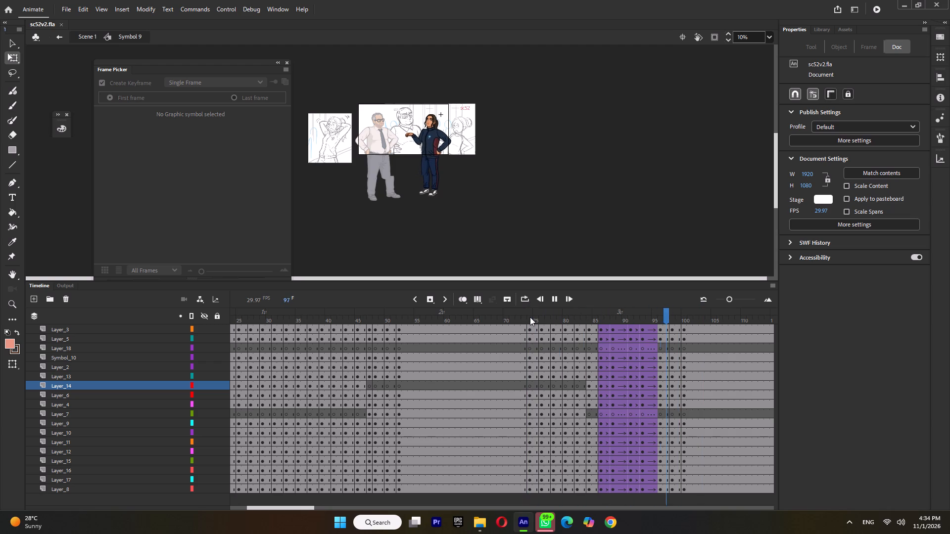
{"action": "key", "text": "Return"}
Replay the move from around frame 74 in a closer view to check the torso and arm transition.
{"action": "scroll", "coordinate": [437, 118], "scroll_direction": "up", "scroll_amount": 6, "text": "ctrl"}
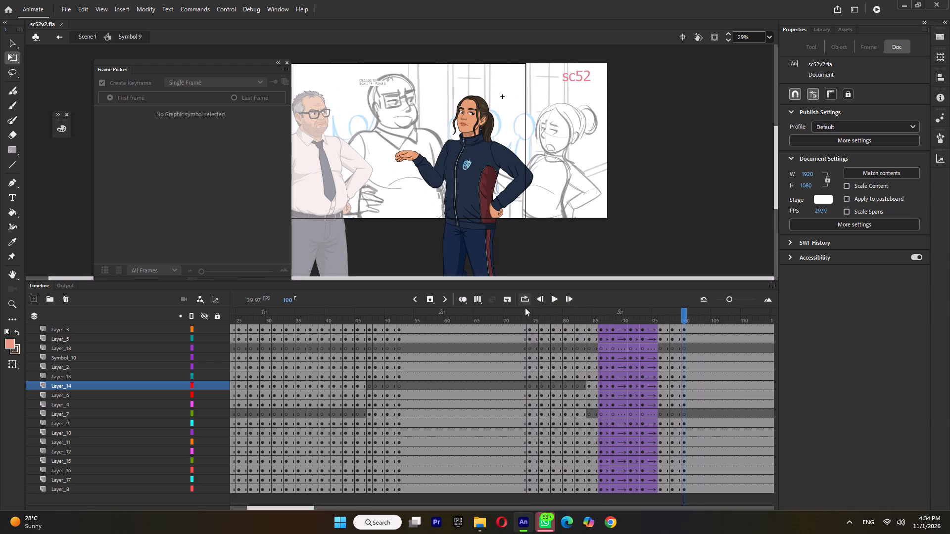
{"action": "left_click", "coordinate": [525, 310]}
{"action": "key", "text": "Return"}
{"action": "left_click", "coordinate": [525, 310]}
{"action": "key", "text": "Return"}
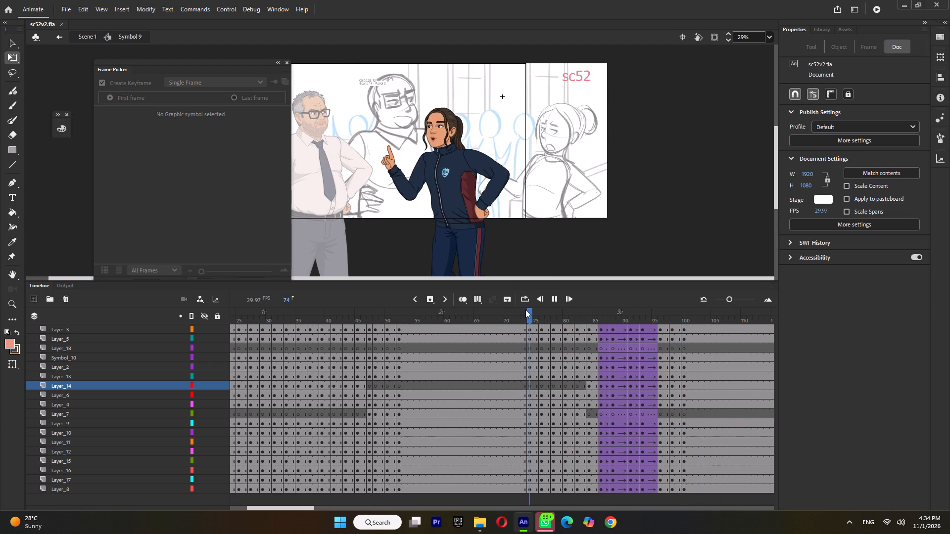
{"action": "left_click", "coordinate": [525, 310]}
{"action": "key", "text": "Return"}
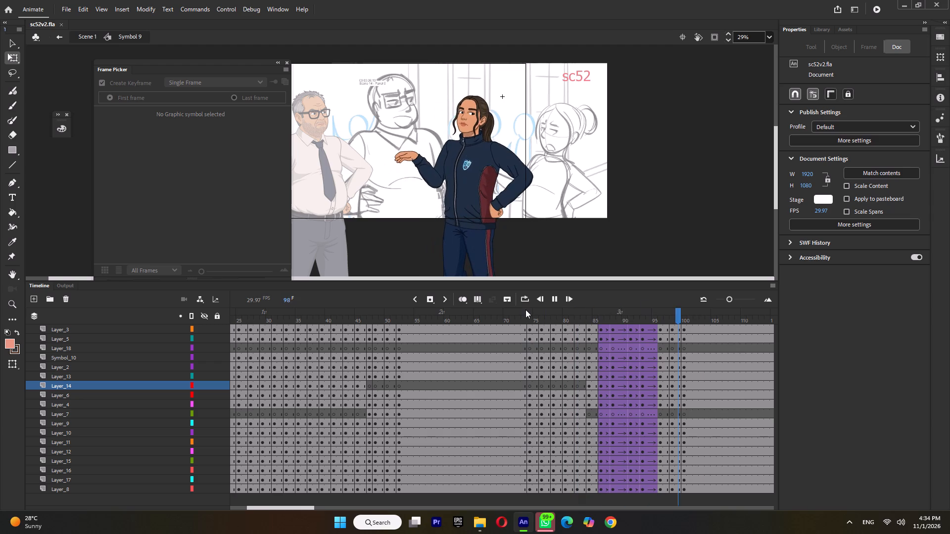
{"action": "left_click", "coordinate": [525, 310]}
{"action": "key", "text": "Return"}
{"action": "key", "text": "Return"}
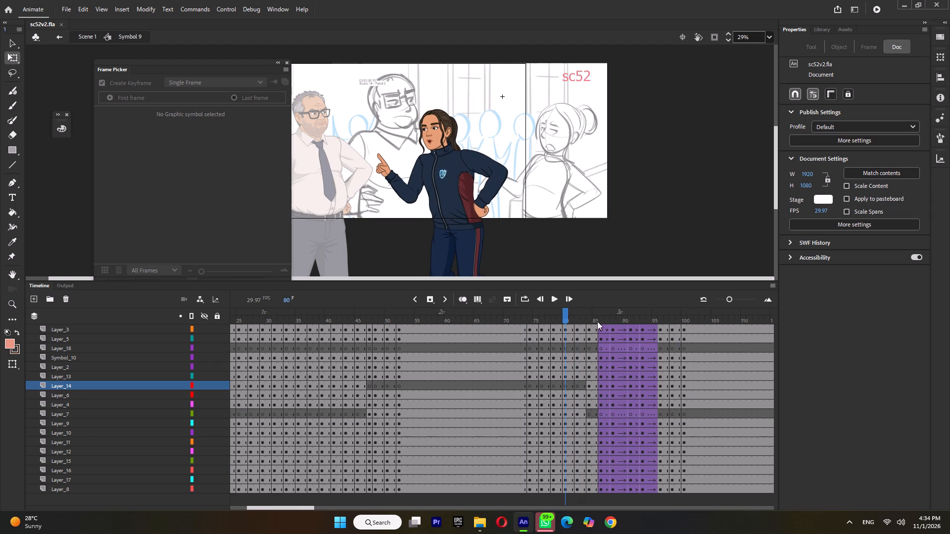
Compare the woman's torso drawings at frames 82, 84 and 86, and set the frame 84 torso to drawing 3.
{"action": "left_click", "coordinate": [589, 318]}
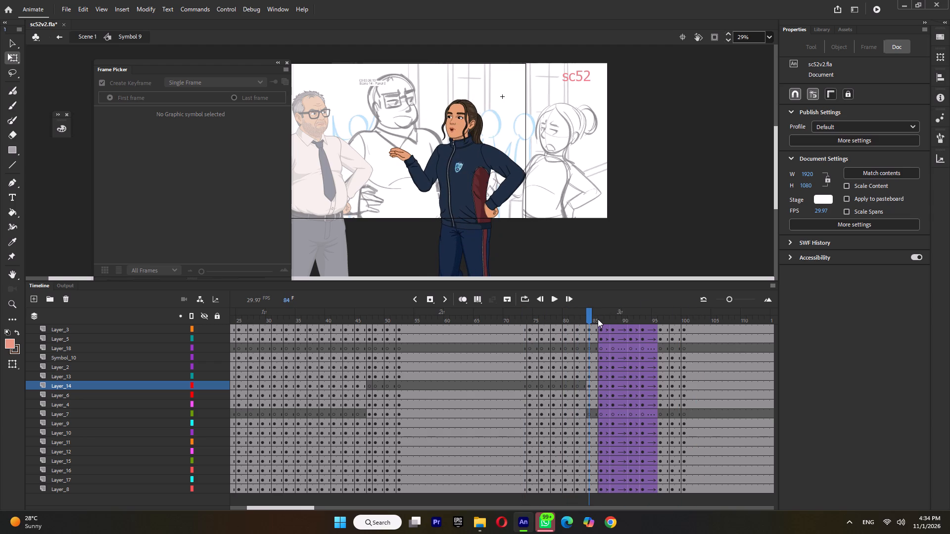
{"action": "left_click", "coordinate": [598, 319]}
{"action": "left_click", "coordinate": [599, 316]}
{"action": "left_click", "coordinate": [471, 173]}
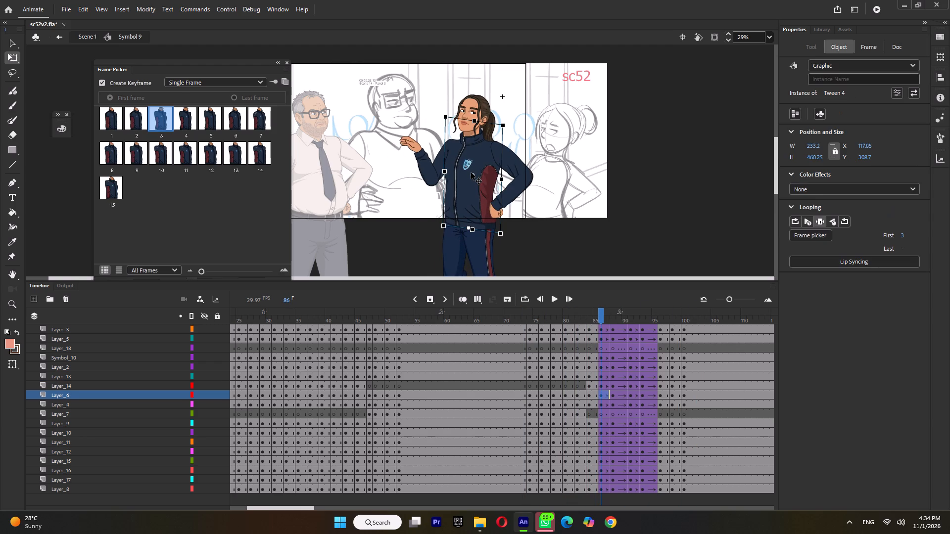
{"action": "left_click", "coordinate": [575, 319]}
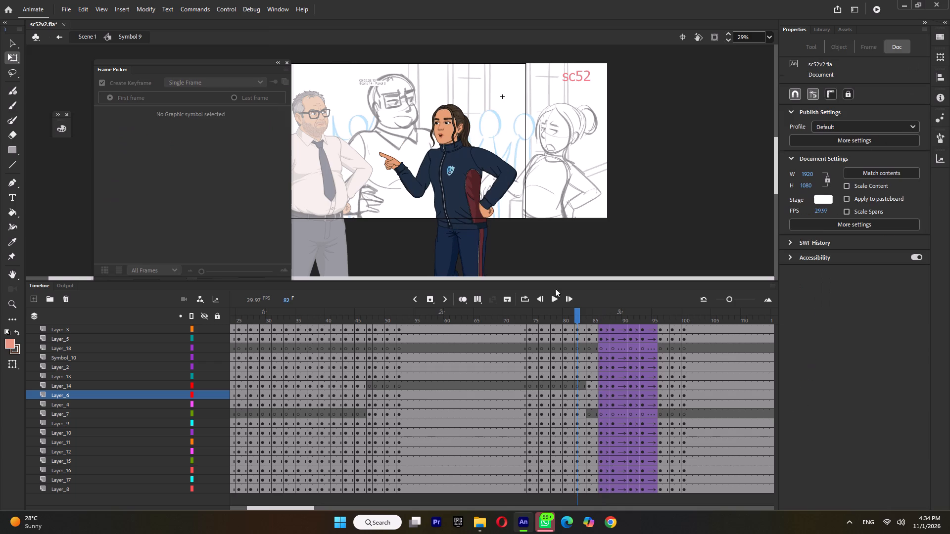
{"action": "left_click", "coordinate": [467, 199]}
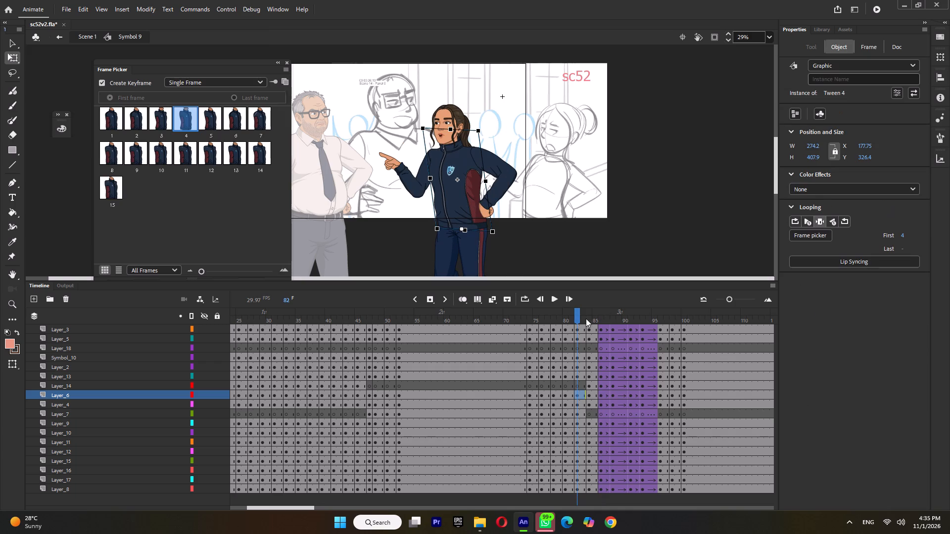
{"action": "left_click", "coordinate": [589, 319]}
{"action": "left_click", "coordinate": [470, 203]}
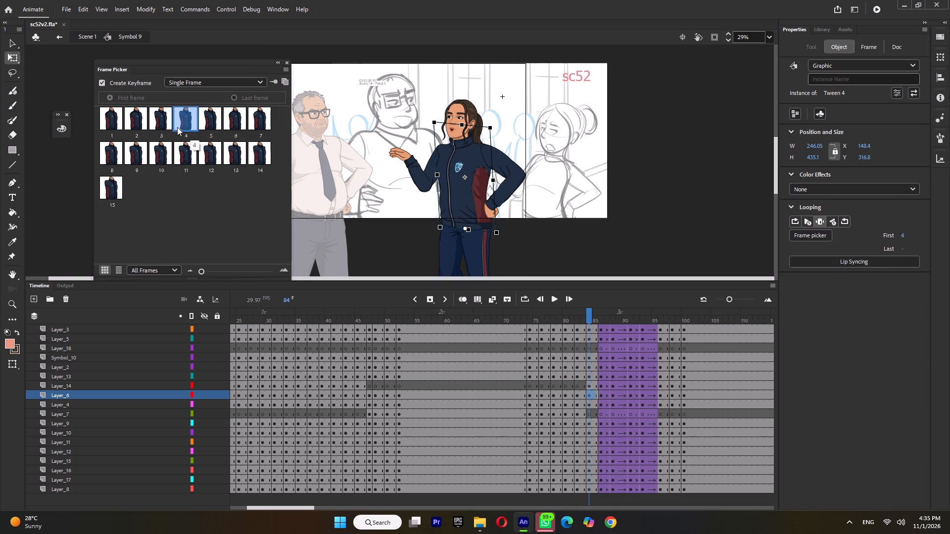
{"action": "left_click", "coordinate": [169, 125]}
Replay the woman's gesture repeatedly from frame 73 to check the torso change in motion.
{"action": "key", "text": "Return"}
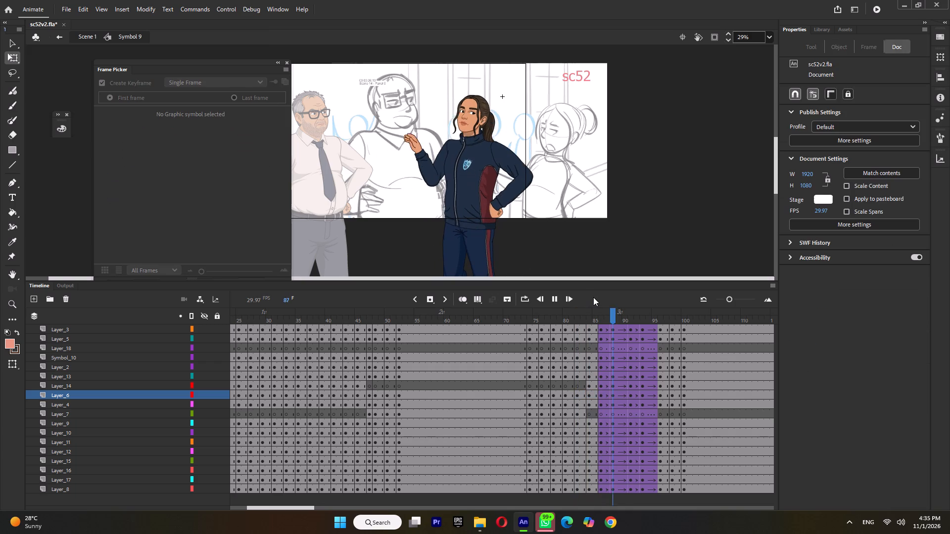
{"action": "key", "text": "Return"}
{"action": "left_click", "coordinate": [525, 317]}
{"action": "key", "text": "Return"}
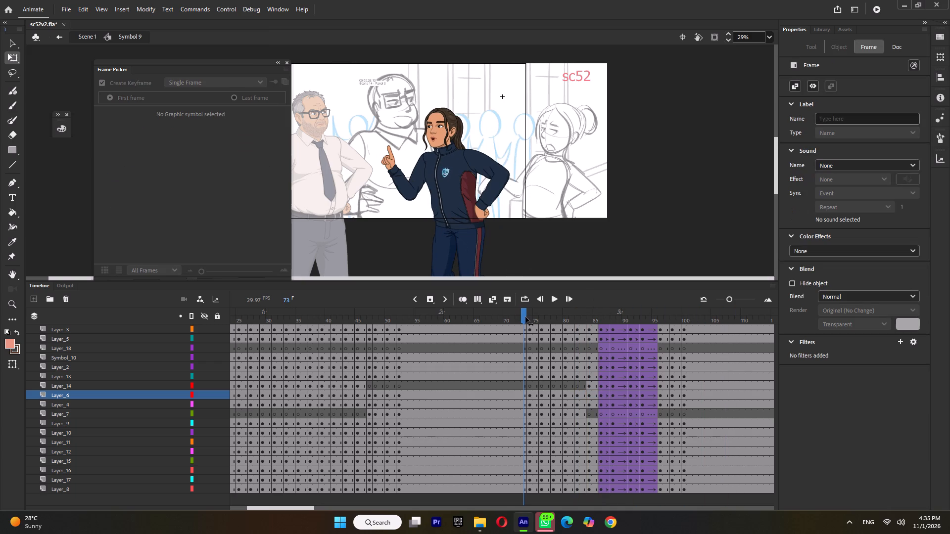
{"action": "key", "text": "Return"}
{"action": "left_click", "coordinate": [524, 317]}
{"action": "key", "text": "Return"}
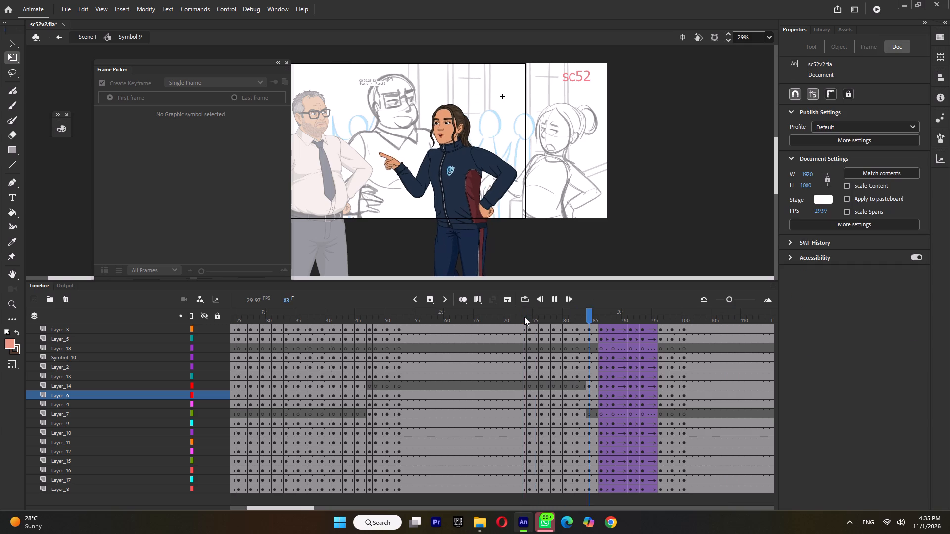
{"action": "left_click", "coordinate": [524, 317]}
{"action": "key", "text": "Return"}
{"action": "key", "text": "Return"}
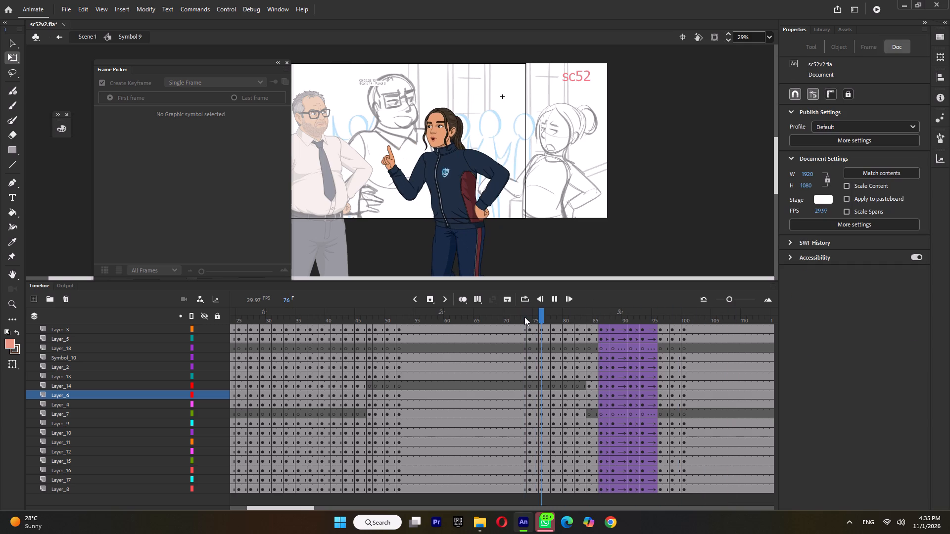
{"action": "key", "text": "Return"}
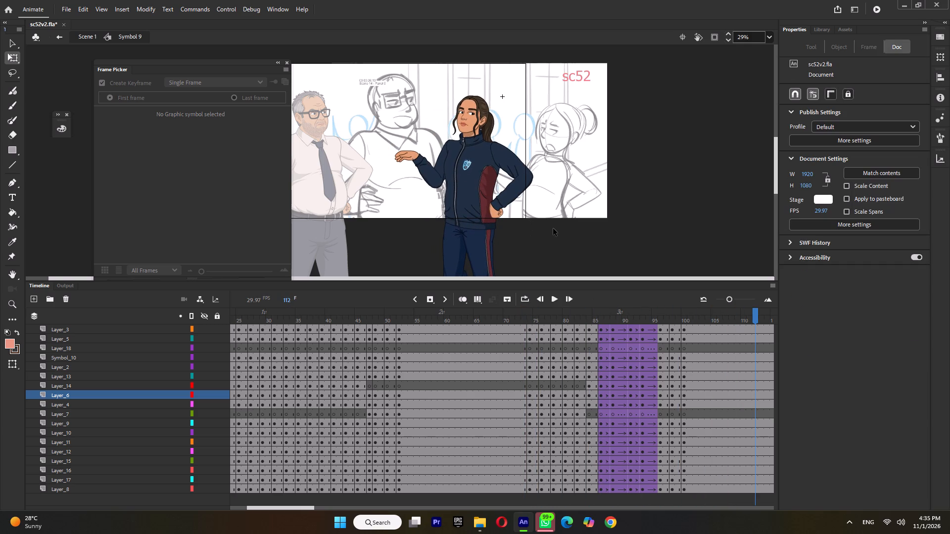
Leave the woman's symbol for Scene 1 and save sc52v2.fla.
{"action": "scroll", "coordinate": [553, 229], "scroll_direction": "down", "scroll_amount": 10, "text": "ctrl"}
{"action": "key", "text": "ctrl+s"}
{"action": "left_click_drag", "start_coordinate": [280, 316], "coordinate": [26, 359]}
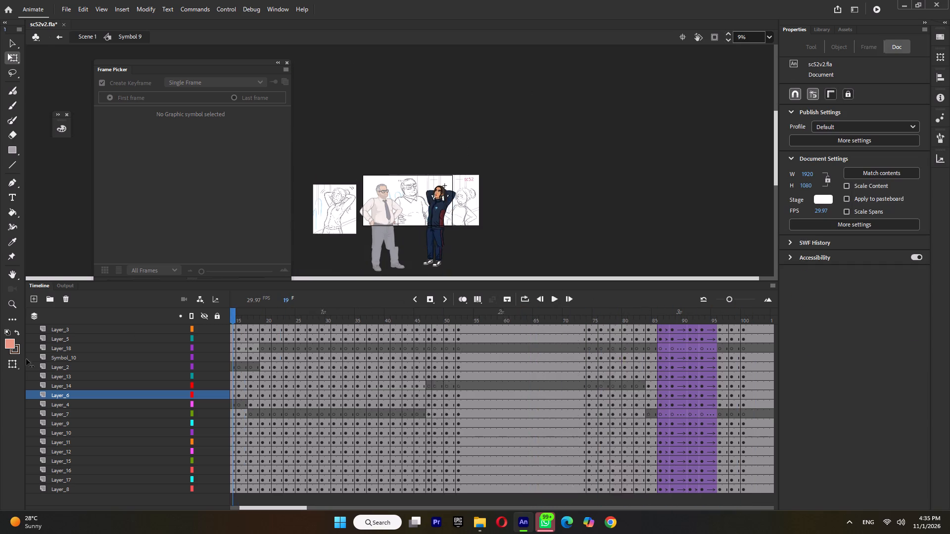
{"action": "left_click_drag", "start_coordinate": [26, 359], "coordinate": [23, 360]}
{"action": "double_click", "coordinate": [470, 212]}
{"action": "scroll", "coordinate": [465, 216], "scroll_direction": "up", "scroll_amount": 4, "text": "ctrl"}
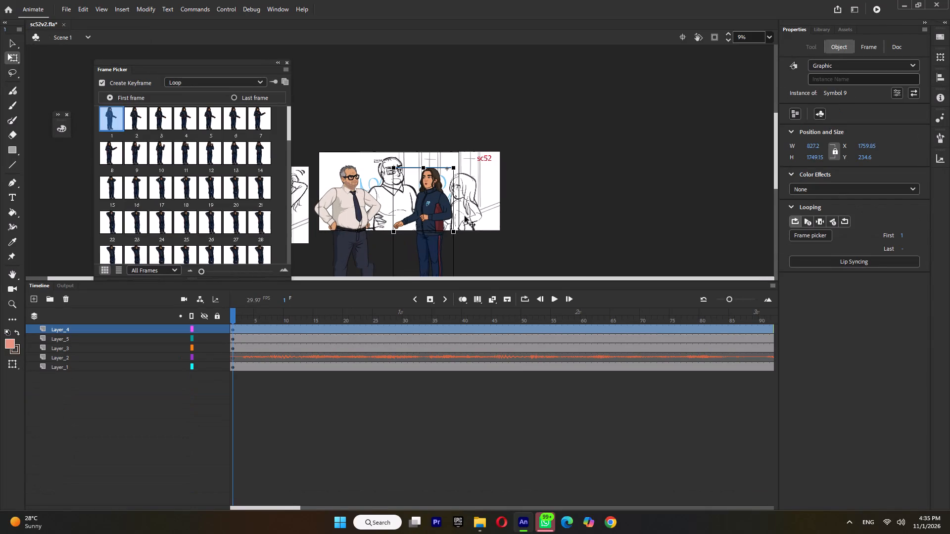
{"action": "key", "text": "ctrl+s"}
Hide the storyboard sketch layer, Layer_1, in Scene 1.
{"action": "left_click", "coordinate": [202, 365]}
Play the full scene several times to judge both characters' acting together against the audio.
{"action": "key", "text": "Return"}
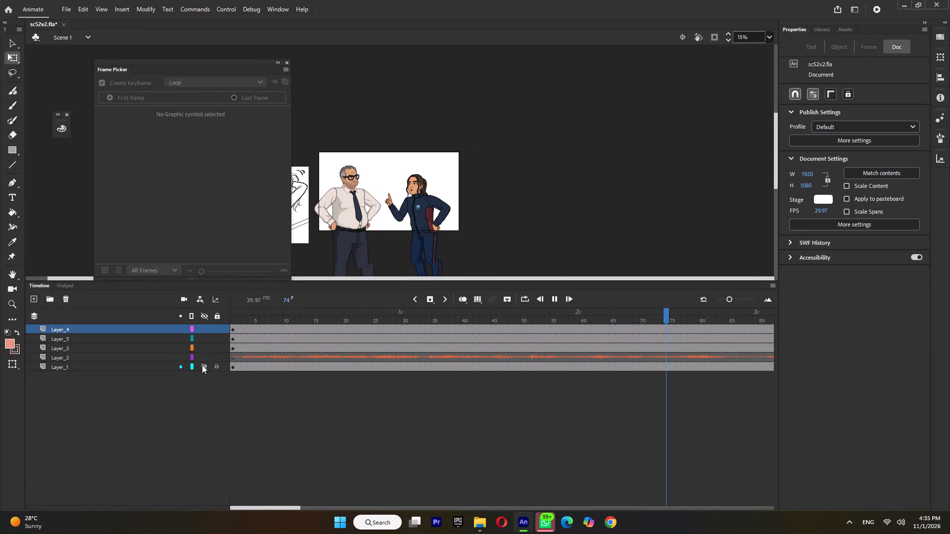
{"action": "key", "text": "Return"}
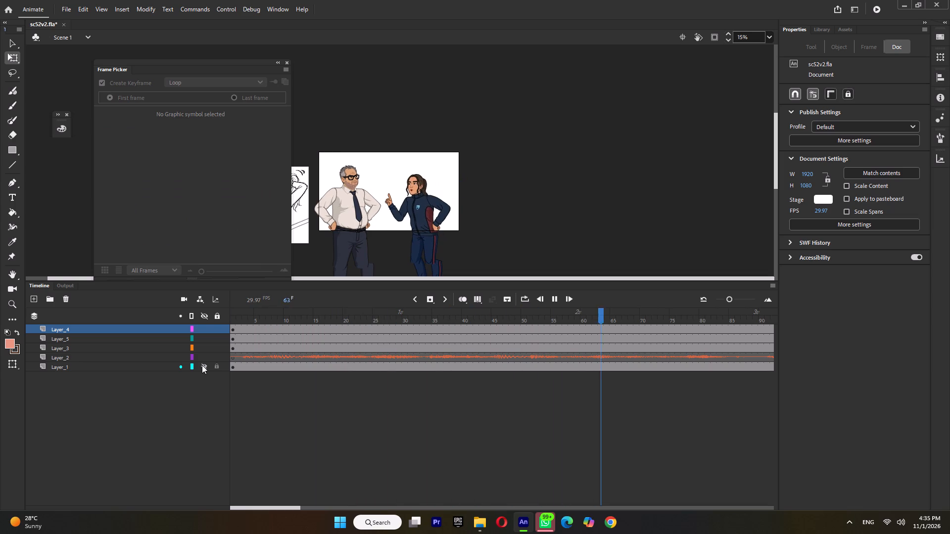
{"action": "key", "text": "Return"}
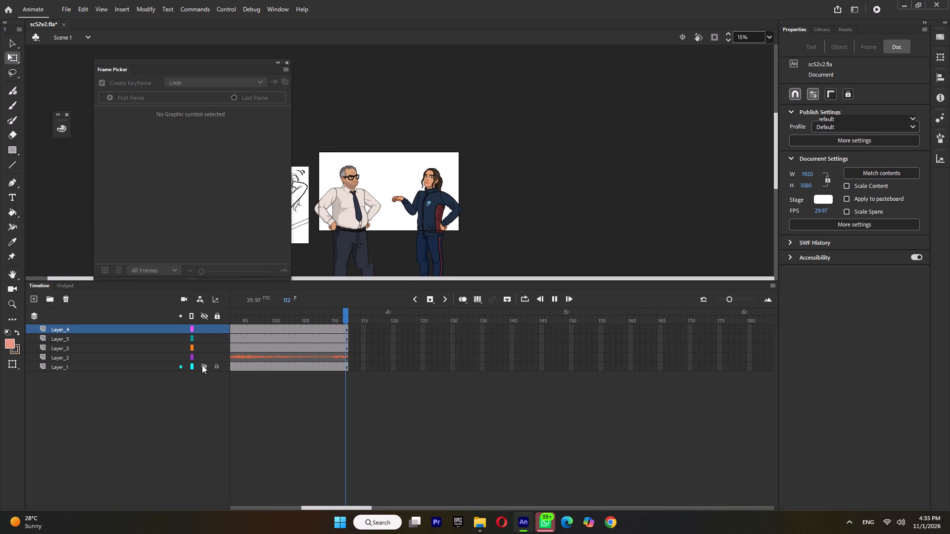
{"action": "key", "text": "Return"}
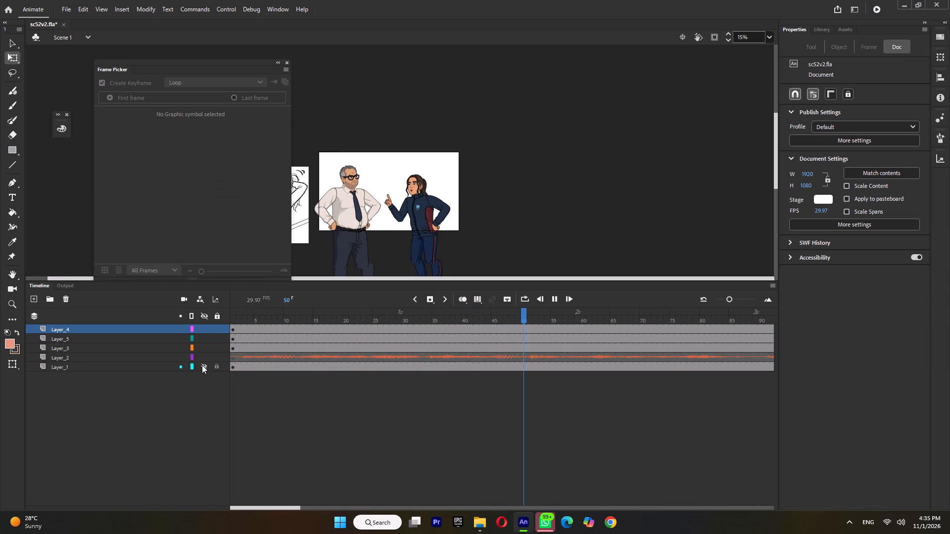
{"action": "key", "text": "Return"}
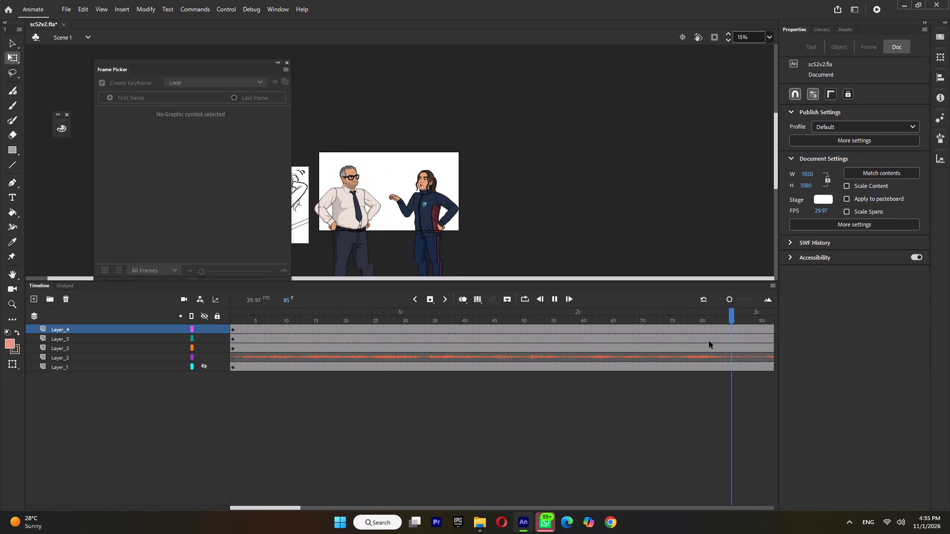
{"action": "left_click_drag", "start_coordinate": [260, 319], "coordinate": [329, 356]}
Open the man's symbol for editing and insert keyframes on all of its layers at frame 79.
{"action": "double_click", "coordinate": [343, 206]}
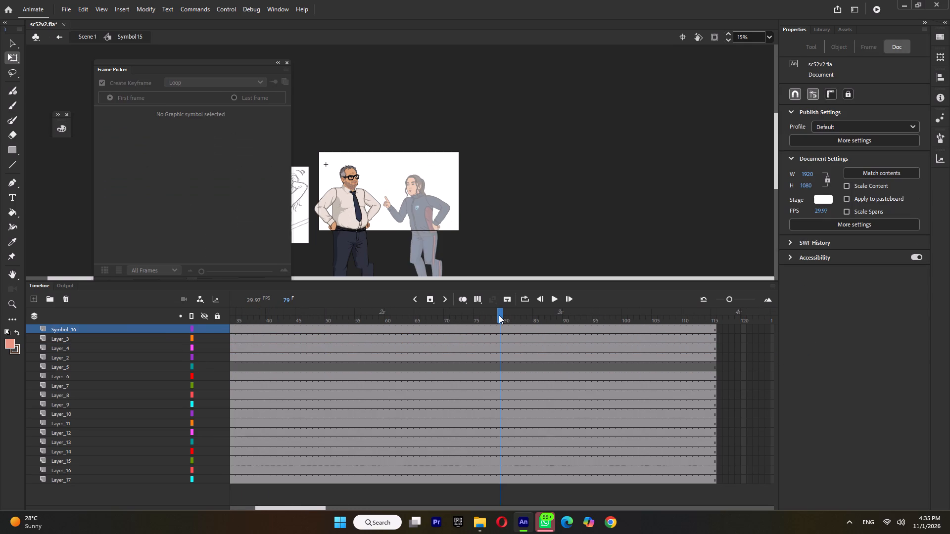
{"action": "double_click", "coordinate": [499, 315]}
{"action": "key", "text": "F6"}
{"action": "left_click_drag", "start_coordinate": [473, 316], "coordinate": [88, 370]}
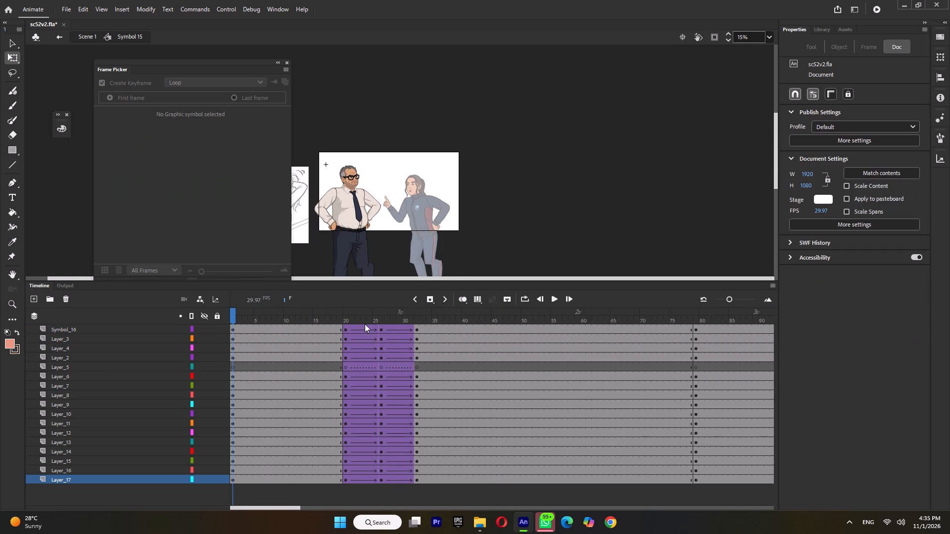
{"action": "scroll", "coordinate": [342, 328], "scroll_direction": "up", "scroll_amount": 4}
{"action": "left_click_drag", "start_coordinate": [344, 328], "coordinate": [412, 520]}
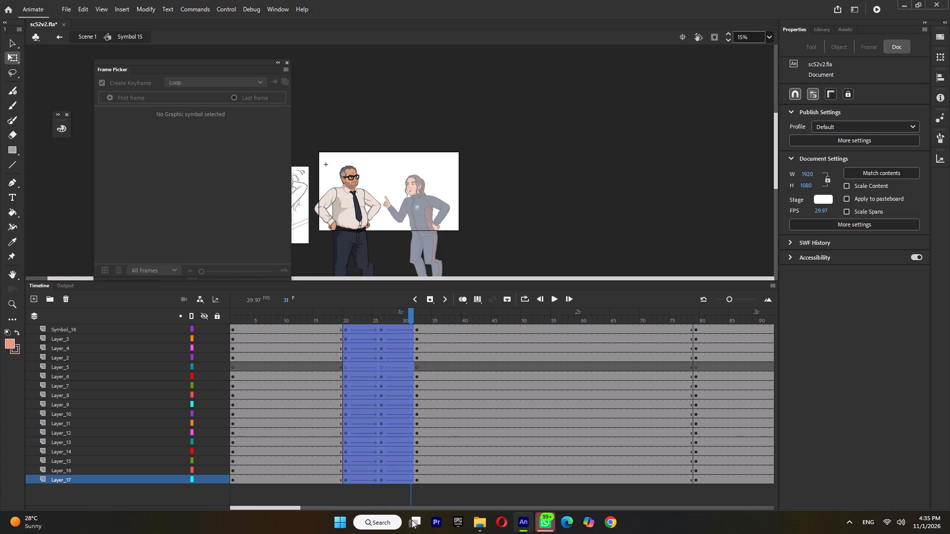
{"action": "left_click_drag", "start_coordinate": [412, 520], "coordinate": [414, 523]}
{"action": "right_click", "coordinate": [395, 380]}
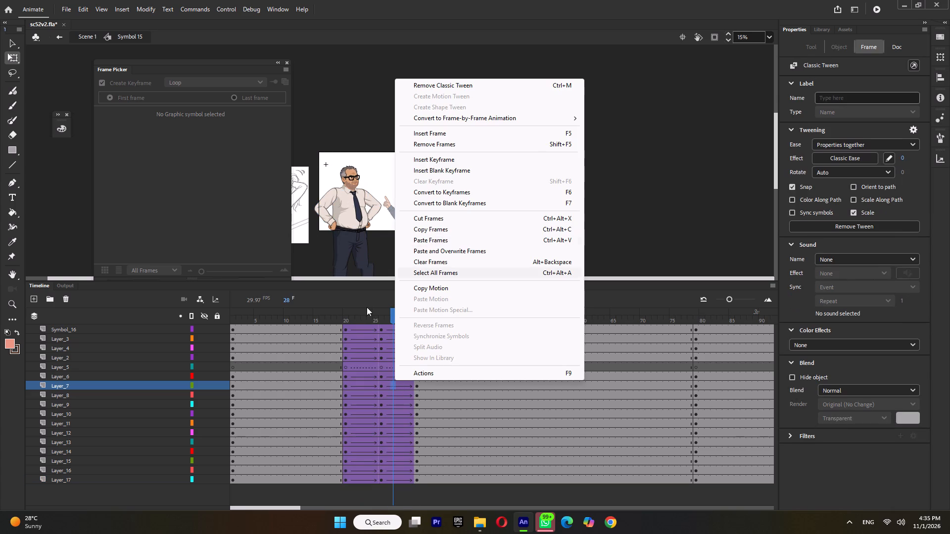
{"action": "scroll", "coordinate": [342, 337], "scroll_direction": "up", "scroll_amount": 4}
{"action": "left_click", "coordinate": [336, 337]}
Copy the man's tweened move at frames 20 to 32 on all layers and paste it over the frames starting at 79.
{"action": "scroll", "coordinate": [340, 334], "scroll_direction": "up", "scroll_amount": 5}
{"action": "left_click_drag", "start_coordinate": [346, 326], "coordinate": [427, 512]}
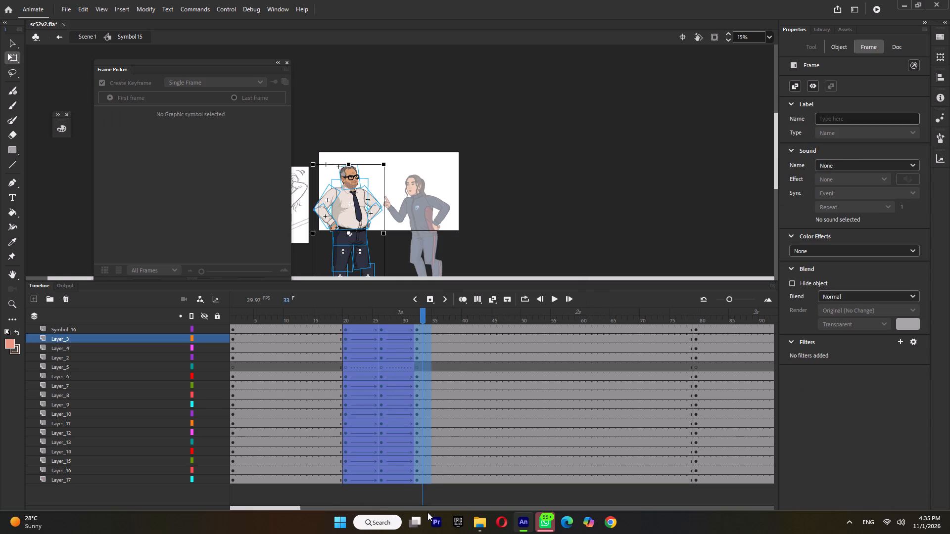
{"action": "left_click_drag", "start_coordinate": [427, 512], "coordinate": [419, 526]}
{"action": "right_click", "coordinate": [396, 340]}
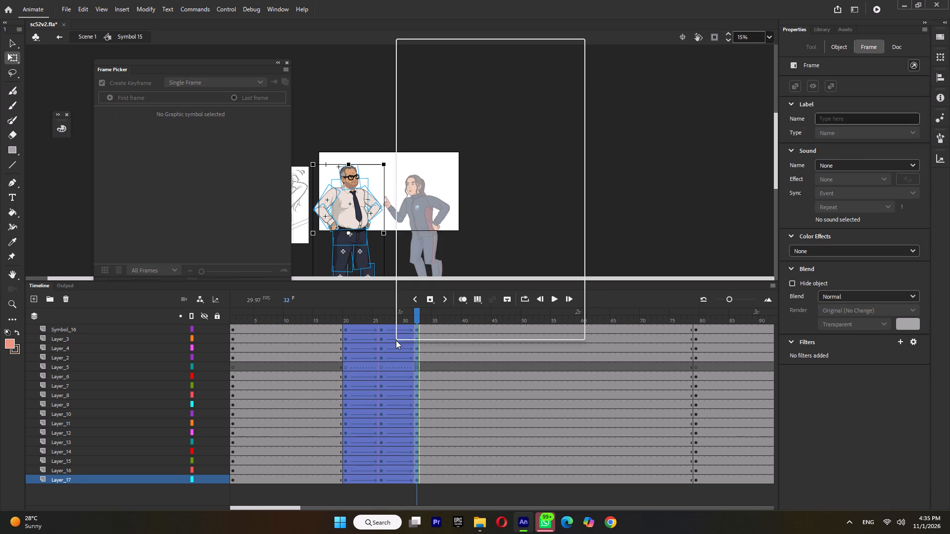
{"action": "left_click", "coordinate": [430, 187]}
{"action": "scroll", "coordinate": [686, 331], "scroll_direction": "up", "scroll_amount": 5}
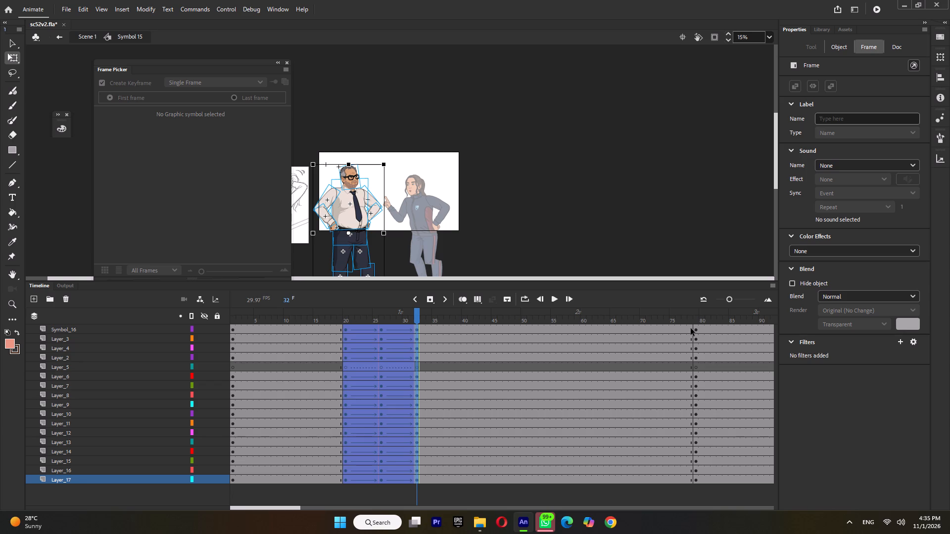
{"action": "left_click_drag", "start_coordinate": [695, 326], "coordinate": [738, 533]}
{"action": "right_click", "coordinate": [720, 411]}
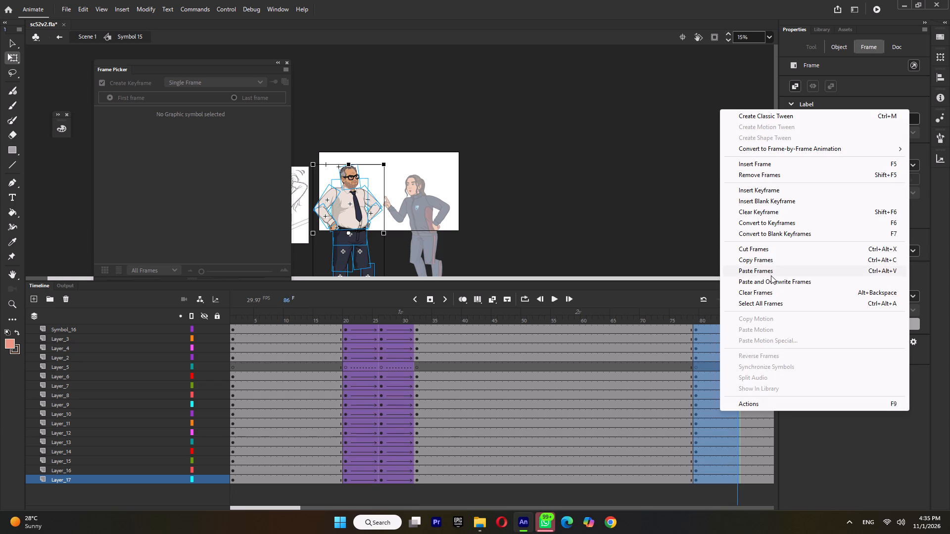
{"action": "left_click", "coordinate": [769, 279]}
Clear the surplus keyframes at frame 92 on all of the man's layers.
{"action": "left_click_drag", "start_coordinate": [702, 317], "coordinate": [749, 327]}
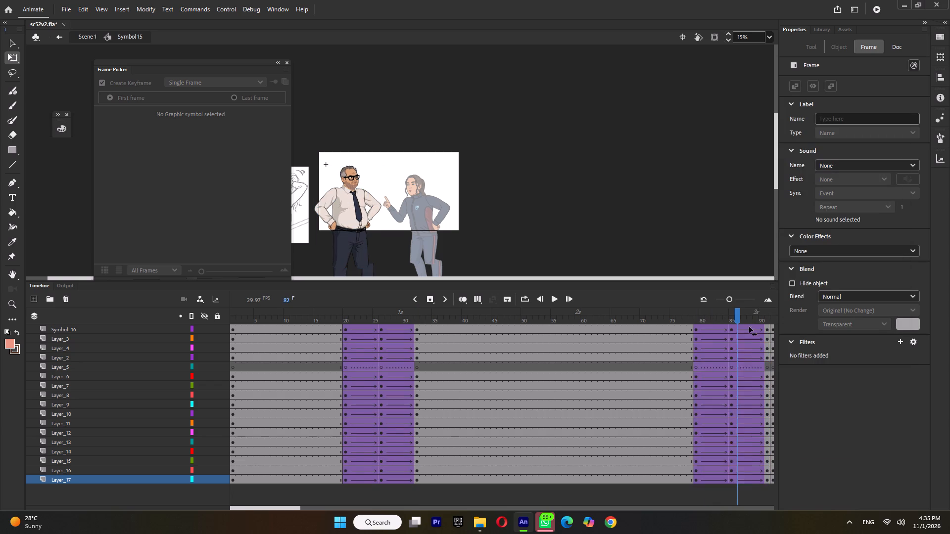
{"action": "left_click_drag", "start_coordinate": [749, 327], "coordinate": [667, 339]}
{"action": "double_click", "coordinate": [655, 320]}
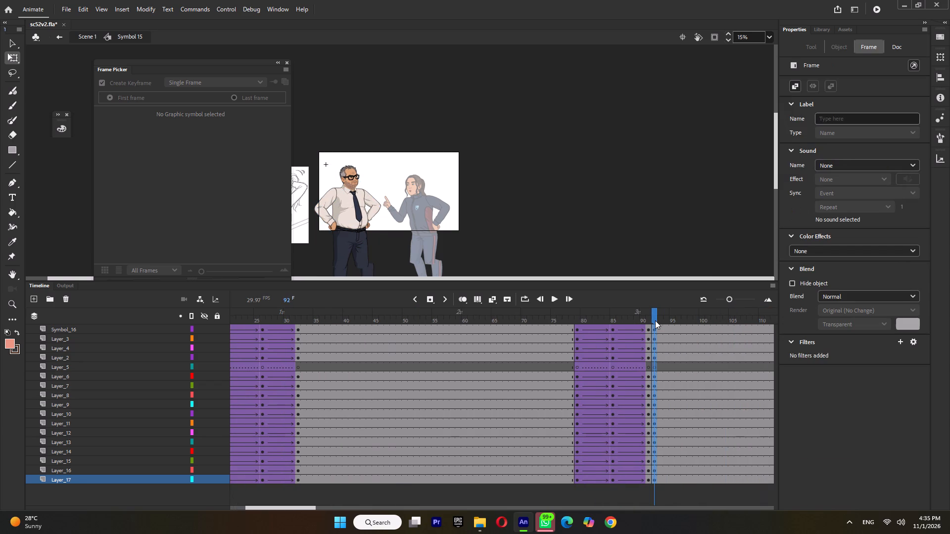
{"action": "key", "text": "shift+F6"}
Add classic tweens on either side of the pasted move in head layer Symbol_16, and enable Sync symbols across frames 76 to 92.
{"action": "left_click", "coordinate": [577, 316]}
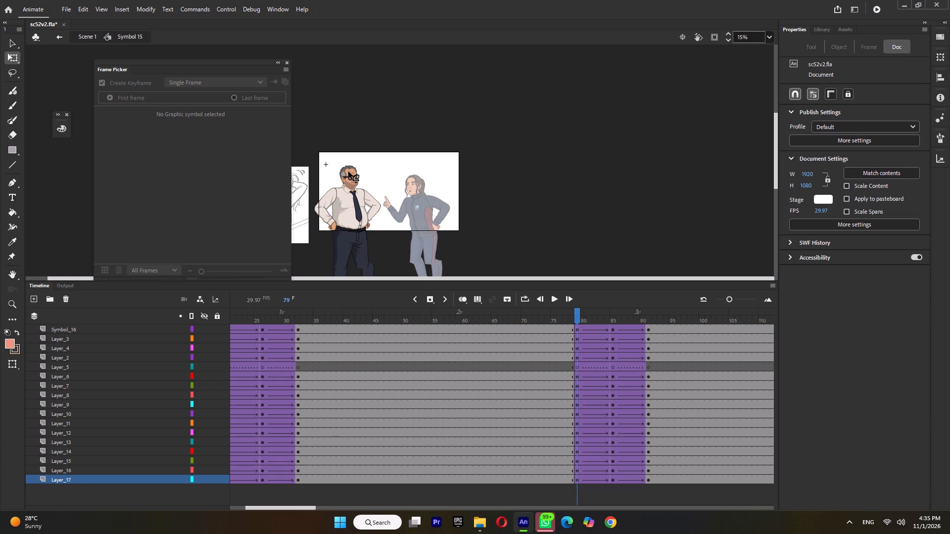
{"action": "left_click", "coordinate": [348, 172]}
{"action": "left_click", "coordinate": [559, 330]}
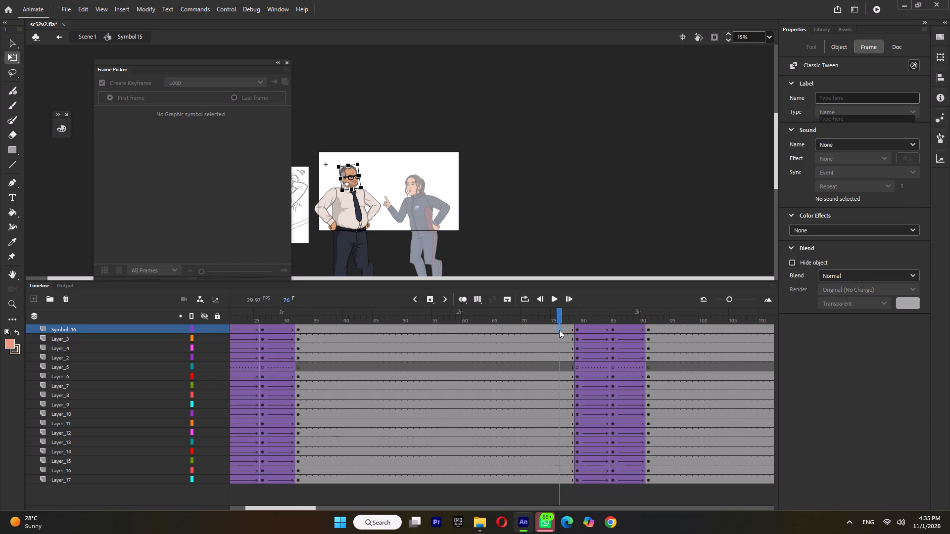
{"action": "key", "text": "ctrl+m"}
{"action": "left_click", "coordinate": [654, 327]}
{"action": "key", "text": "ctrl+m"}
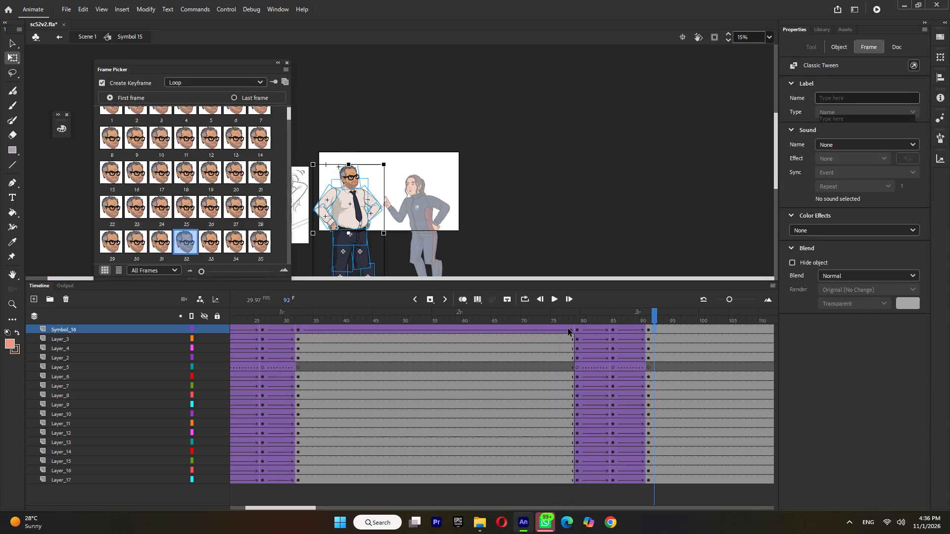
{"action": "left_click_drag", "start_coordinate": [565, 328], "coordinate": [657, 325]}
{"action": "left_click", "coordinate": [798, 212]}
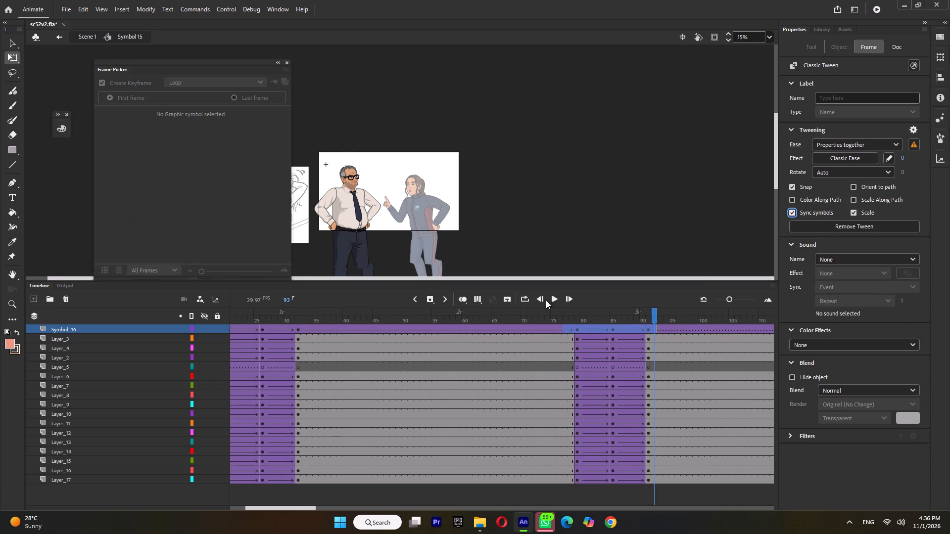
Remove the classic tweens before and after the pasted move on the head layer Symbol_16.
{"action": "left_click", "coordinate": [522, 329]}
{"action": "key", "text": "ctrl+m"}
{"action": "left_click", "coordinate": [662, 329]}
{"action": "key", "text": "ctrl+m"}
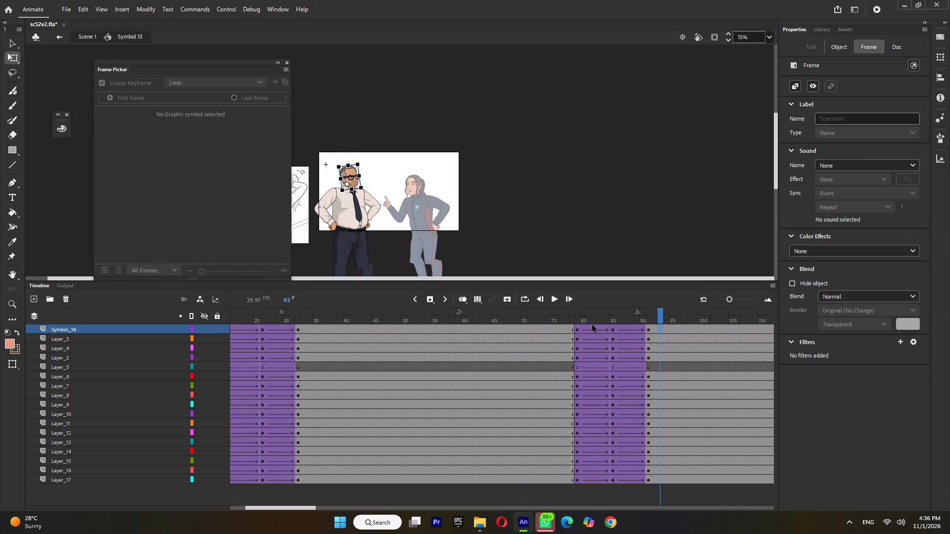
Play the man's symbol from about frame 76 to check the pasted move.
{"action": "left_click", "coordinate": [561, 321]}
{"action": "key", "text": "Return"}
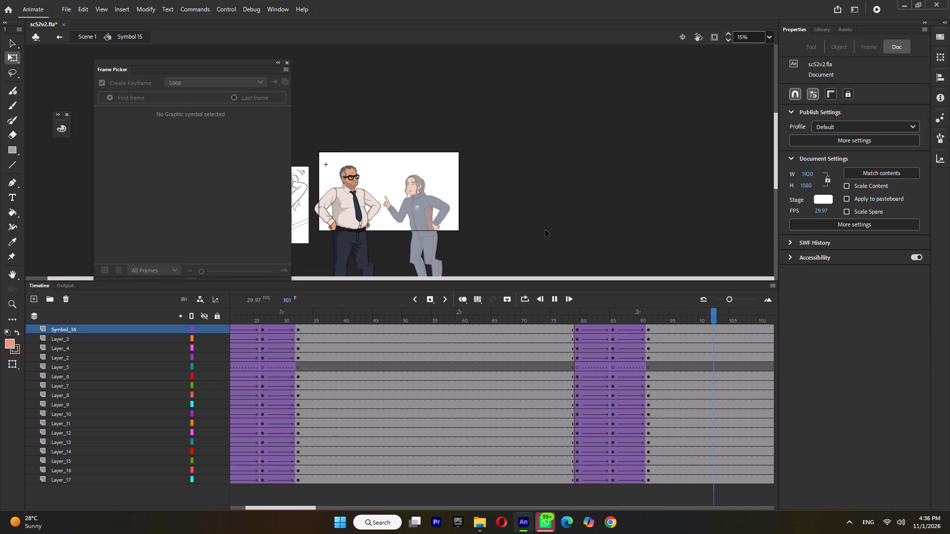
{"action": "key", "text": "Return"}
Return to Scene 1 and save sc52v2.fla.
{"action": "double_click", "coordinate": [544, 224]}
{"action": "scroll", "coordinate": [543, 228], "scroll_direction": "down", "scroll_amount": 4, "text": "ctrl"}
{"action": "key", "text": "ctrl+s"}
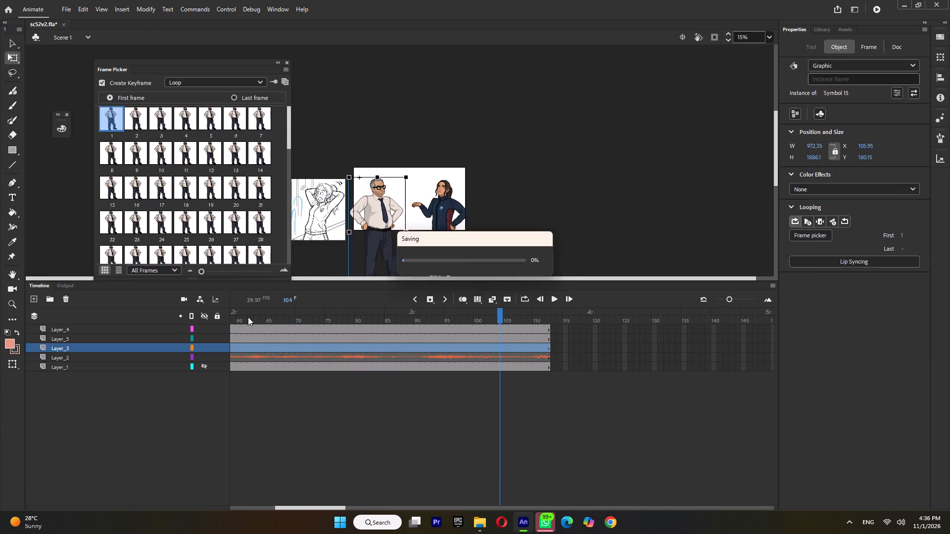
Play Scene 1 from about frame 62 to review the man's added move alongside the woman's gesture.
{"action": "left_click", "coordinate": [248, 317]}
{"action": "key", "text": "Return"}
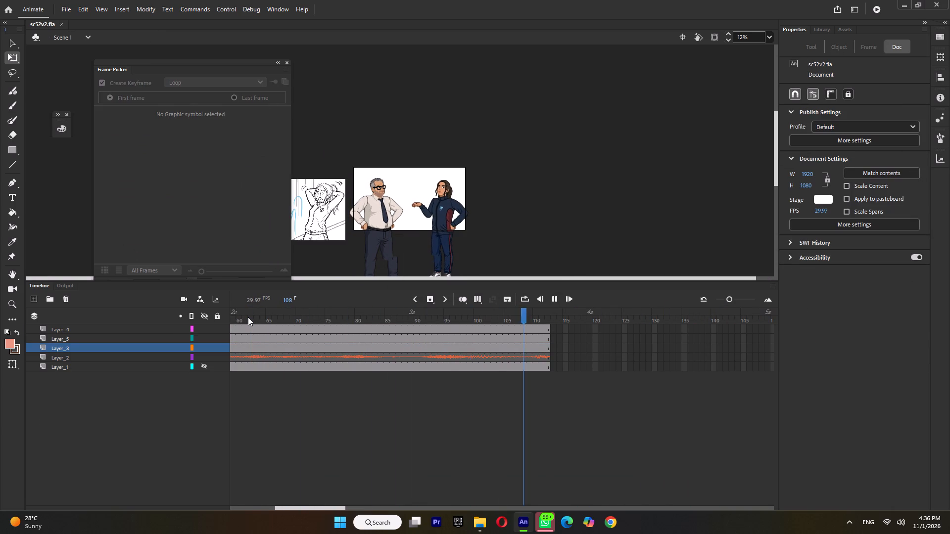
Finish the Scene 1 playback check, save sc52v2.fla and close it.
{"action": "key", "text": "Return"}
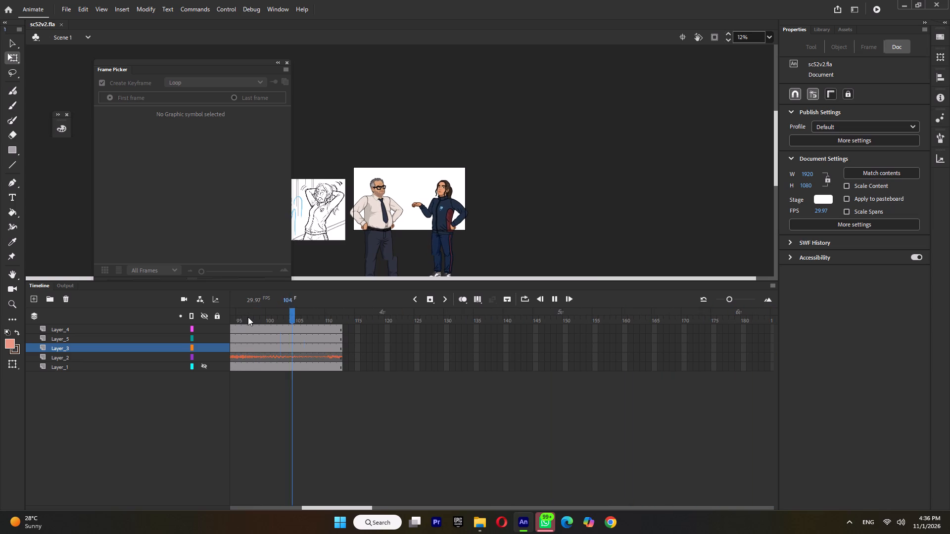
{"action": "key", "text": "ctrl+s"}
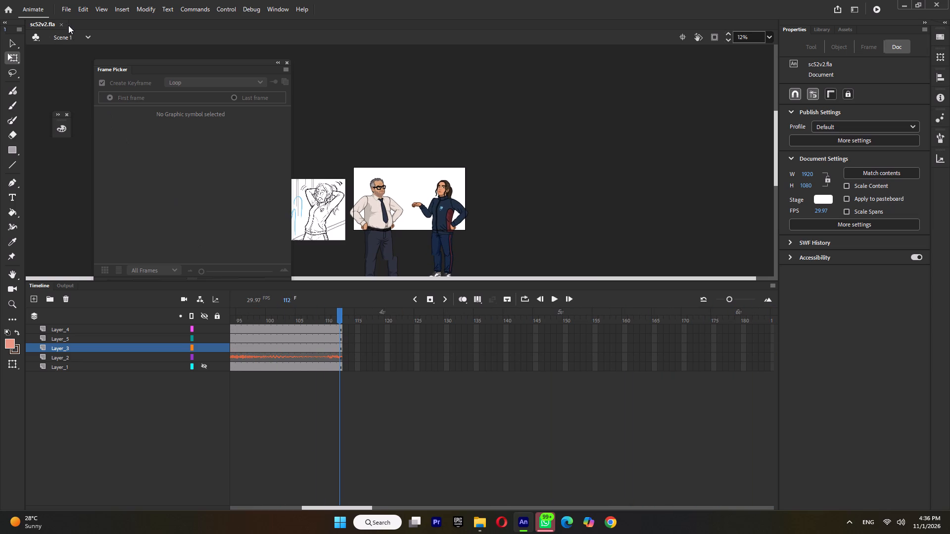
{"action": "left_click", "coordinate": [62, 24]}
Open sc53.fla from the ep06 shots folder.
{"action": "left_click", "coordinate": [478, 525]}
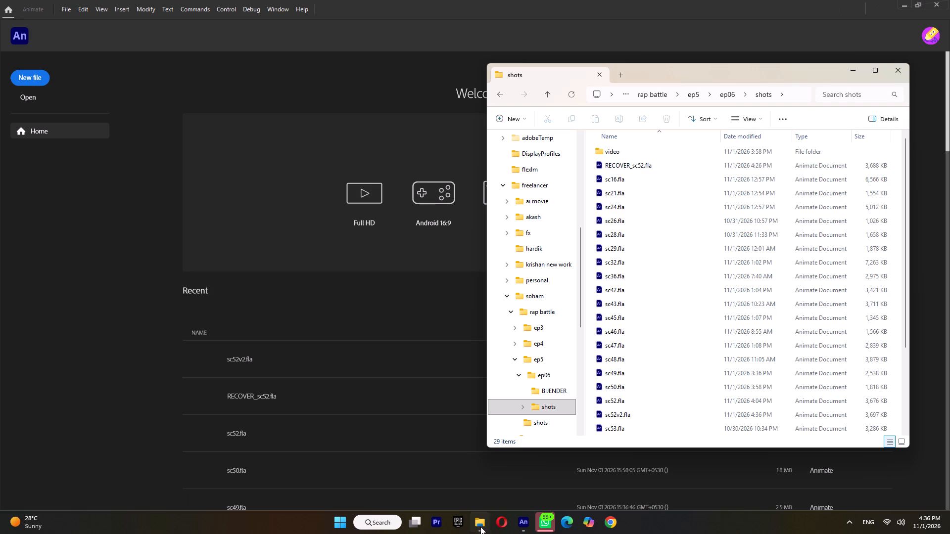
{"action": "scroll", "coordinate": [633, 361], "scroll_direction": "down", "scroll_amount": 4}
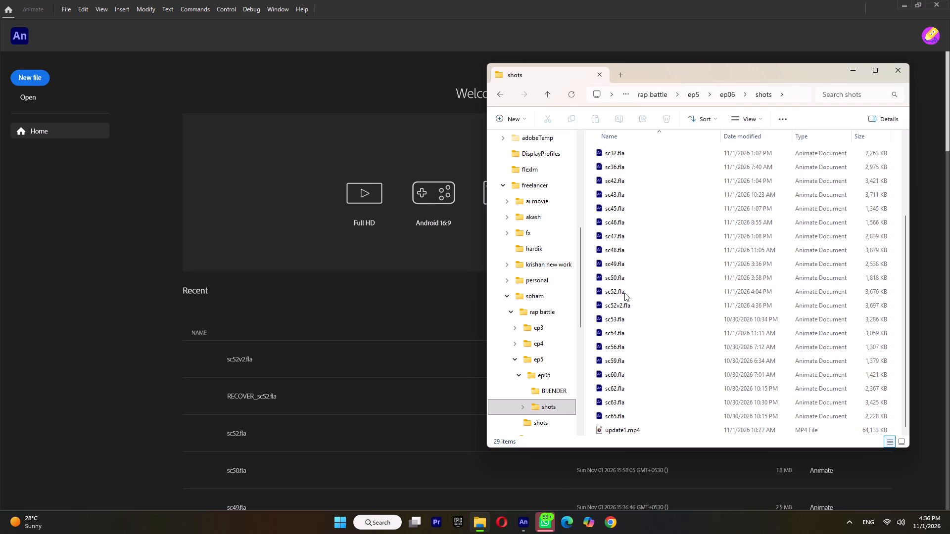
{"action": "double_click", "coordinate": [623, 317]}
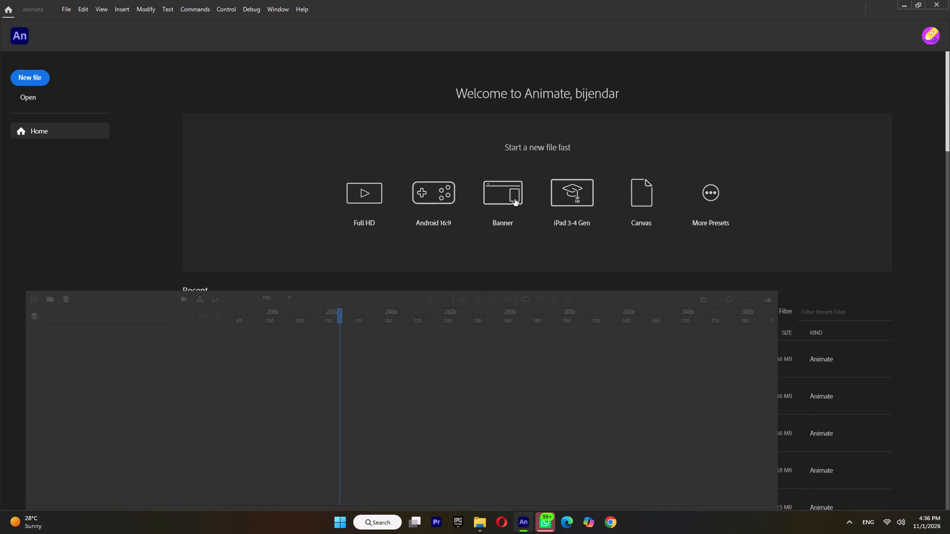
{"action": "scroll", "coordinate": [522, 236], "scroll_direction": "down", "scroll_amount": 9, "text": "ctrl"}
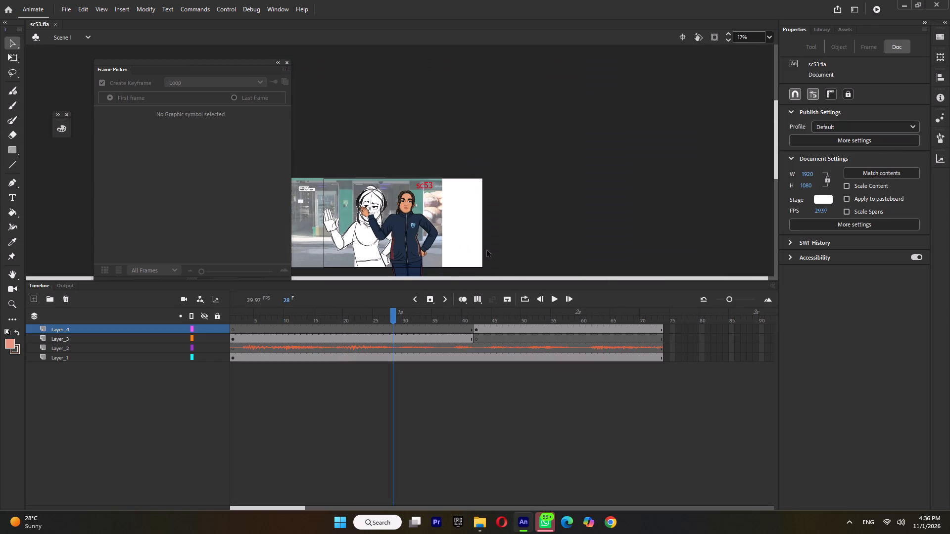
Play sc53.fla from the first frame to review the woman's animation against the sketch.
{"action": "left_click_drag", "start_coordinate": [250, 316], "coordinate": [185, 321]}
{"action": "key", "text": "Return"}
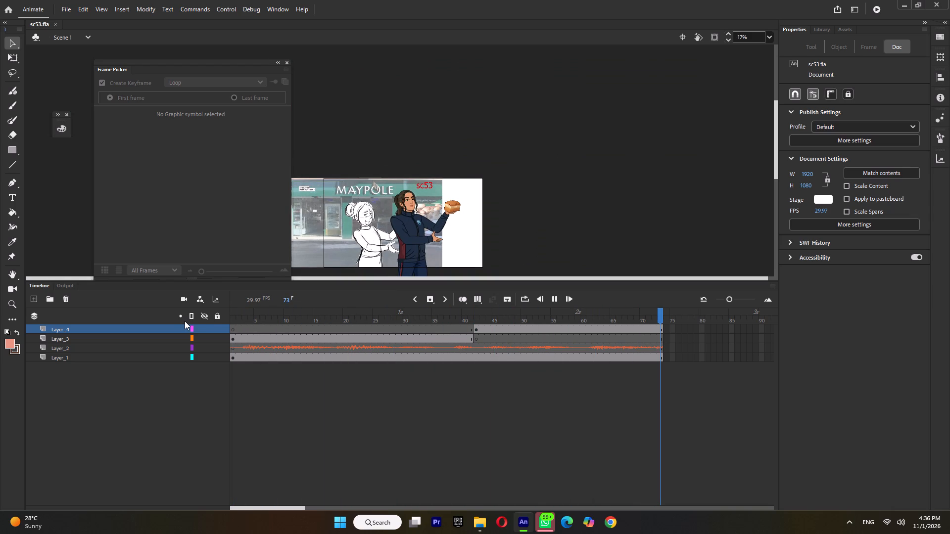
{"action": "left_click_drag", "start_coordinate": [254, 309], "coordinate": [222, 321]}
{"action": "key", "text": "Return"}
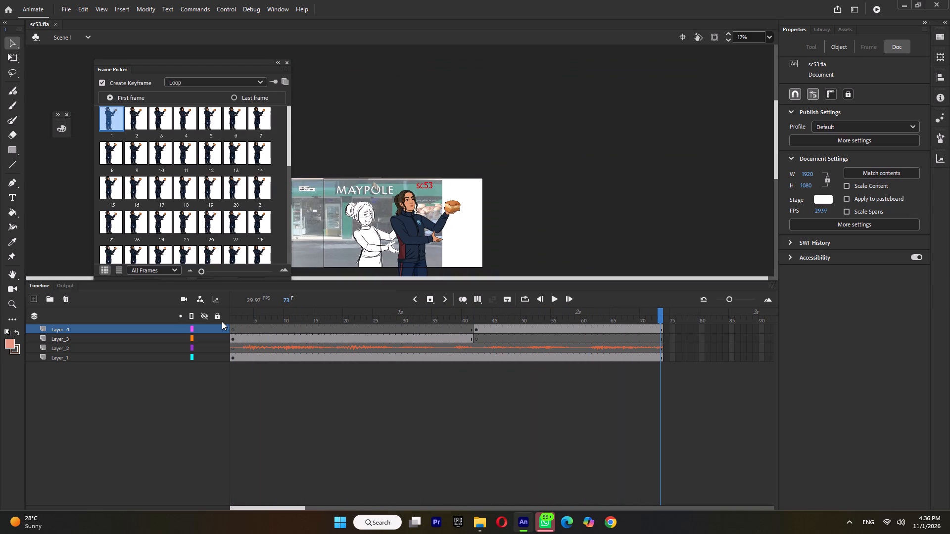
Open sc54.fla from the ep06 shots folder.
{"action": "left_click", "coordinate": [481, 522]}
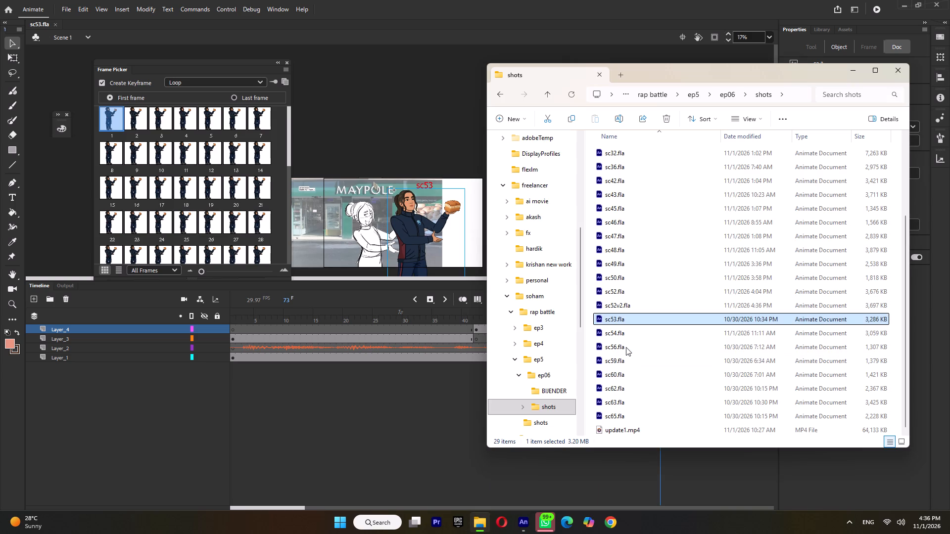
{"action": "double_click", "coordinate": [625, 337]}
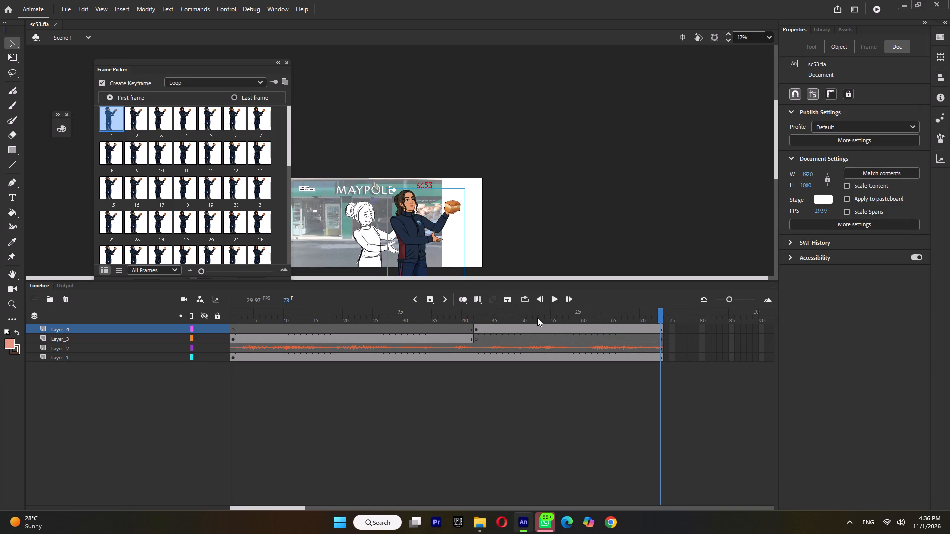
{"action": "scroll", "coordinate": [533, 211], "scroll_direction": "down", "scroll_amount": 13, "text": "ctrl"}
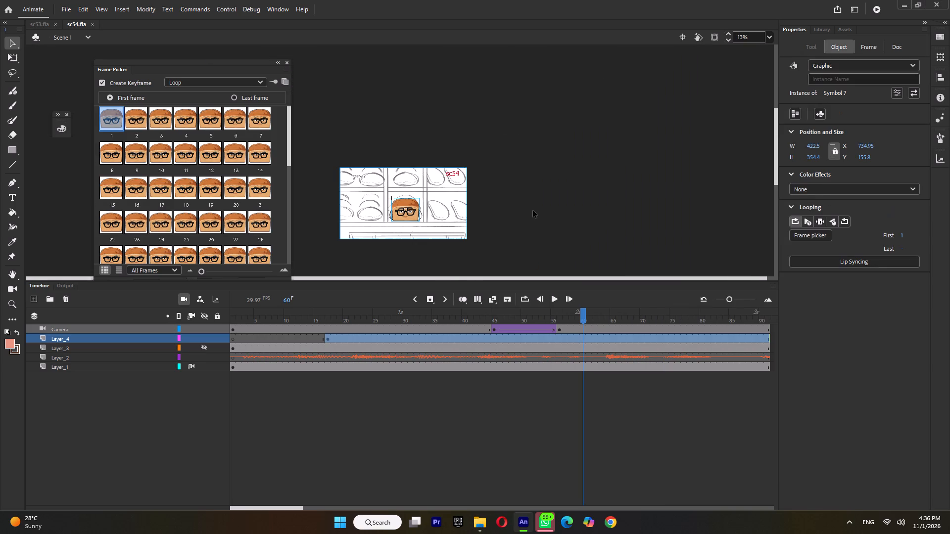
Play sc54.fla repeatedly from the first frame to review the bread with glasses and the camera move.
{"action": "left_click_drag", "start_coordinate": [288, 316], "coordinate": [139, 335]}
{"action": "key", "text": "Return"}
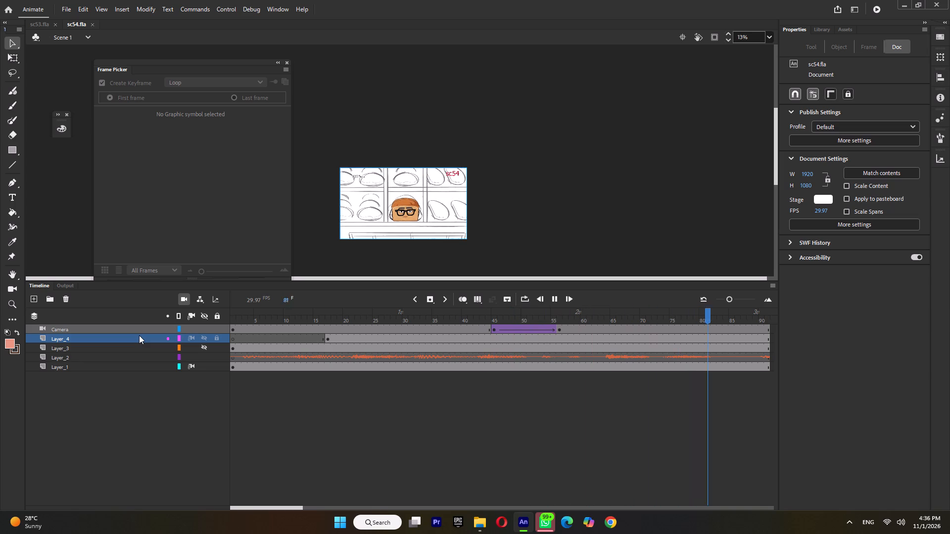
{"action": "key", "text": "Return"}
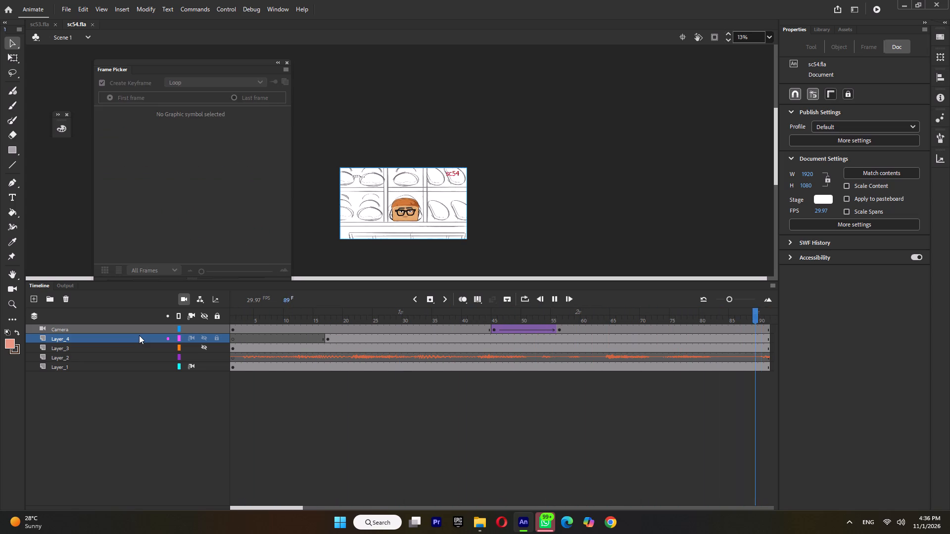
{"action": "key", "text": "Return"}
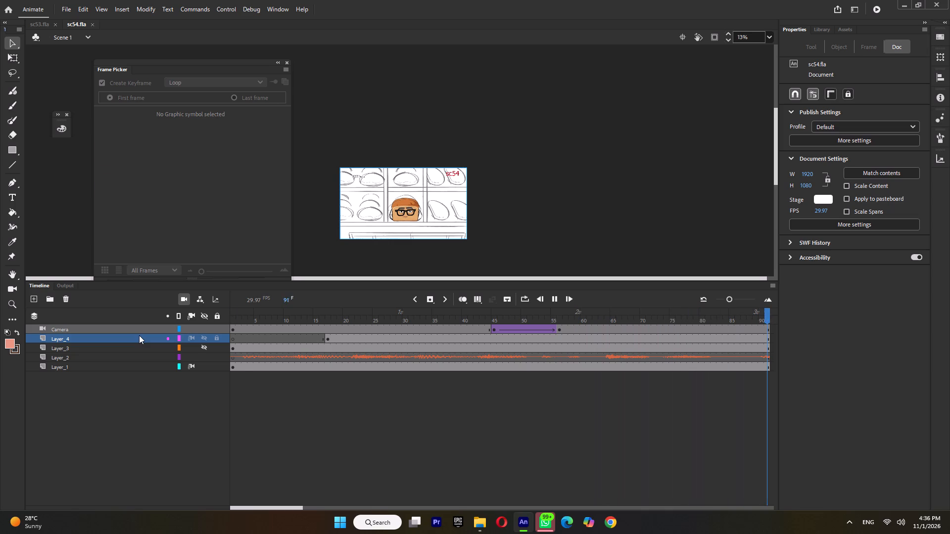
{"action": "key", "text": "Return"}
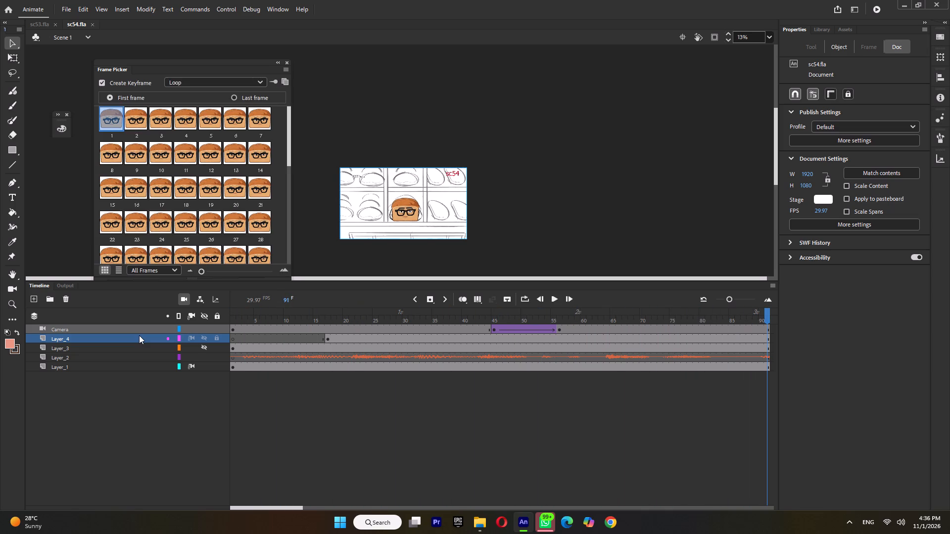
{"action": "key", "text": "ctrl+s"}
{"action": "left_click_drag", "start_coordinate": [254, 313], "coordinate": [190, 328]}
{"action": "key", "text": "Return"}
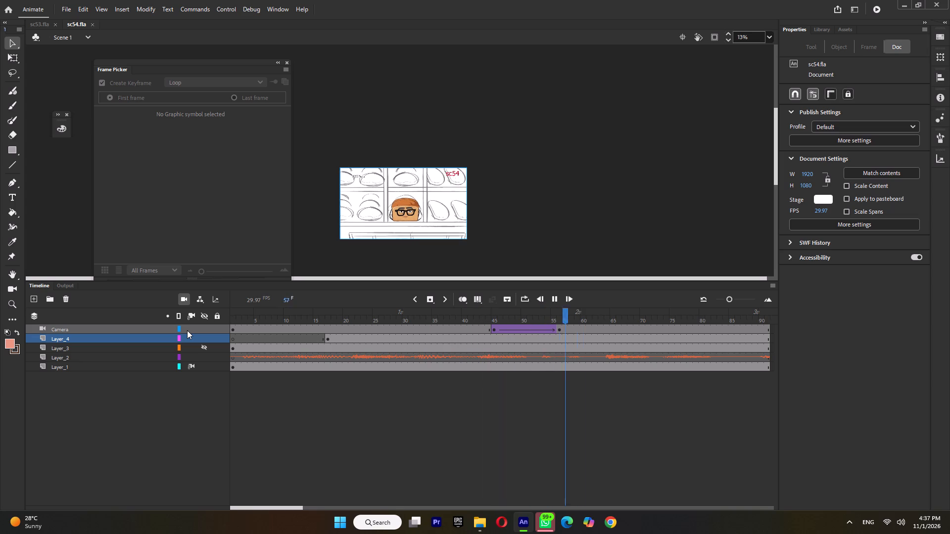
{"action": "key", "text": "Return"}
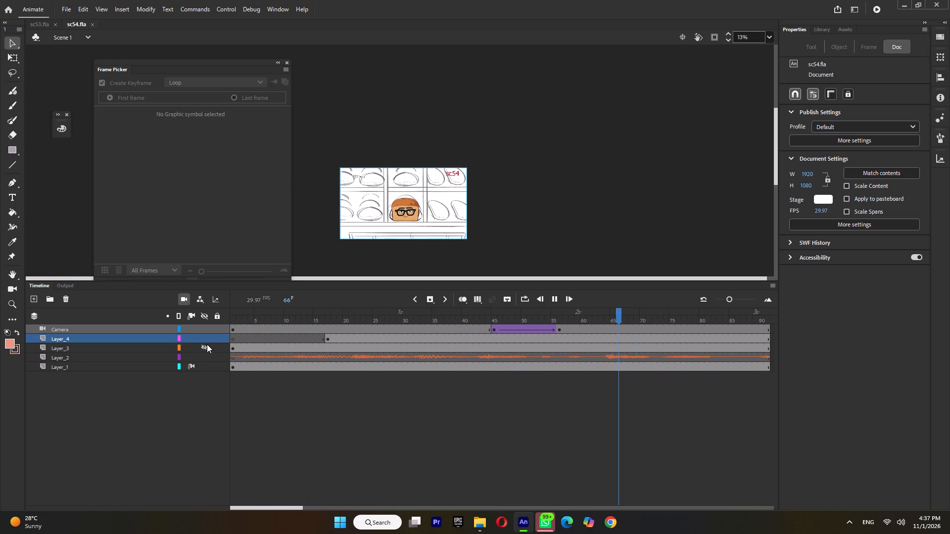
Make the hidden Layer_3 with the man's body visible in sc54.fla.
{"action": "left_click", "coordinate": [203, 347]}
{"action": "key", "text": "Return"}
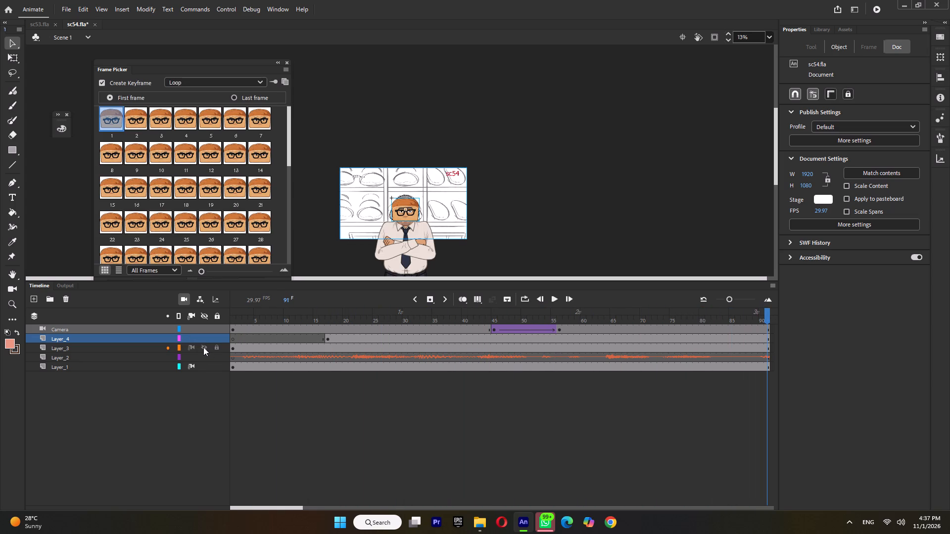
Scrub and replay sc54.fla from the start to examine the man's body together with the camera move.
{"action": "left_click_drag", "start_coordinate": [262, 316], "coordinate": [501, 343]}
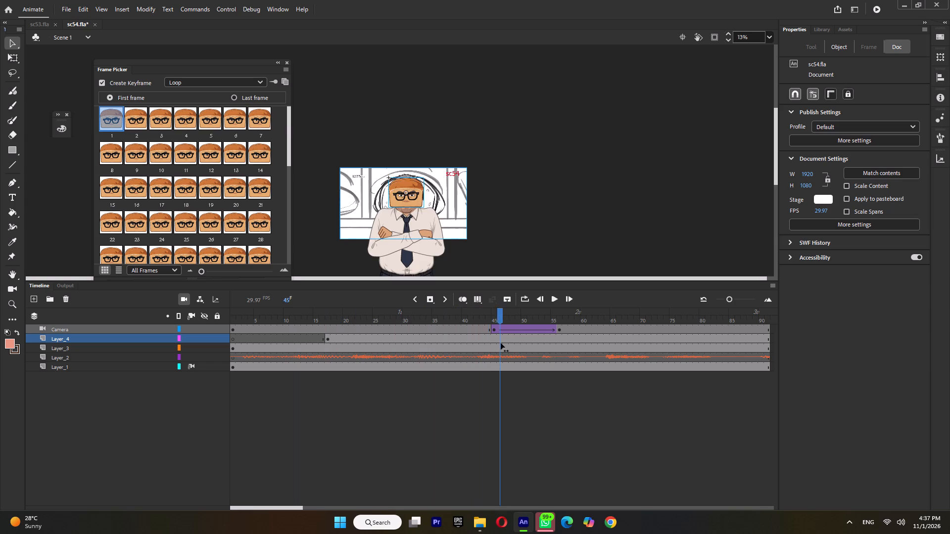
{"action": "left_click_drag", "start_coordinate": [501, 343], "coordinate": [402, 361]}
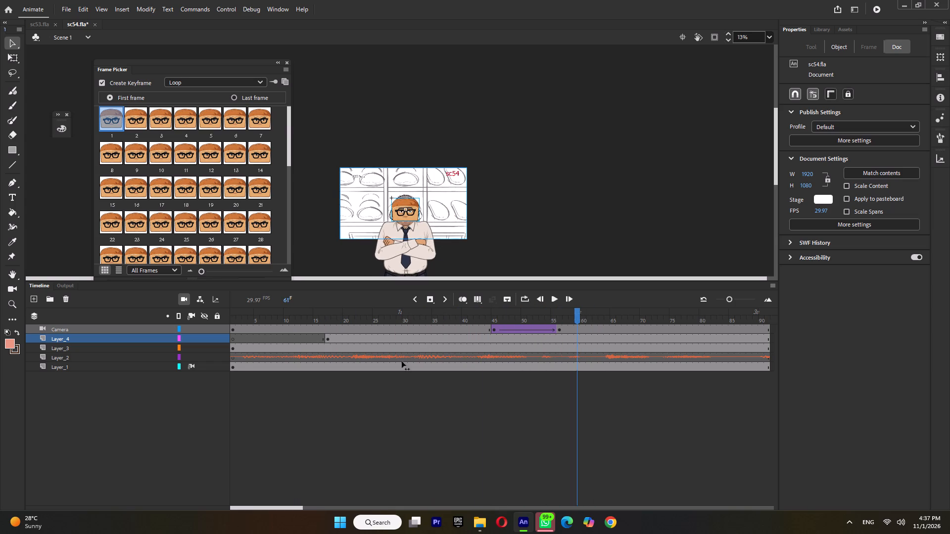
{"action": "left_click_drag", "start_coordinate": [402, 361], "coordinate": [189, 370]}
{"action": "key", "text": "Return"}
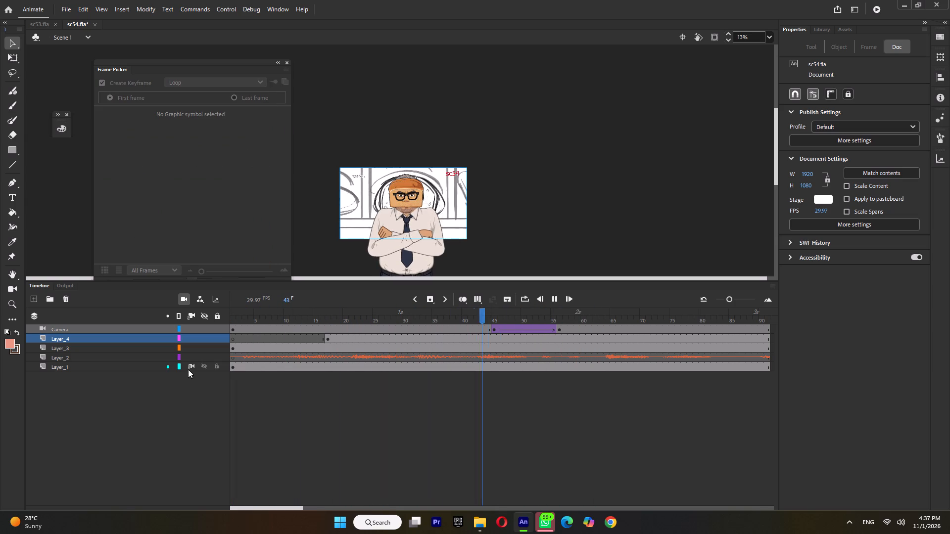
{"action": "key", "text": "Return"}
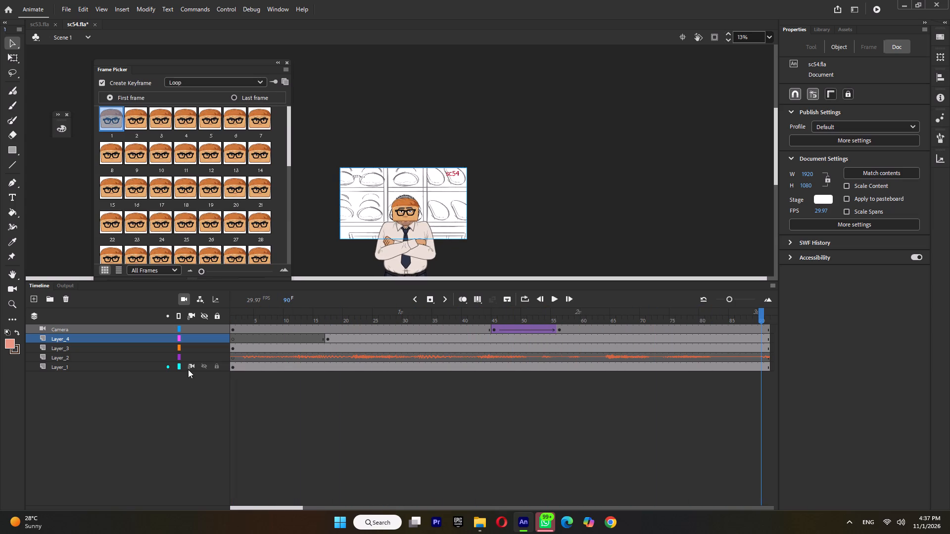
{"action": "left_click_drag", "start_coordinate": [246, 318], "coordinate": [195, 330]}
{"action": "key", "text": "Return"}
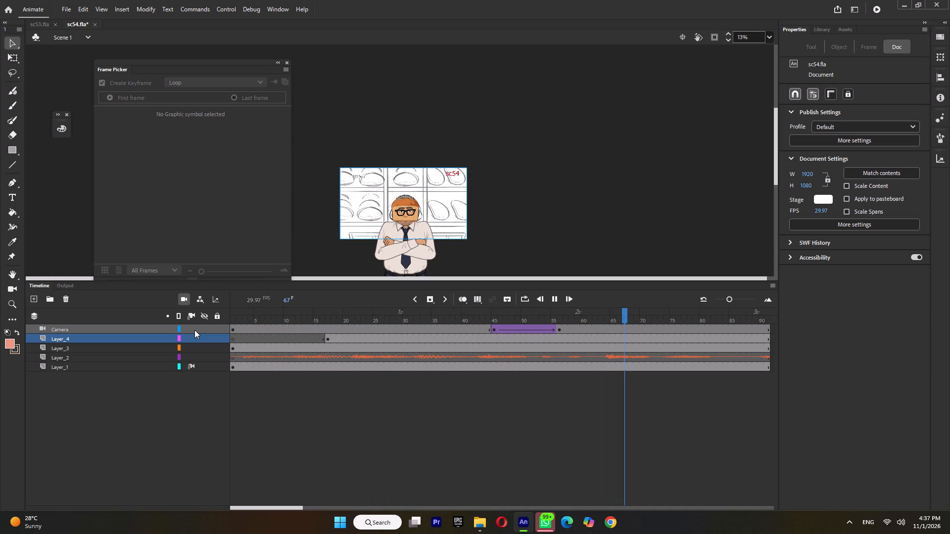
{"action": "key", "text": "Return"}
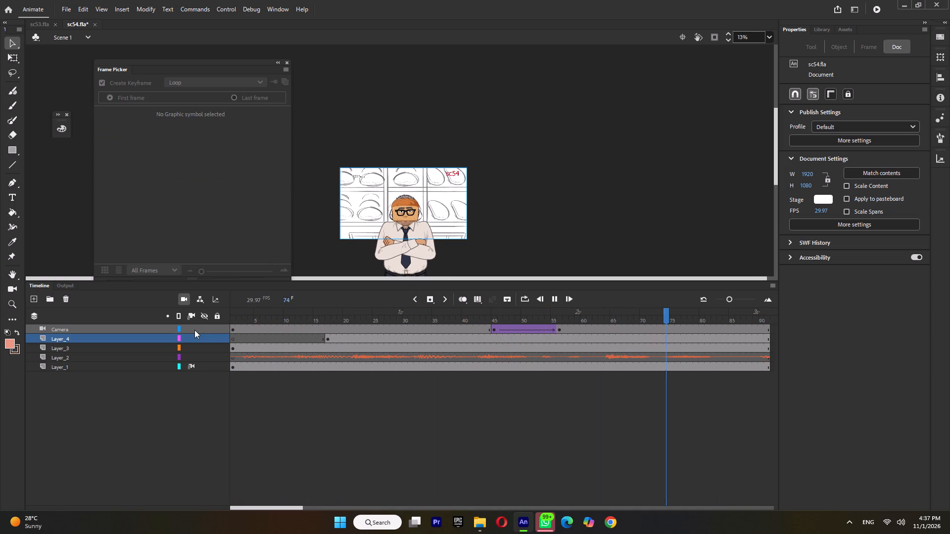
Save sc54.fla with Layer_3 shown.
{"action": "key", "text": "ctrl+s"}
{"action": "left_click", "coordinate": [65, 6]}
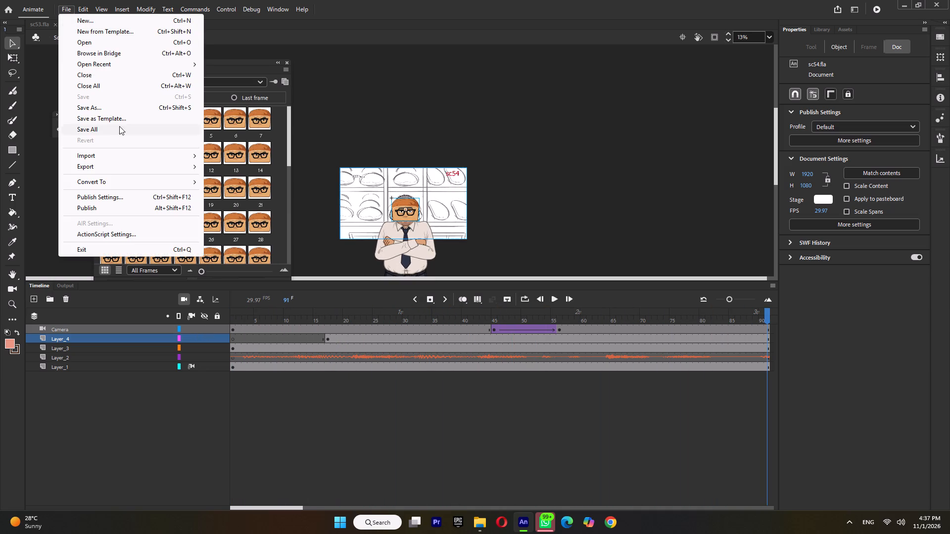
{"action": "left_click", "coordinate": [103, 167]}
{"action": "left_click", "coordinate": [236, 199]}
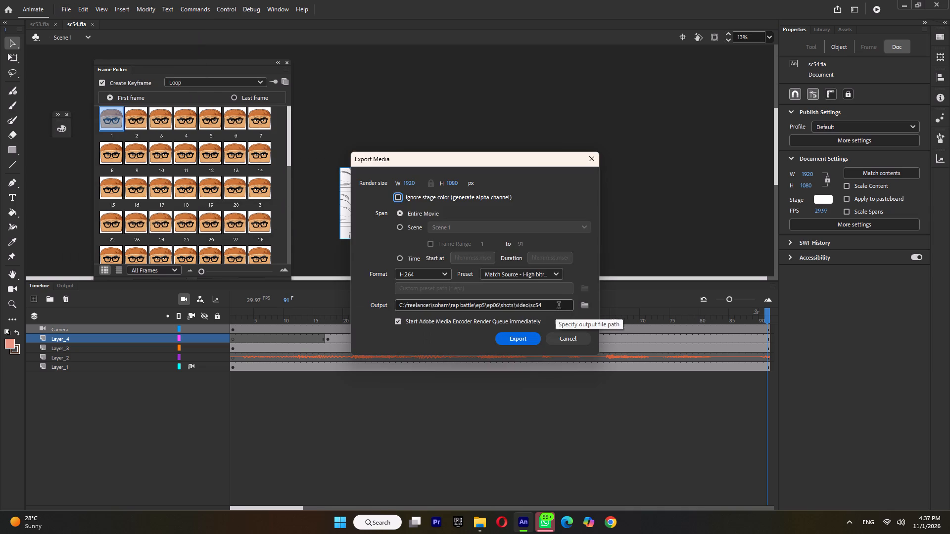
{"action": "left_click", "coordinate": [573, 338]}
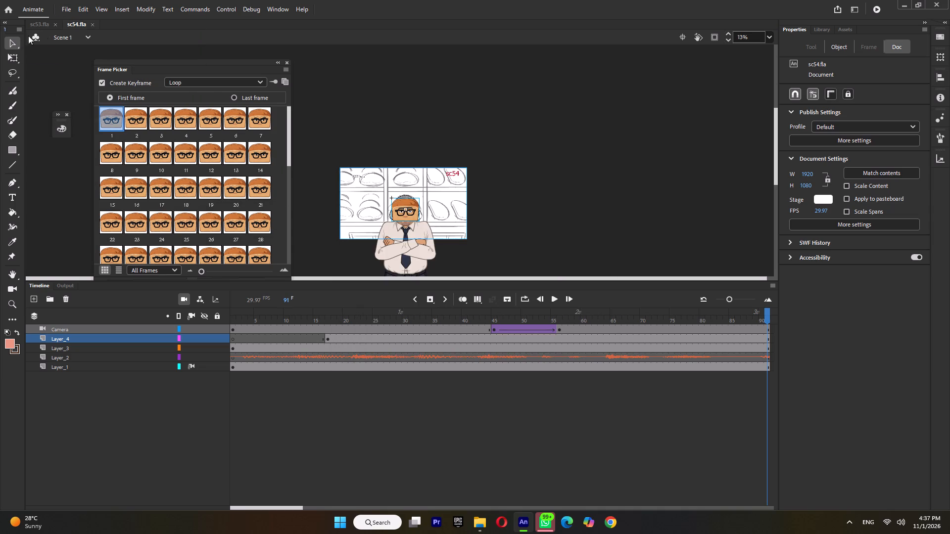
Close sc54.fla and open sc56.fla from the ep06 shots folder.
{"action": "left_click", "coordinate": [93, 24]}
{"action": "left_click", "coordinate": [482, 528]}
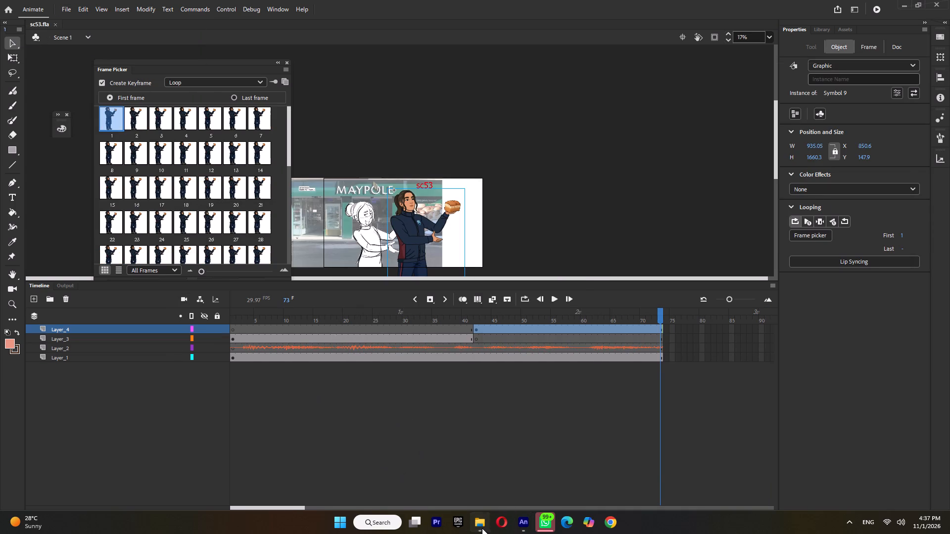
{"action": "scroll", "coordinate": [640, 374], "scroll_direction": "down", "scroll_amount": 2}
{"action": "double_click", "coordinate": [641, 346]}
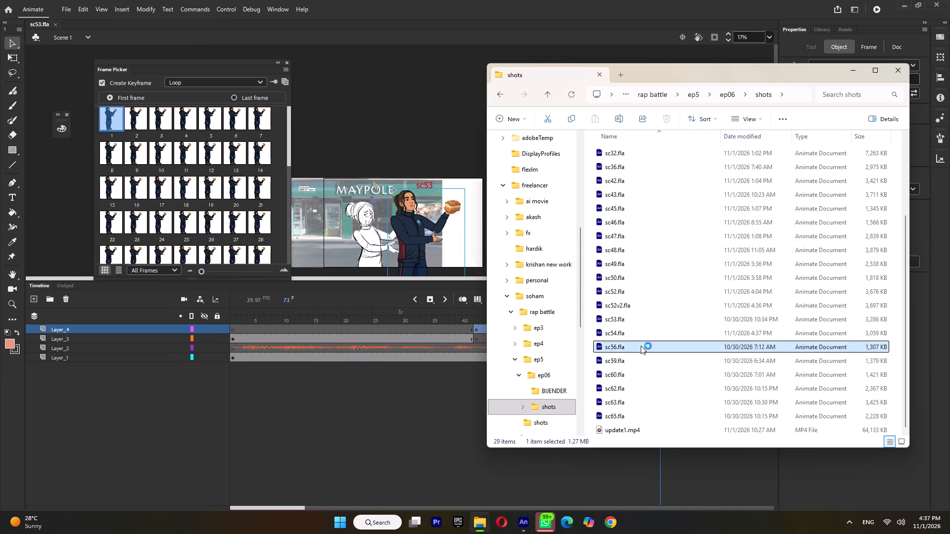
{"action": "scroll", "coordinate": [445, 189], "scroll_direction": "down", "scroll_amount": 12, "text": "ctrl"}
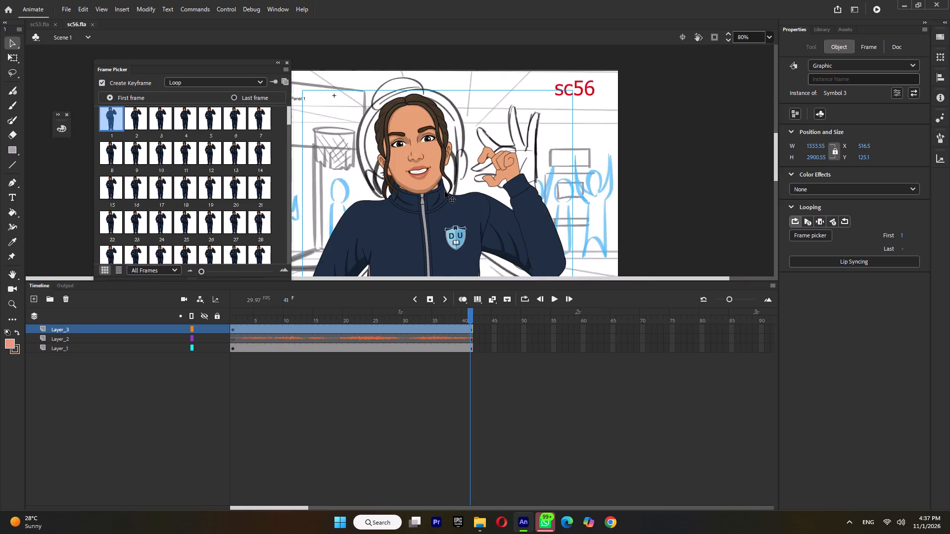
{"action": "scroll", "coordinate": [445, 191], "scroll_direction": "down", "scroll_amount": 2, "text": "ctrl"}
Play sc56.fla from the first frame to review the woman's hand gesture shot.
{"action": "left_click_drag", "start_coordinate": [252, 316], "coordinate": [208, 322]}
{"action": "key", "text": "Return"}
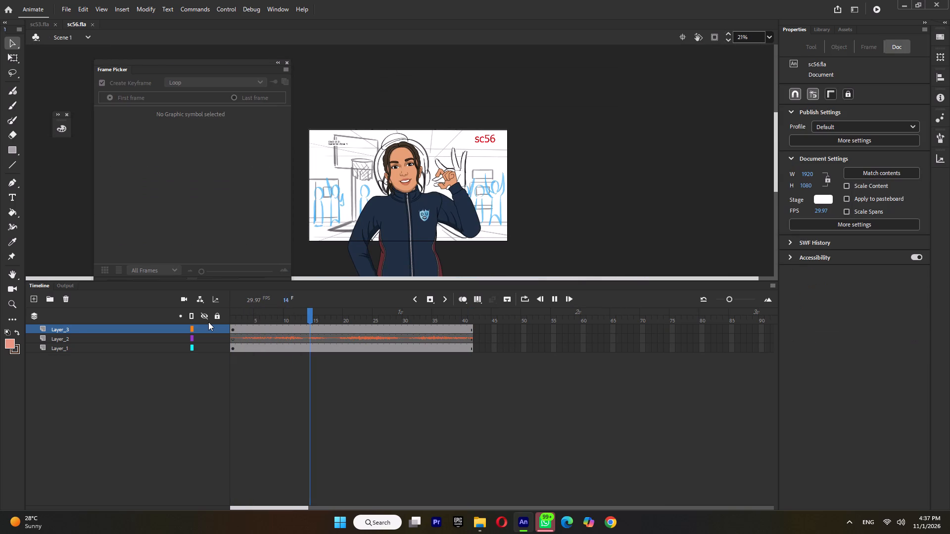
{"action": "left_click_drag", "start_coordinate": [238, 314], "coordinate": [210, 324]}
{"action": "key", "text": "Return"}
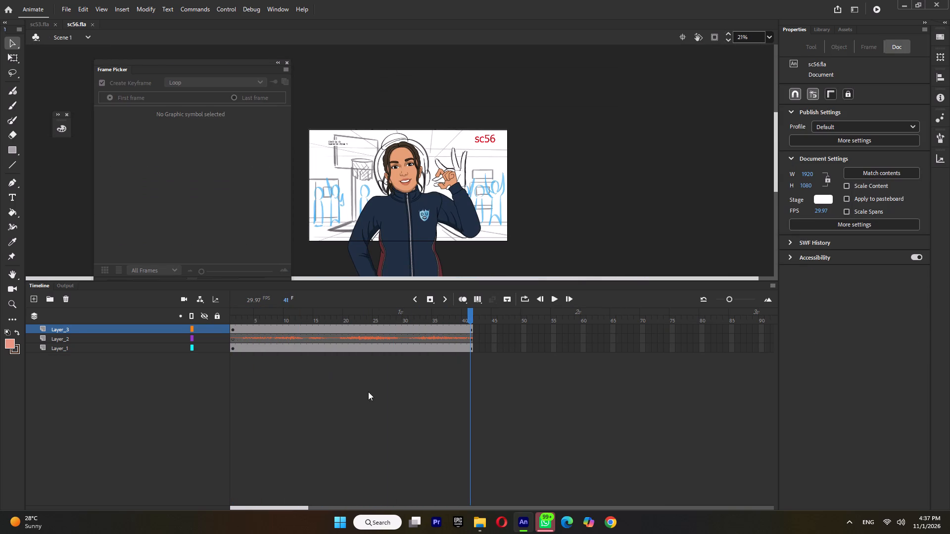
Open sc59.fla from the ep06 shots folder.
{"action": "left_click", "coordinate": [482, 523]}
{"action": "left_click", "coordinate": [485, 475]}
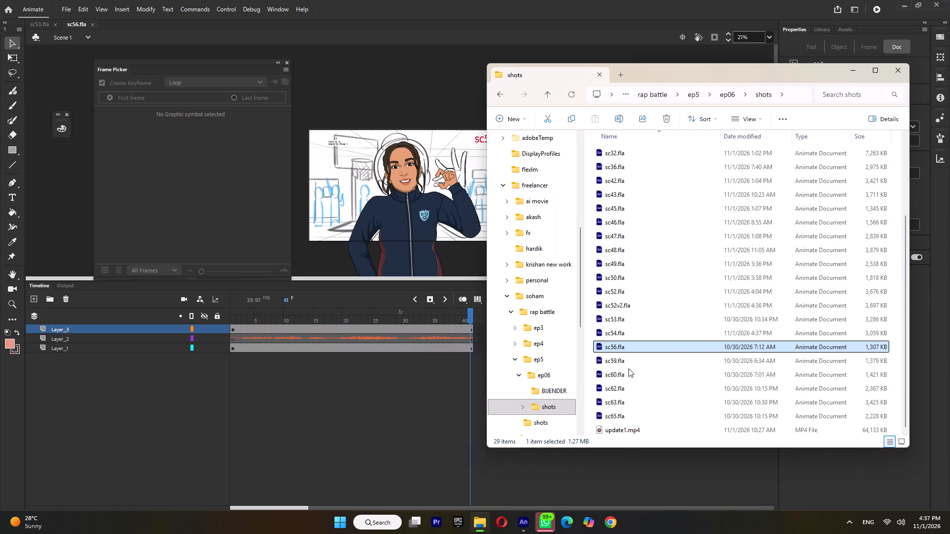
{"action": "double_click", "coordinate": [624, 362]}
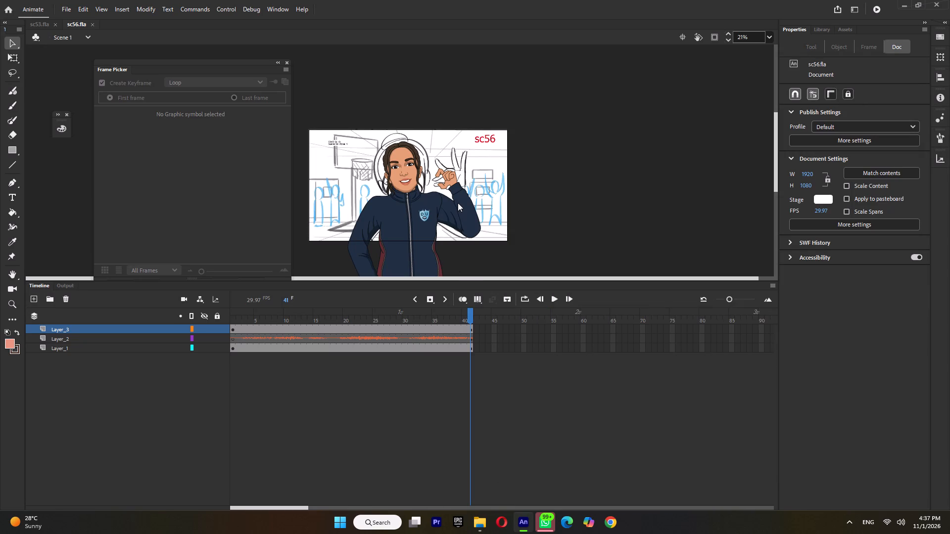
{"action": "scroll", "coordinate": [512, 202], "scroll_direction": "down", "scroll_amount": 9, "text": "ctrl"}
Play sc59.fla repeatedly to review the shot of the woman holding the red phone.
{"action": "key", "text": "Return"}
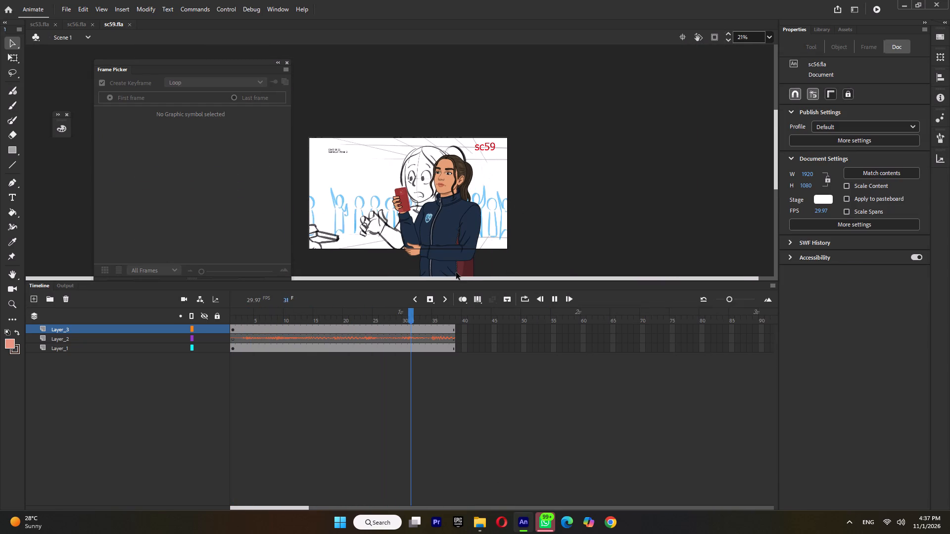
{"action": "key", "text": "Return"}
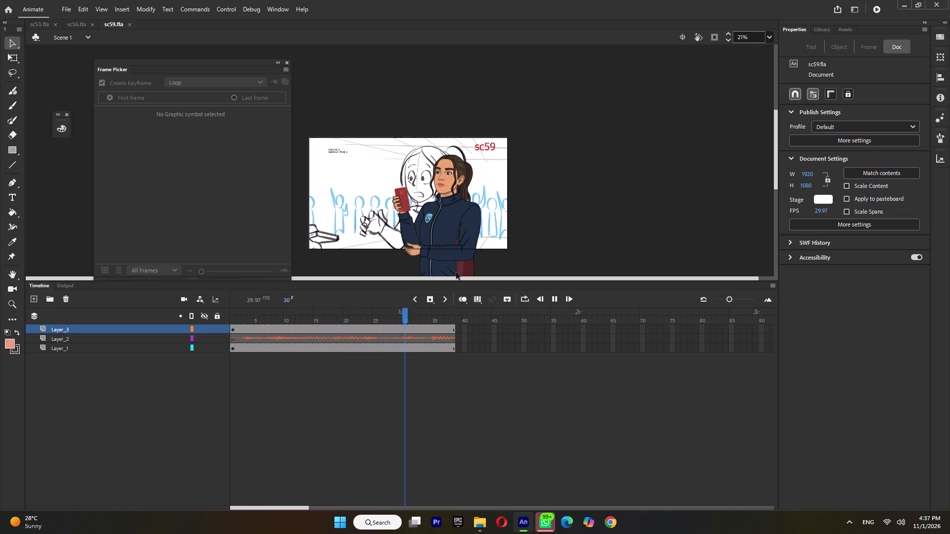
{"action": "key", "text": "Return"}
{"action": "key", "text": "Return"}
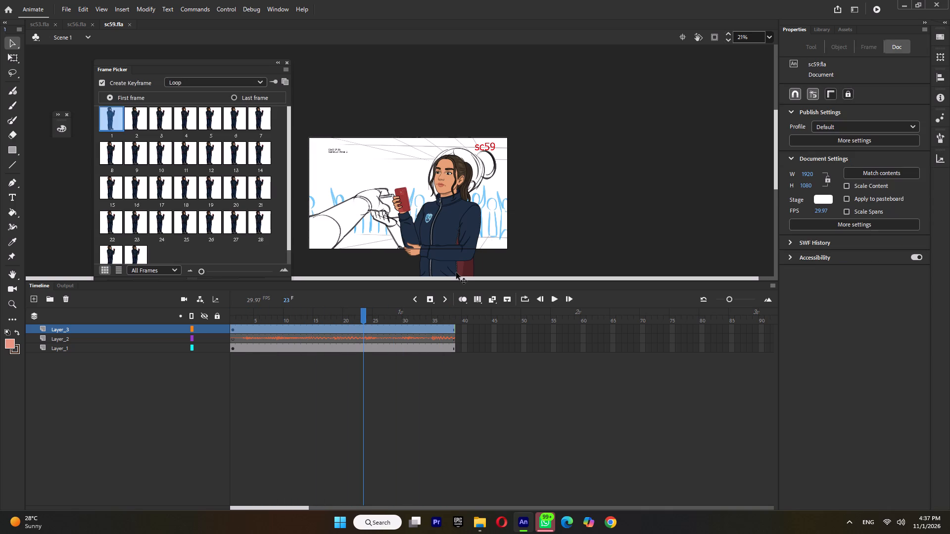
{"action": "key", "text": "Return"}
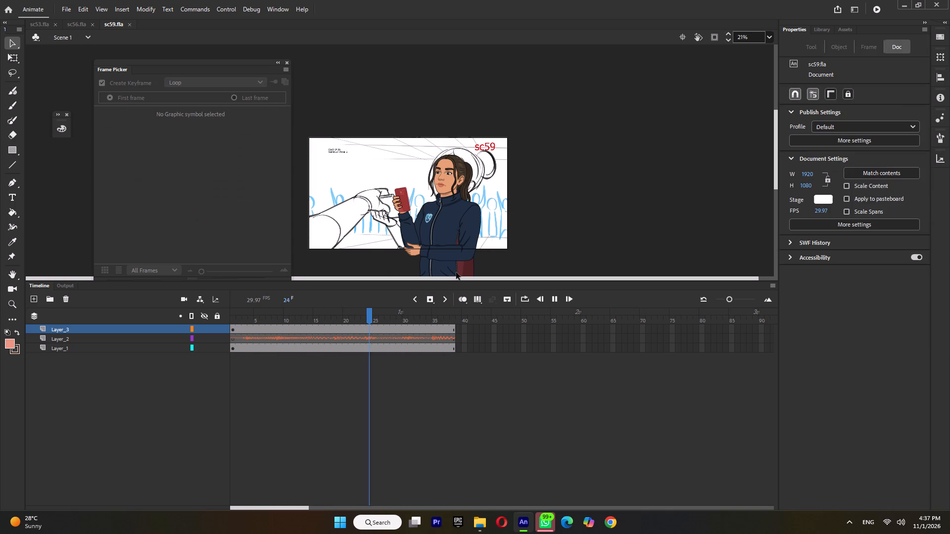
Open sc60.fla from the ep06 shots folder and play it to review the older man's phone shot.
{"action": "left_click", "coordinate": [477, 526]}
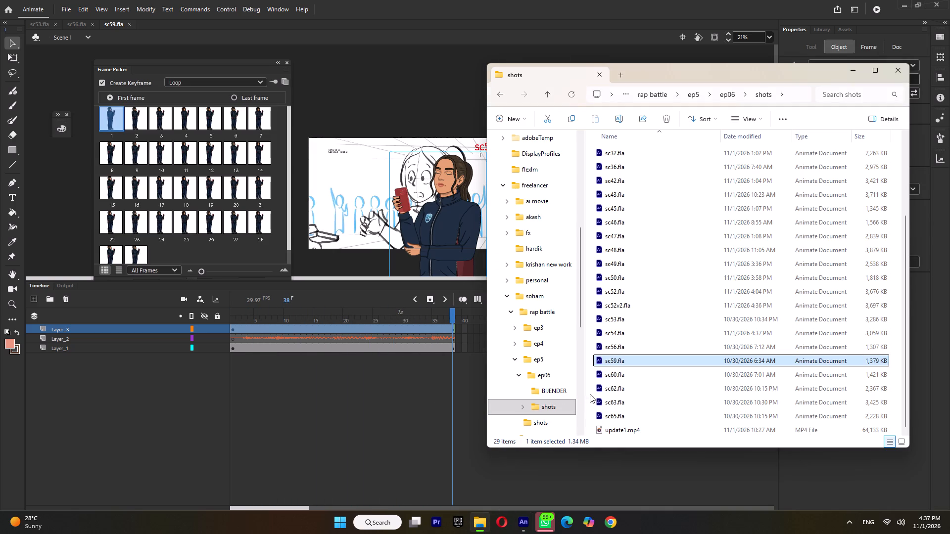
{"action": "double_click", "coordinate": [613, 371]}
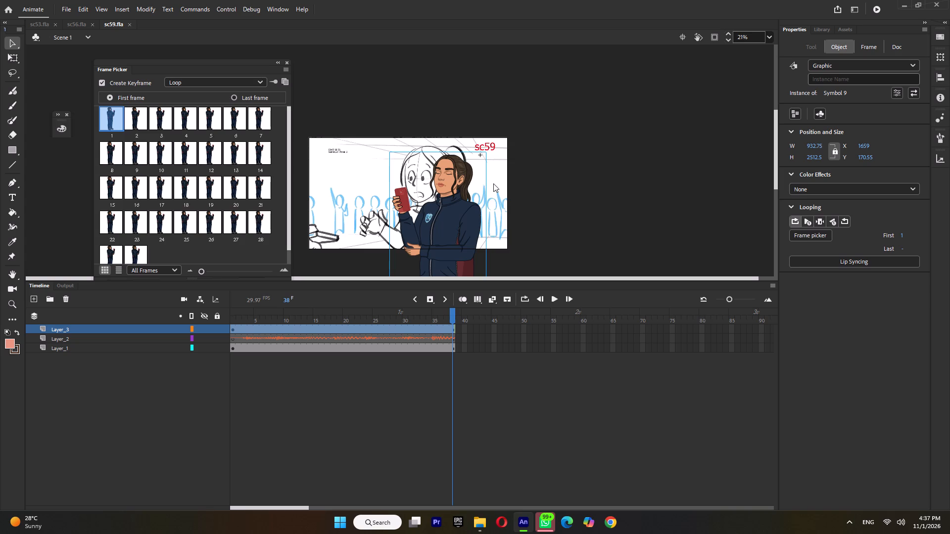
{"action": "scroll", "coordinate": [495, 189], "scroll_direction": "down", "scroll_amount": 12, "text": "ctrl"}
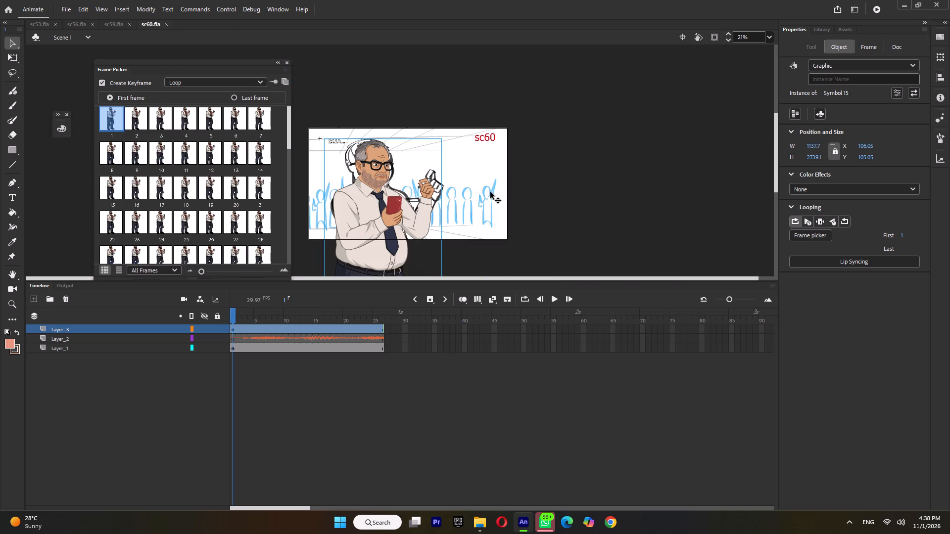
{"action": "key", "text": "Return"}
{"action": "key", "text": "Return"}
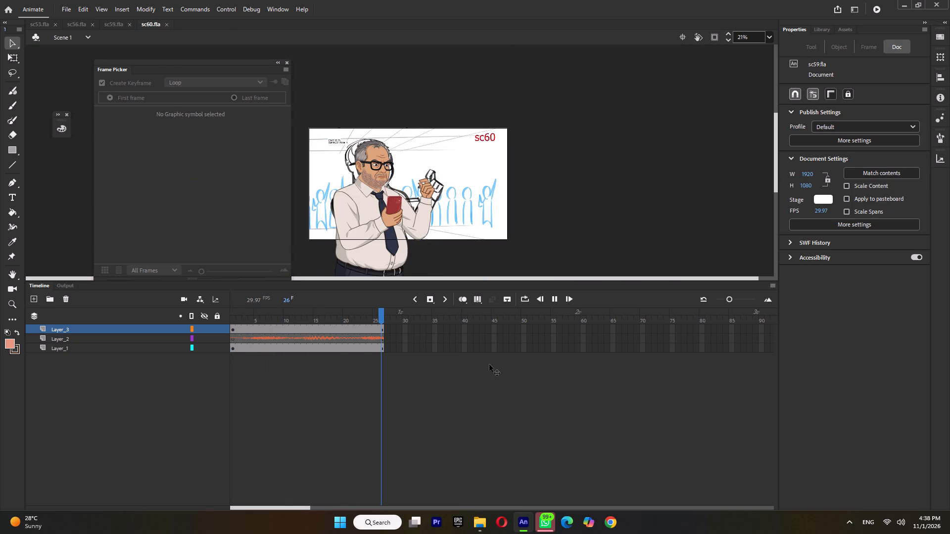
{"action": "key", "text": "Return"}
Open sc62.fla from the ep06 shots folder and play it from the first frame to review the book-stack shot.
{"action": "left_click", "coordinate": [485, 529]}
{"action": "double_click", "coordinate": [625, 383]}
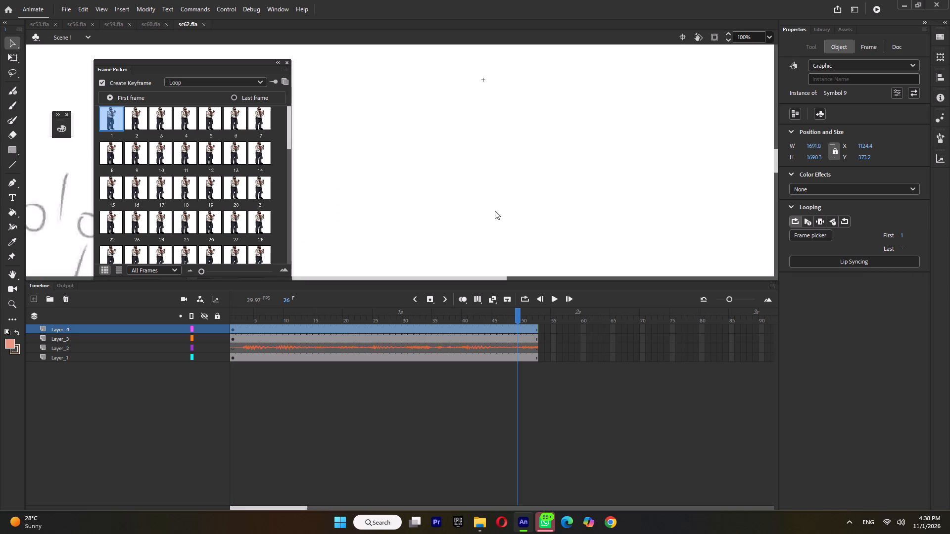
{"action": "scroll", "coordinate": [491, 203], "scroll_direction": "down", "scroll_amount": 13, "text": "ctrl"}
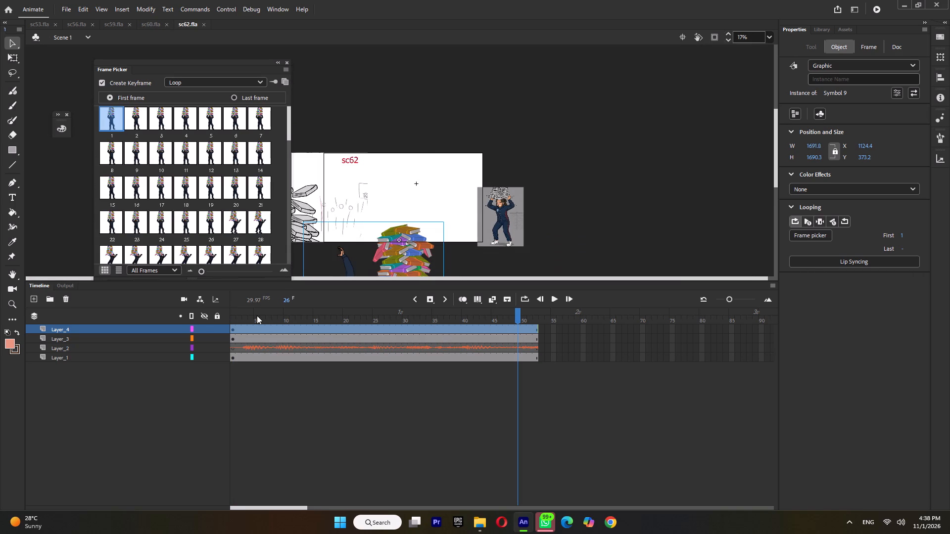
{"action": "left_click_drag", "start_coordinate": [257, 315], "coordinate": [194, 327]}
{"action": "key", "text": "Return"}
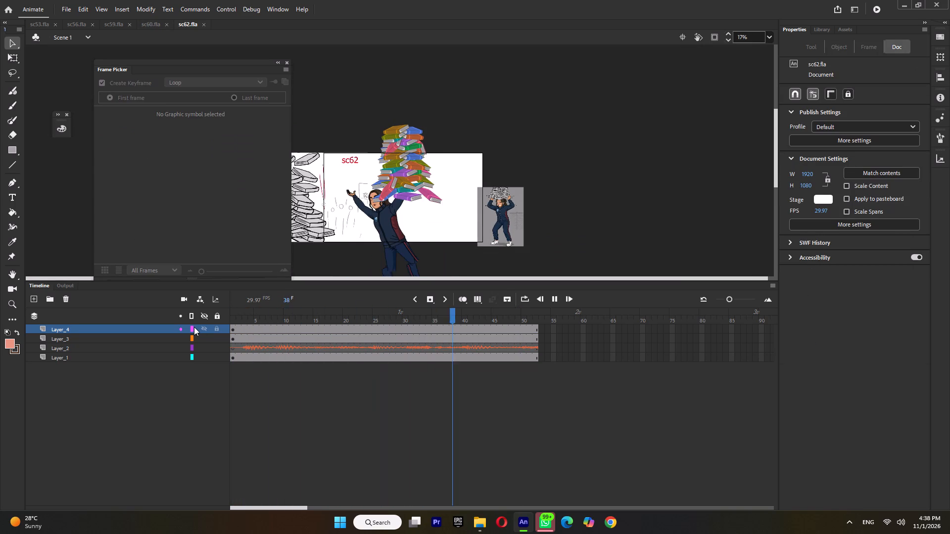
{"action": "left_click_drag", "start_coordinate": [237, 318], "coordinate": [215, 327]}
{"action": "key", "text": "Return"}
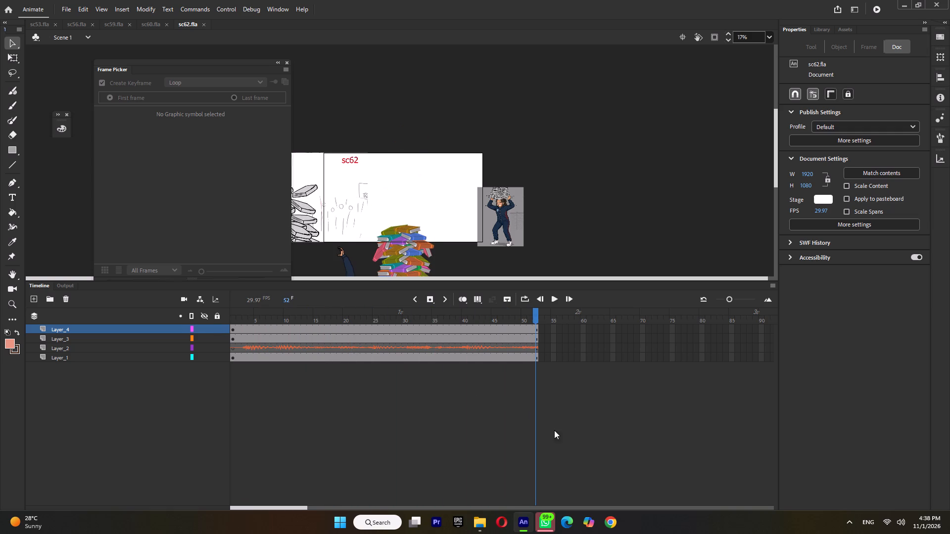
Open sc63.fla from the ep06 shots folder and play it to review the shot of the woman under the books.
{"action": "left_click", "coordinate": [480, 517]}
{"action": "double_click", "coordinate": [620, 398]}
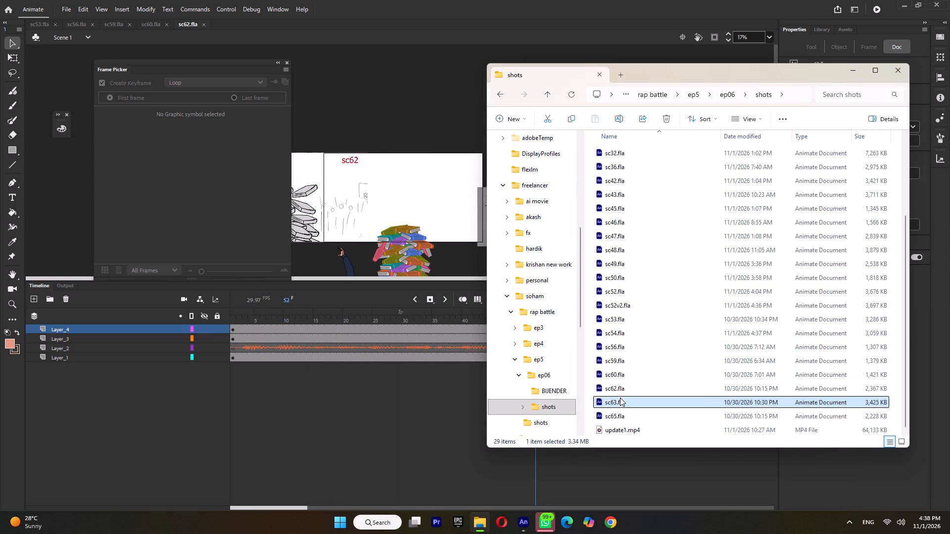
{"action": "scroll", "coordinate": [467, 192], "scroll_direction": "down", "scroll_amount": 3, "text": "ctrl"}
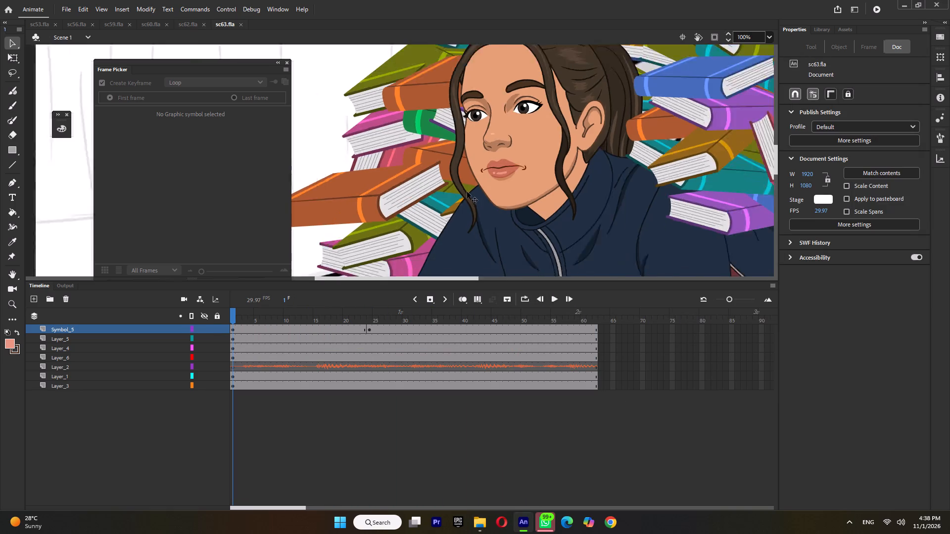
{"action": "scroll", "coordinate": [467, 192], "scroll_direction": "down", "scroll_amount": 10, "text": "ctrl"}
{"action": "key", "text": "Return"}
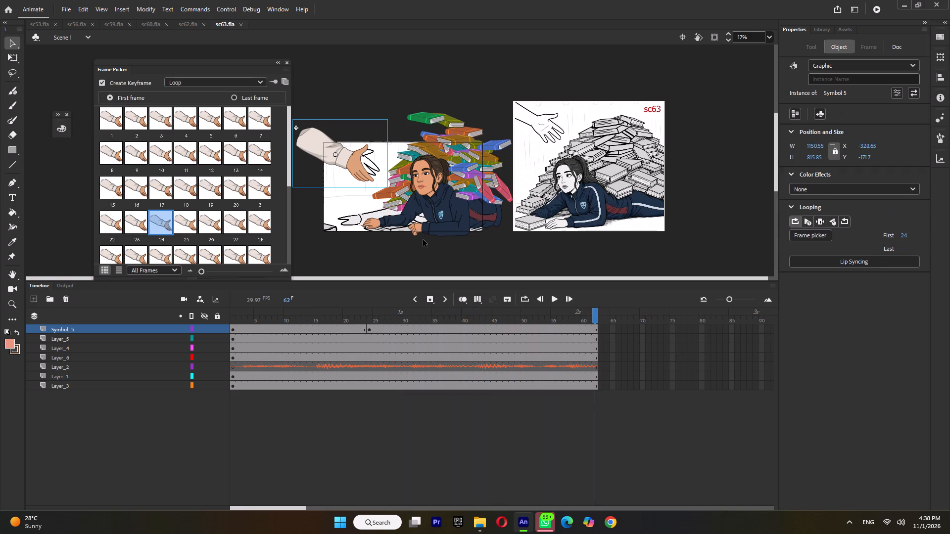
{"action": "key", "text": "Return"}
Open sc65.fla from the ep06 shots folder and scrub through to its end to review the two-character shot.
{"action": "left_click", "coordinate": [478, 528]}
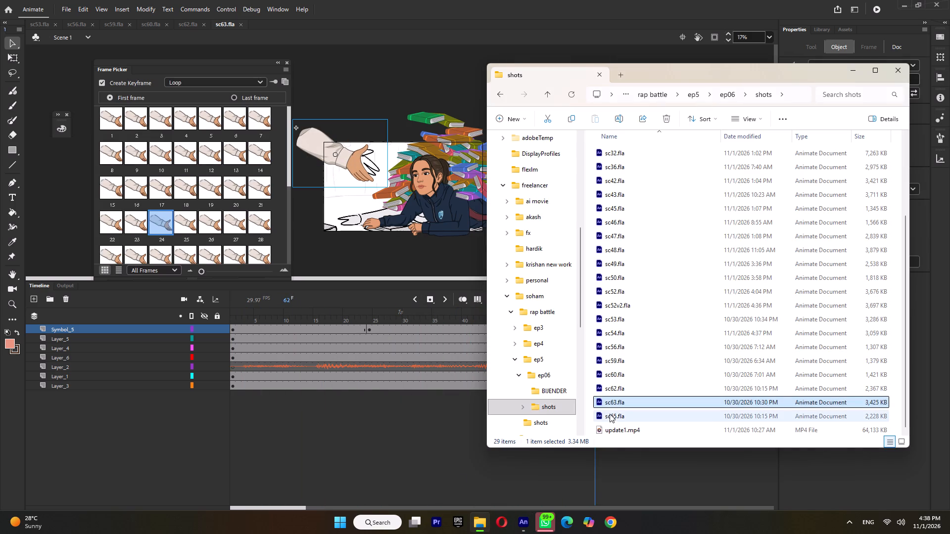
{"action": "double_click", "coordinate": [610, 418]}
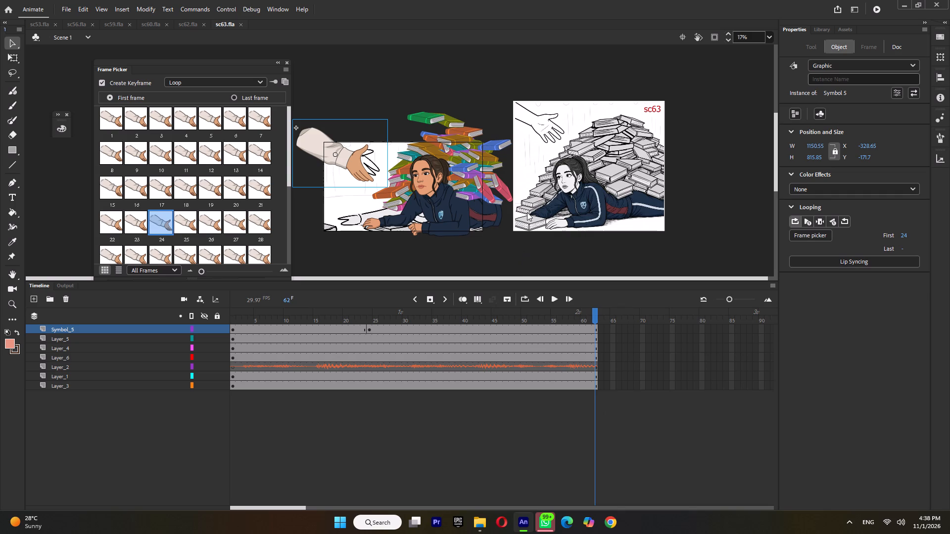
{"action": "scroll", "coordinate": [527, 212], "scroll_direction": "down", "scroll_amount": 12, "text": "ctrl"}
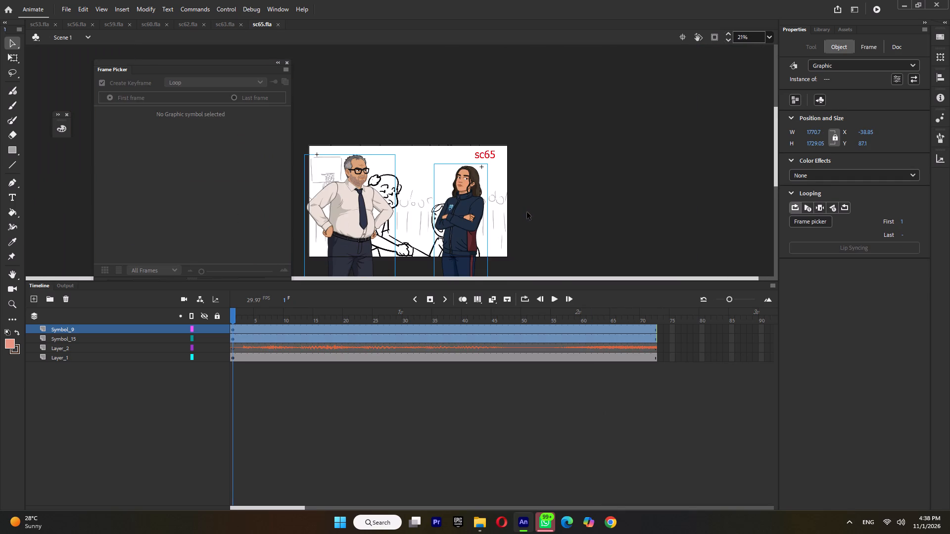
{"action": "left_click_drag", "start_coordinate": [245, 314], "coordinate": [526, 337]}
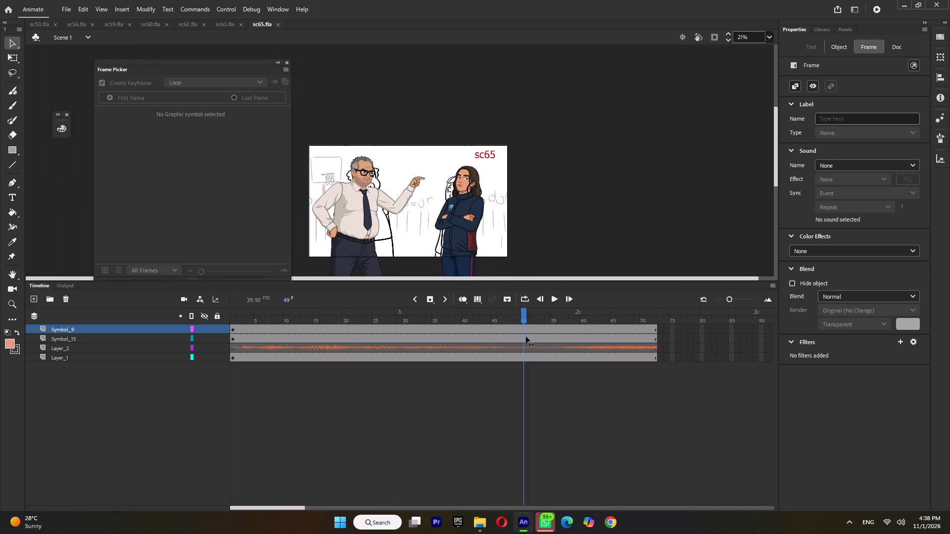
{"action": "left_click_drag", "start_coordinate": [526, 337], "coordinate": [669, 337]}
In sc65.fla, enter the woman's character symbol and open her nested head symbol, Symbol 10.
{"action": "double_click", "coordinate": [469, 214]}
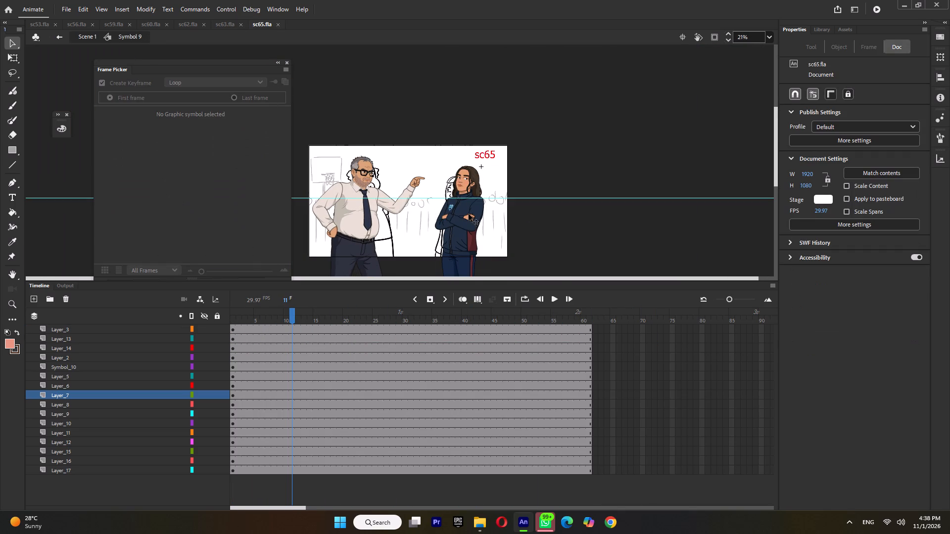
{"action": "left_click", "coordinate": [469, 214]}
{"action": "double_click", "coordinate": [518, 211]}
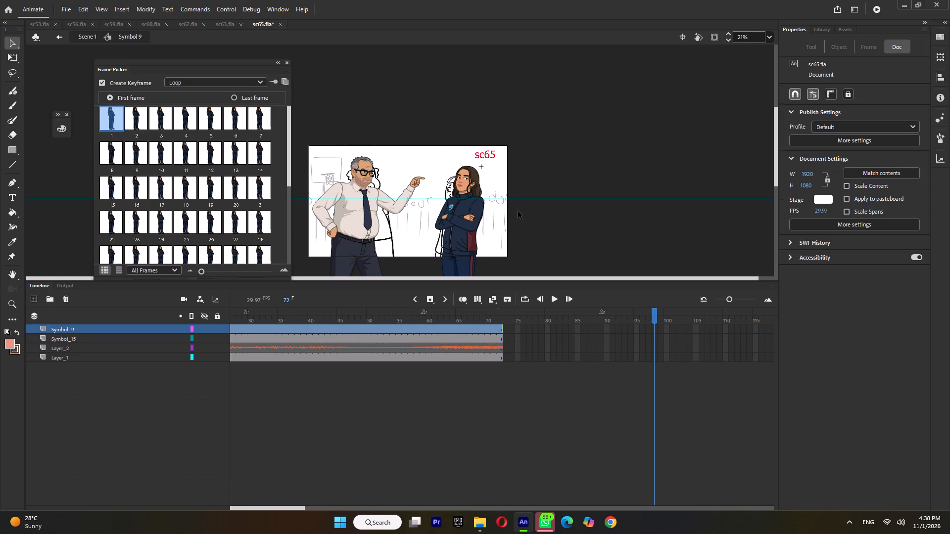
{"action": "double_click", "coordinate": [465, 177]}
{"action": "double_click", "coordinate": [473, 172]}
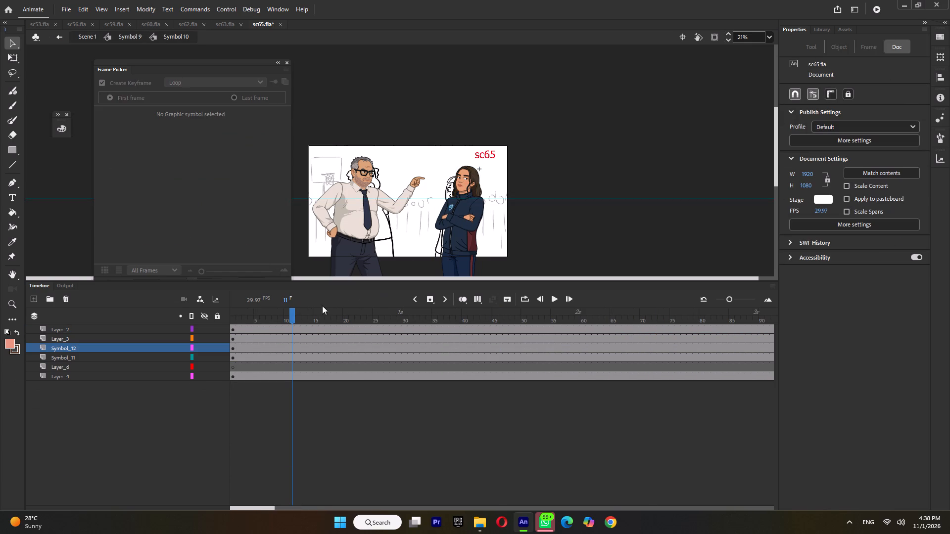
Leave the nested head symbol, return to the main scene of sc65.fla, and save the file.
{"action": "triple_click", "coordinate": [570, 231]}
{"action": "left_click", "coordinate": [570, 231]}
{"action": "key", "text": "ctrl+s"}
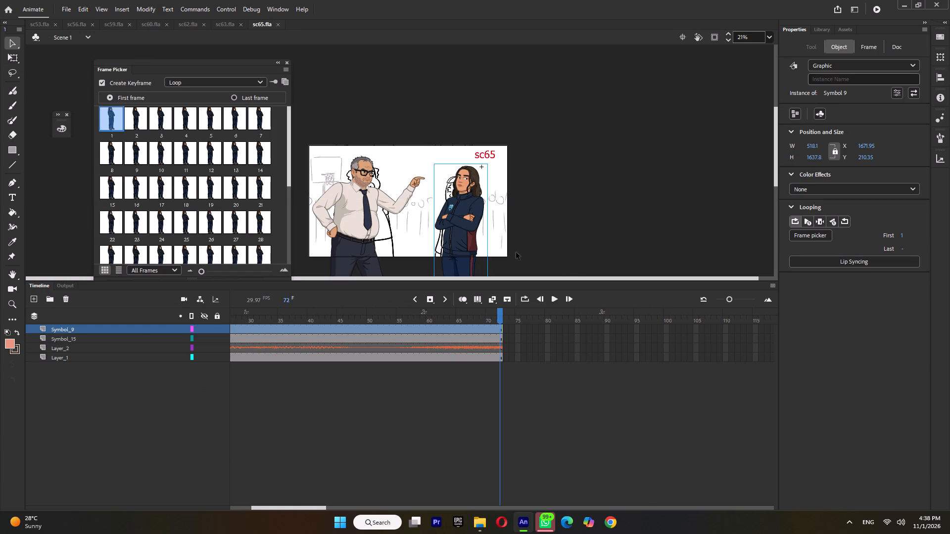
Play sc65.fla repeatedly from the first frame to review the man's pointing gesture and the woman's movement.
{"action": "left_click_drag", "start_coordinate": [255, 312], "coordinate": [12, 359]}
{"action": "key", "text": "Return"}
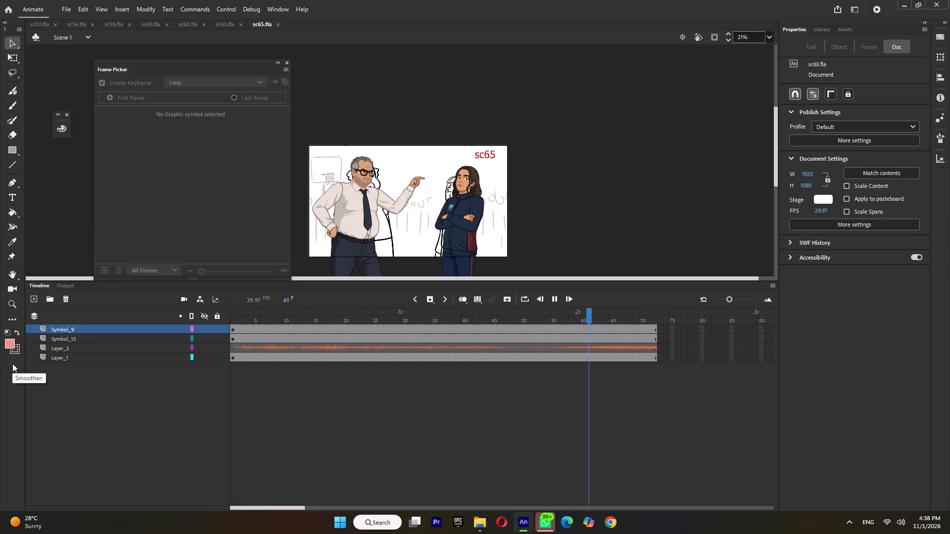
{"action": "key", "text": "Return"}
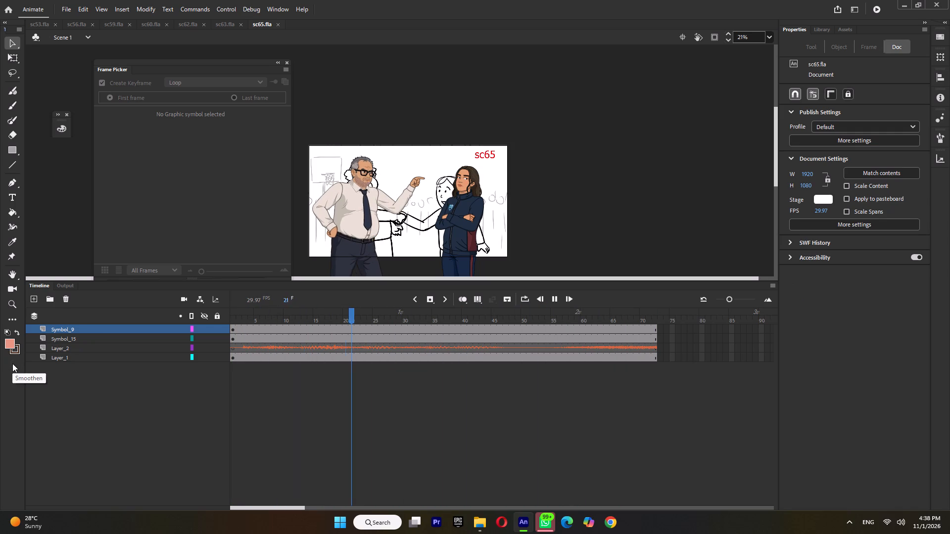
{"action": "key", "text": "Return"}
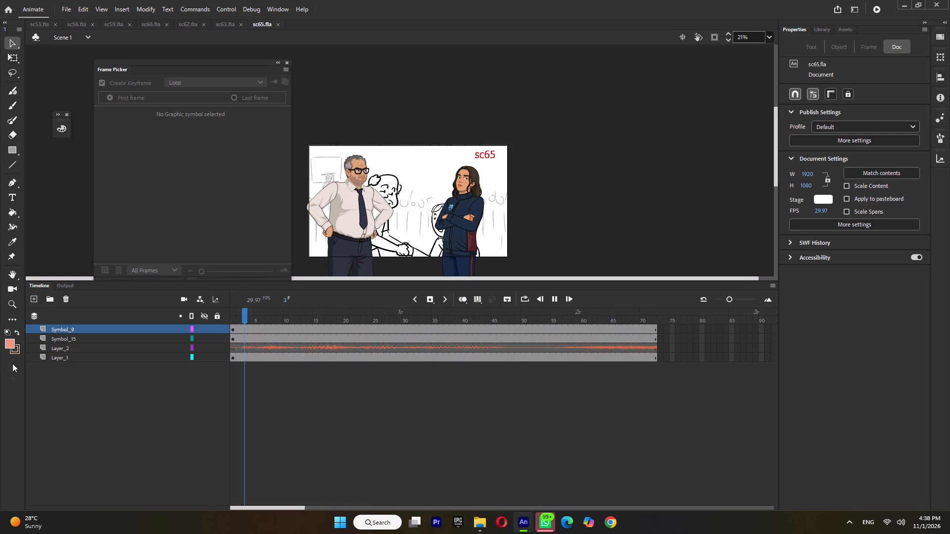
{"action": "key", "text": "Return"}
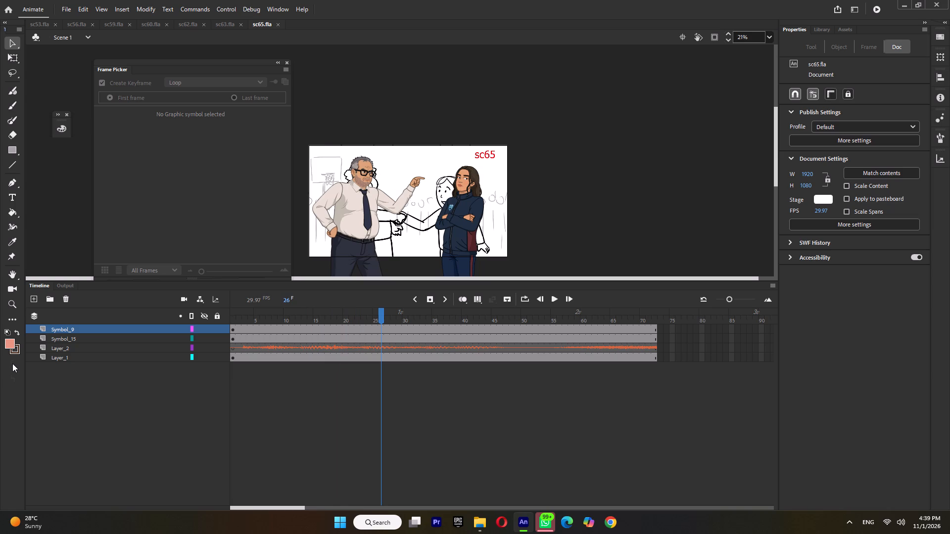